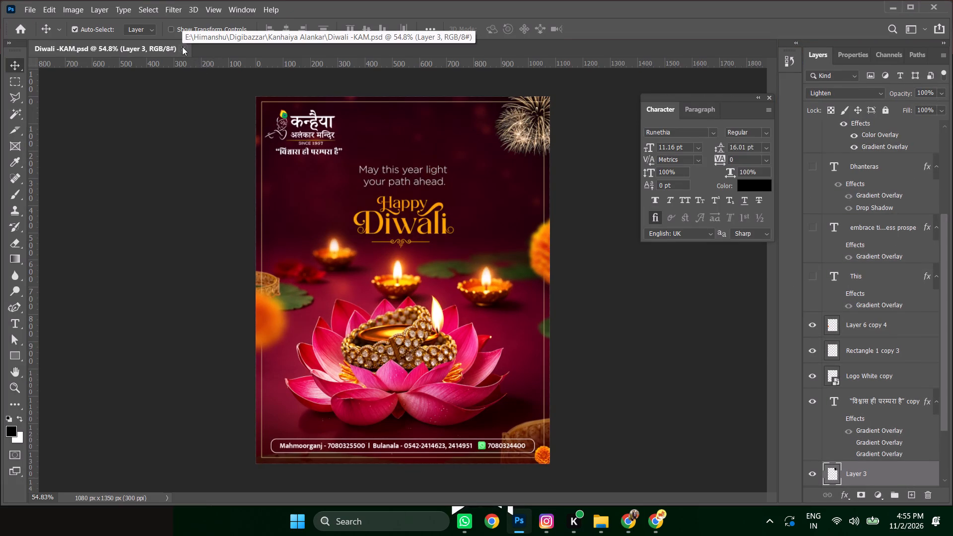
left_click(32, 6)
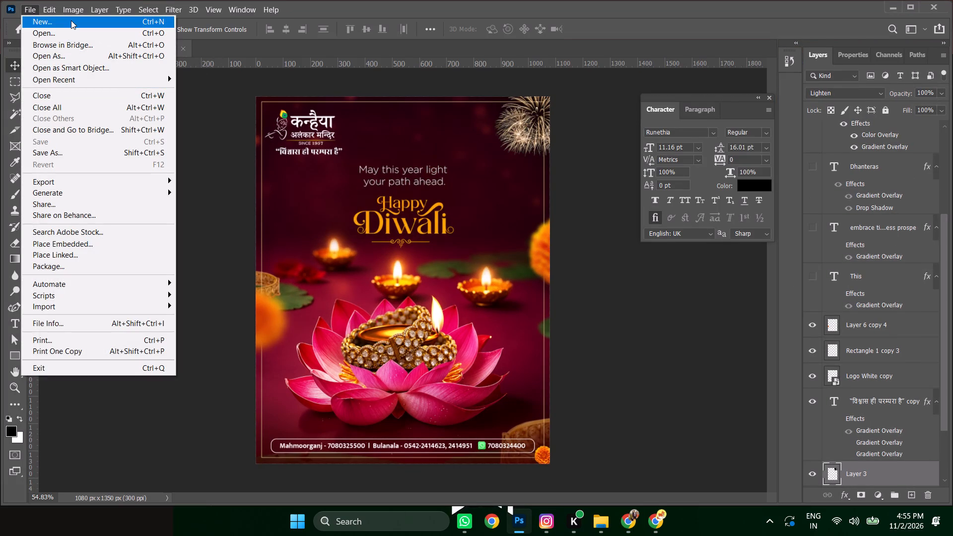
left_click(71, 19)
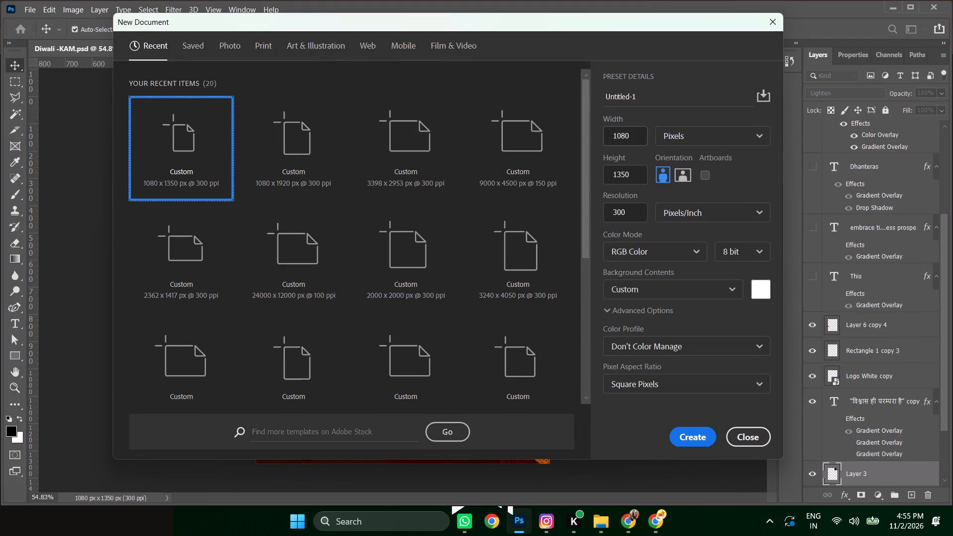
left_click_drag(636, 134, 565, 142)
type("2593")
left_click_drag(634, 172, 570, 179)
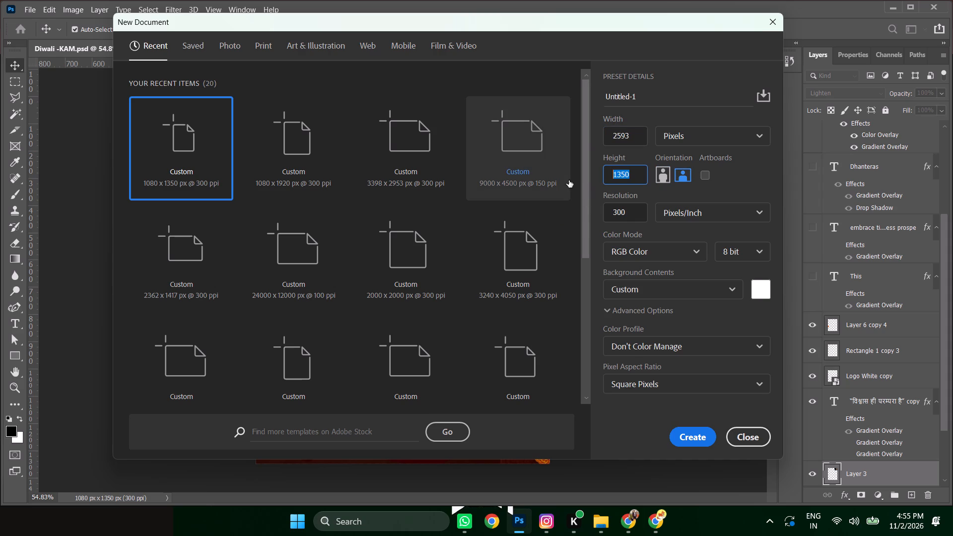
type("1890")
left_click(670, 243)
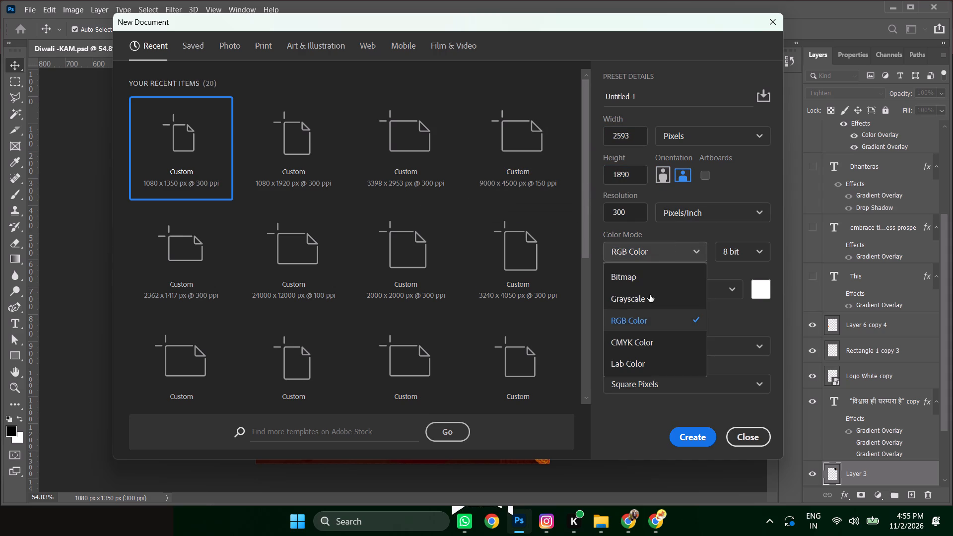
left_click(637, 343)
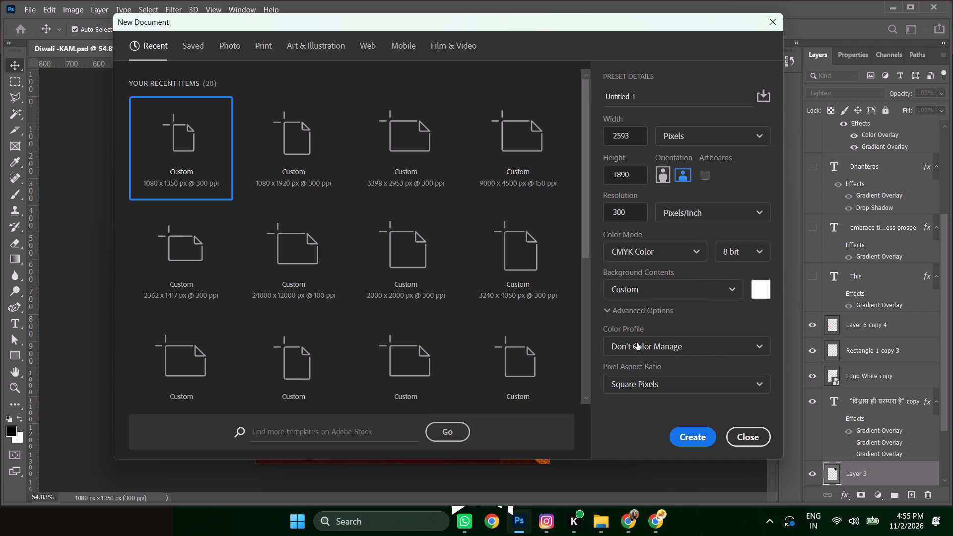
left_click(657, 177)
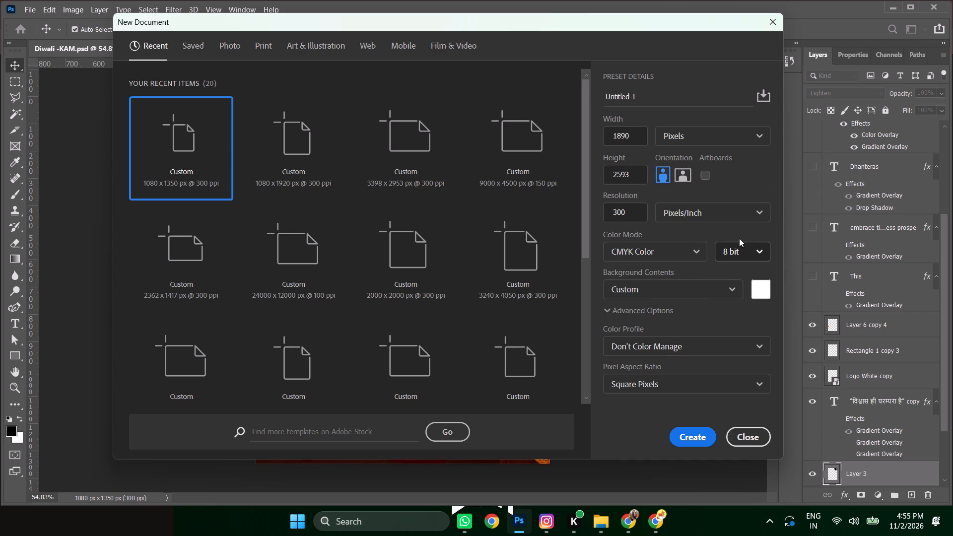
left_click(702, 437)
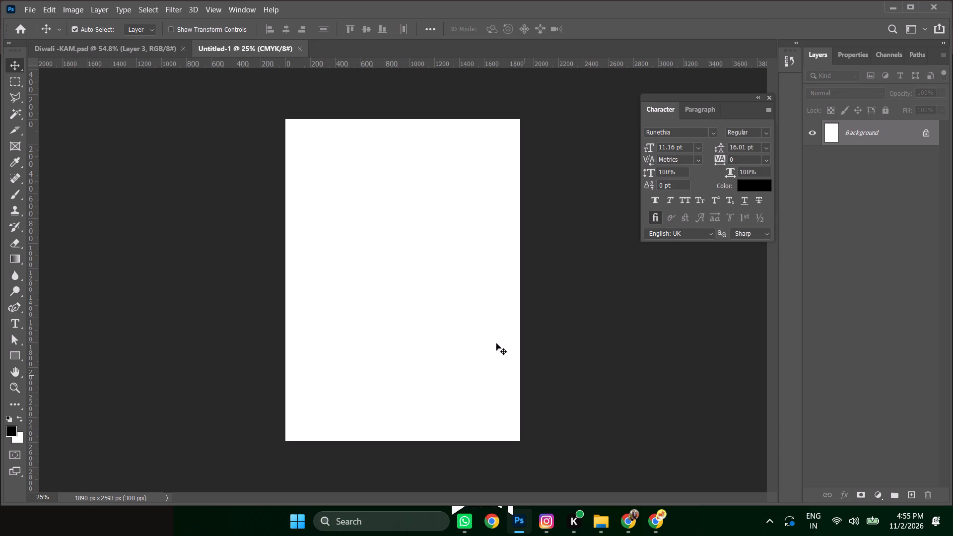
Replace the blank portrait document with a new landscape one of 2593 × 1890 pixels in CMYK Color.
left_click(297, 43)
left_click(301, 50)
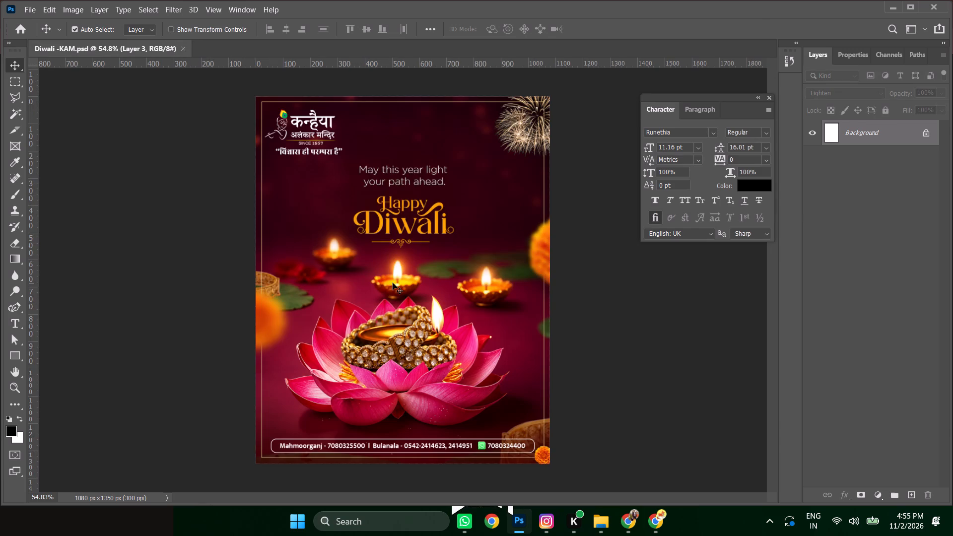
left_click(29, 7)
left_click(54, 22)
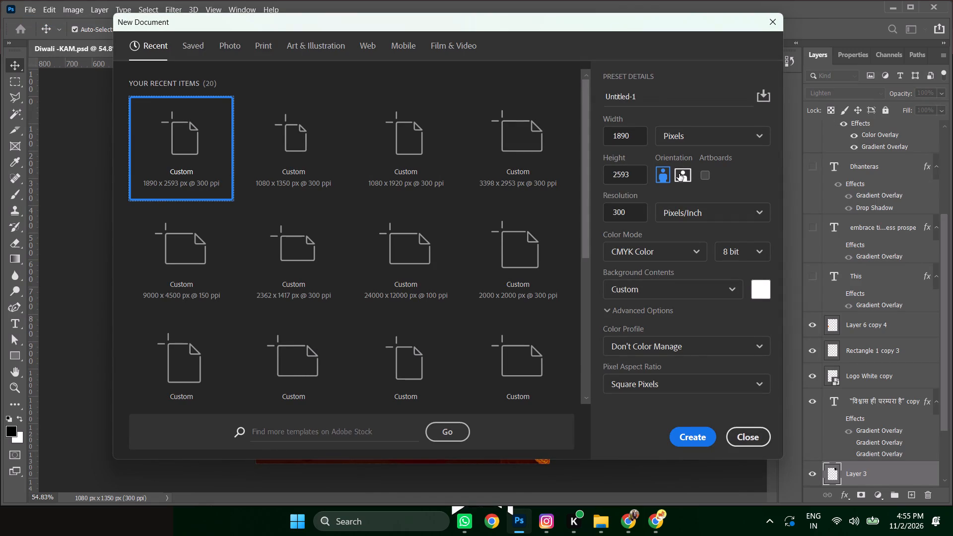
left_click(679, 174)
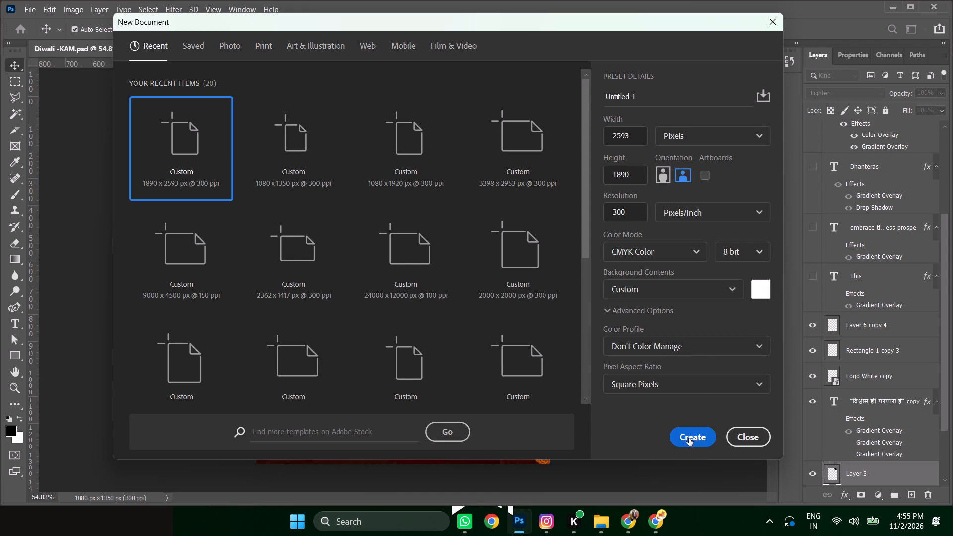
left_click(689, 438)
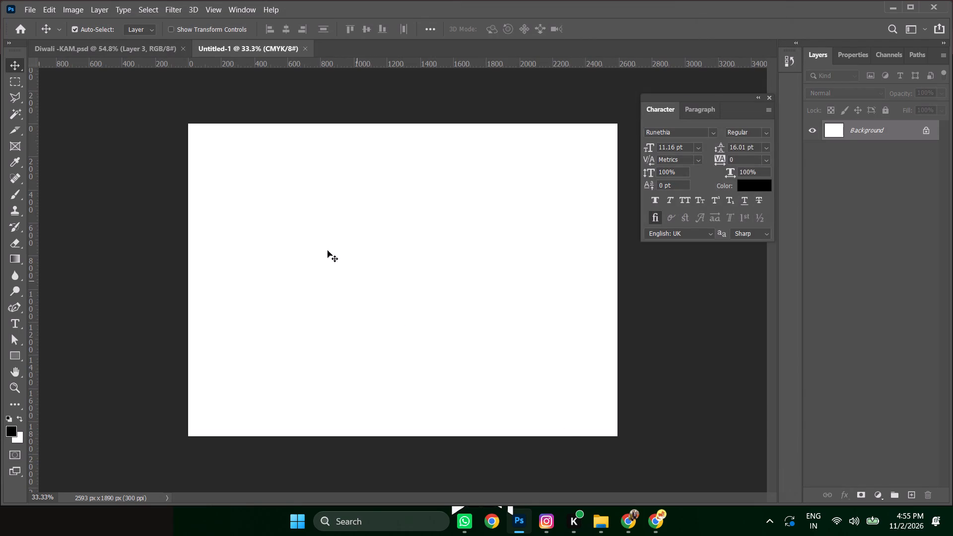
Close the Diwali -KAM.psd document.
left_click(182, 47)
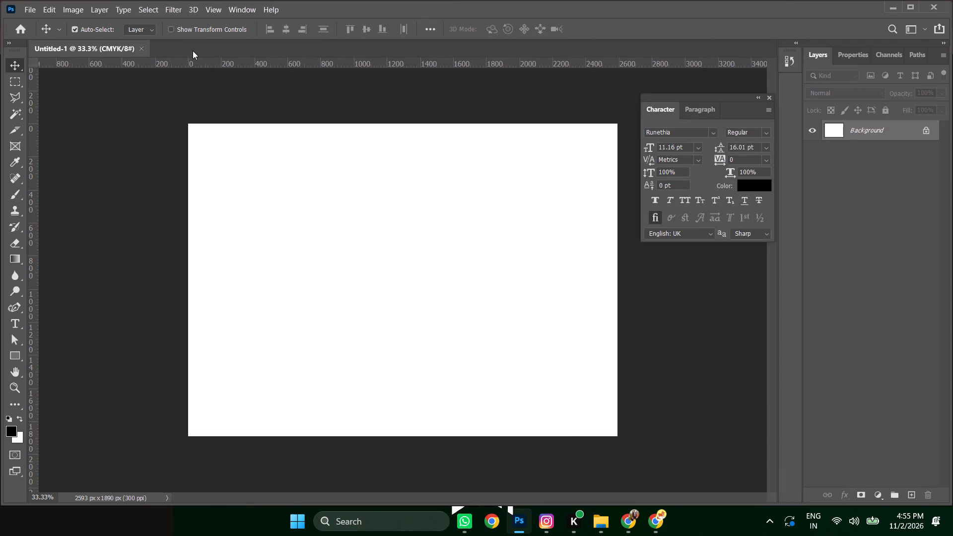
Switch to File Explorer and bring up the Arun Medical Store folder window.
left_click(596, 520)
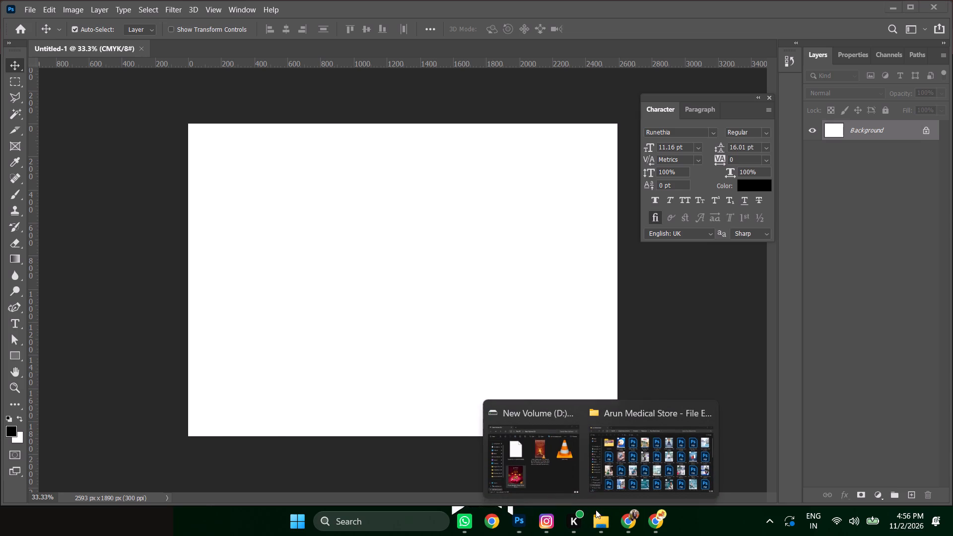
left_click(646, 438)
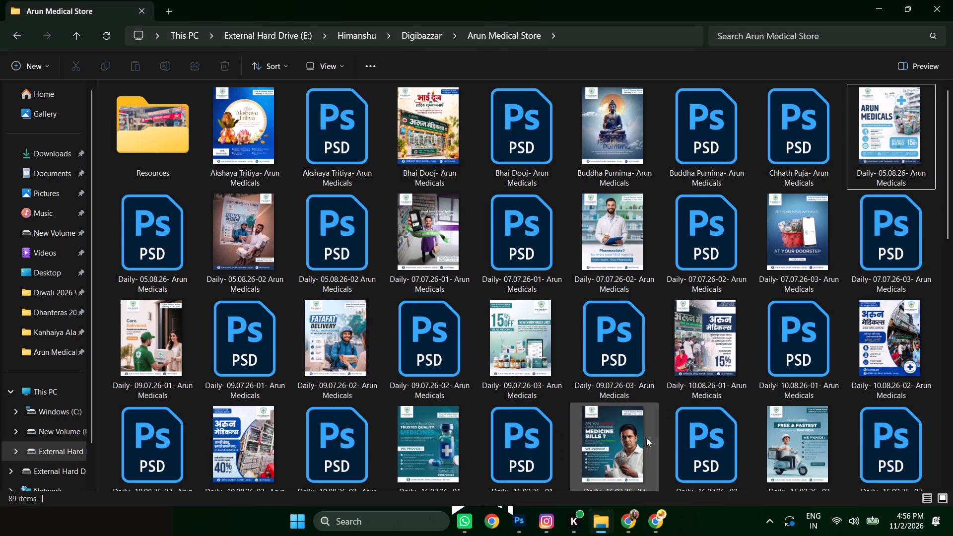
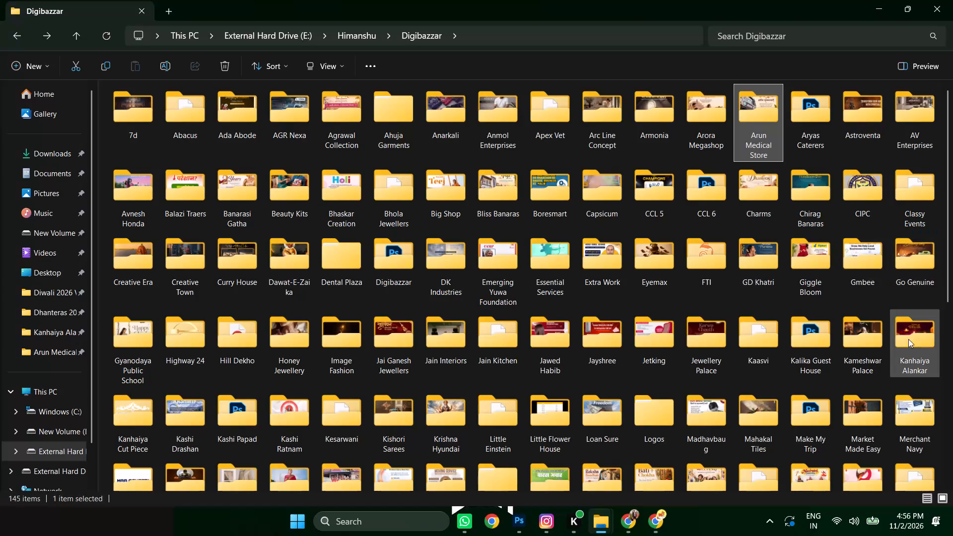
In the Kanhaiya Alankar folder, find and open the Navratri News Paper Ad- 33cm (w) x 25cm (h)- KAM PSD file.
double_click(907, 333)
scroll(722, 370, "down", 2)
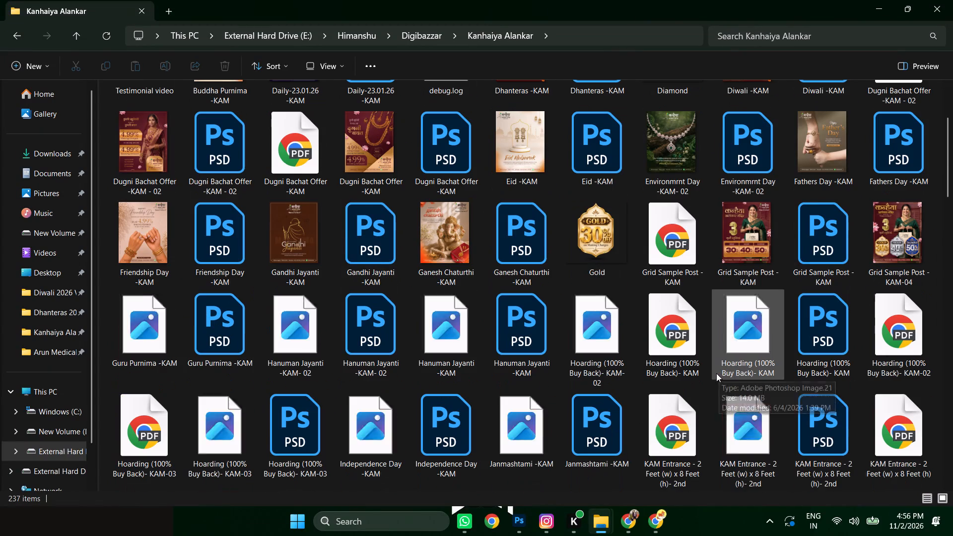
scroll(709, 380, "down", 1)
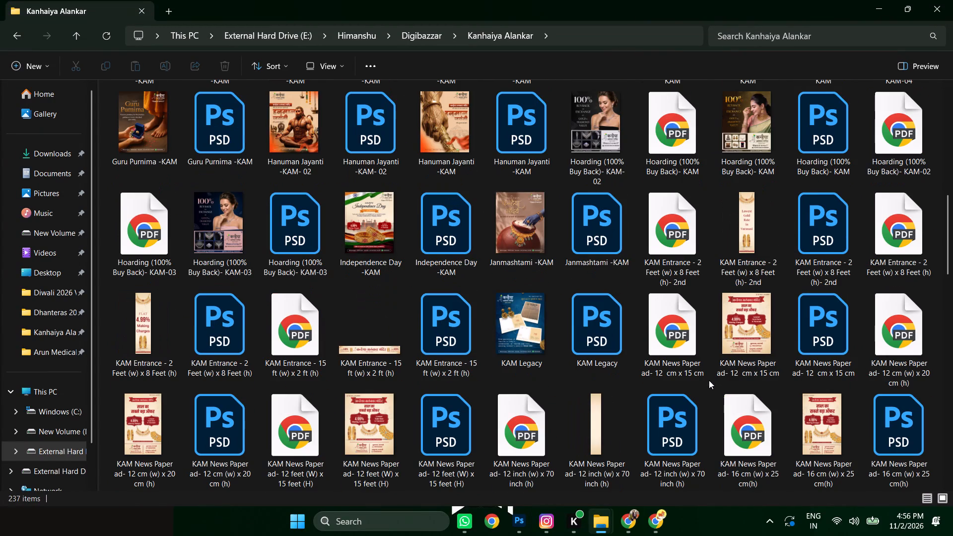
scroll(649, 389, "down", 2)
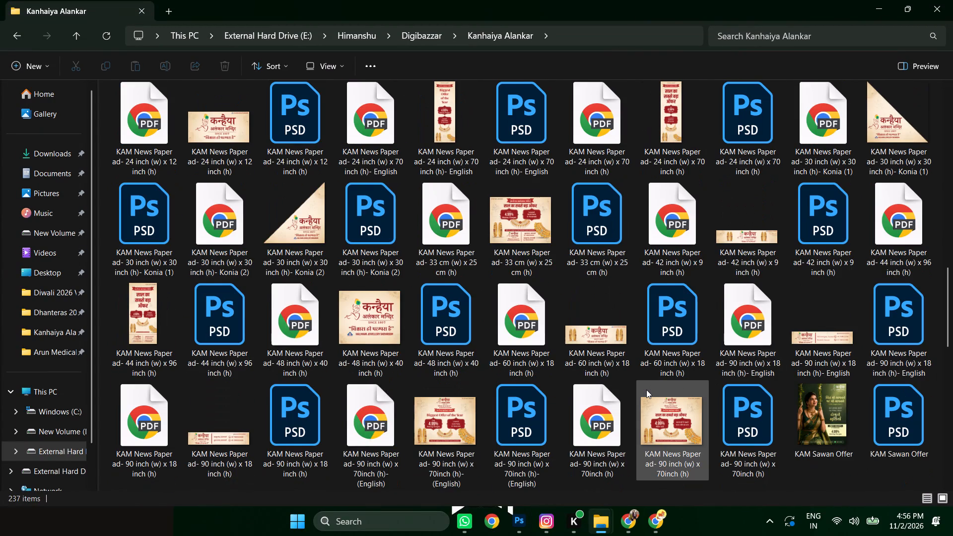
scroll(646, 390, "down", 2)
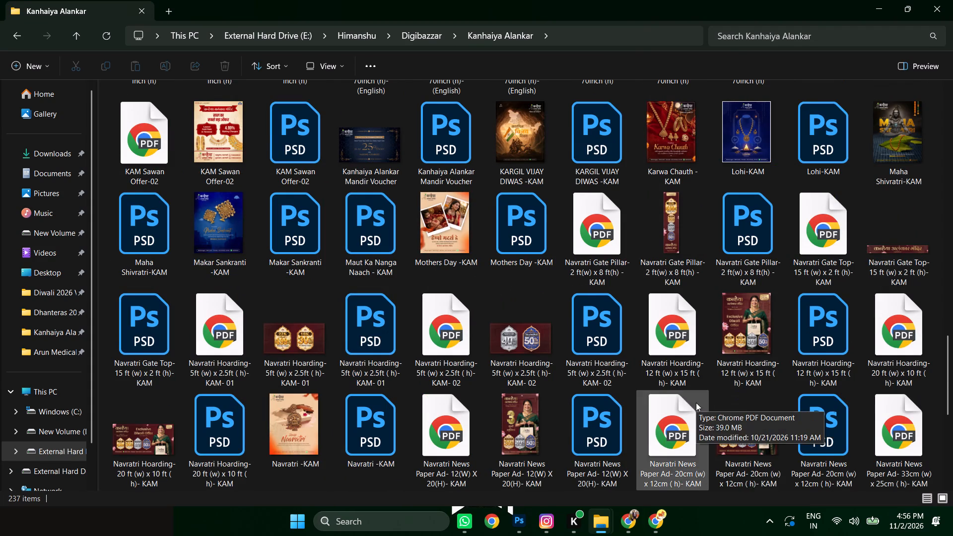
scroll(622, 404, "down", 1)
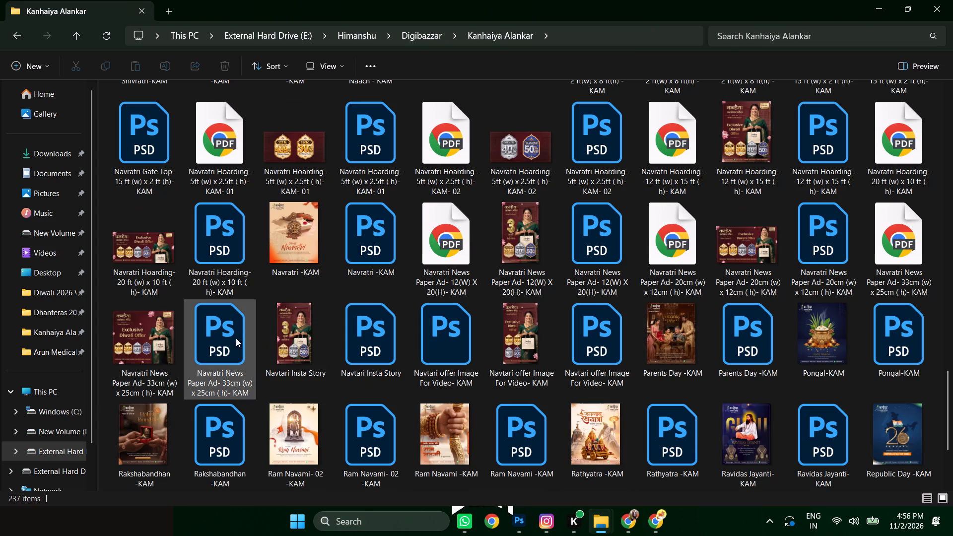
double_click(201, 334)
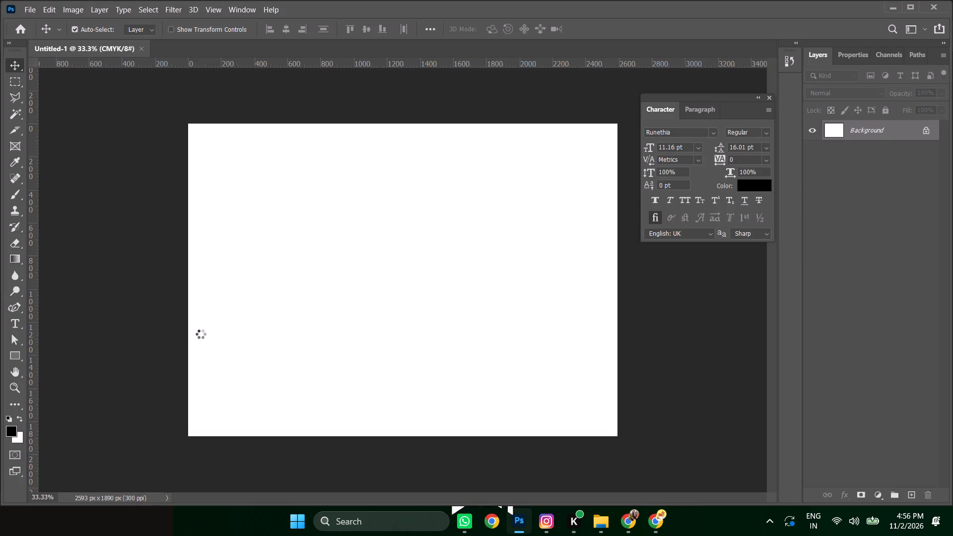
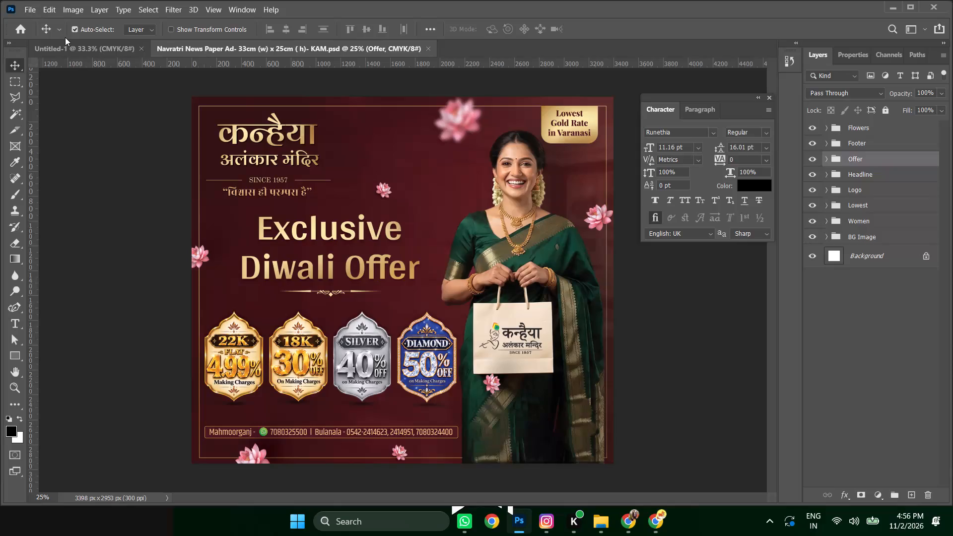
Save the blank untitled document as a PSD named "News Paper Ad- 25cm( w) x 16cm(h)- KAM" in the Kanhaiya Alankar folder.
left_click(64, 42)
left_click(28, 4)
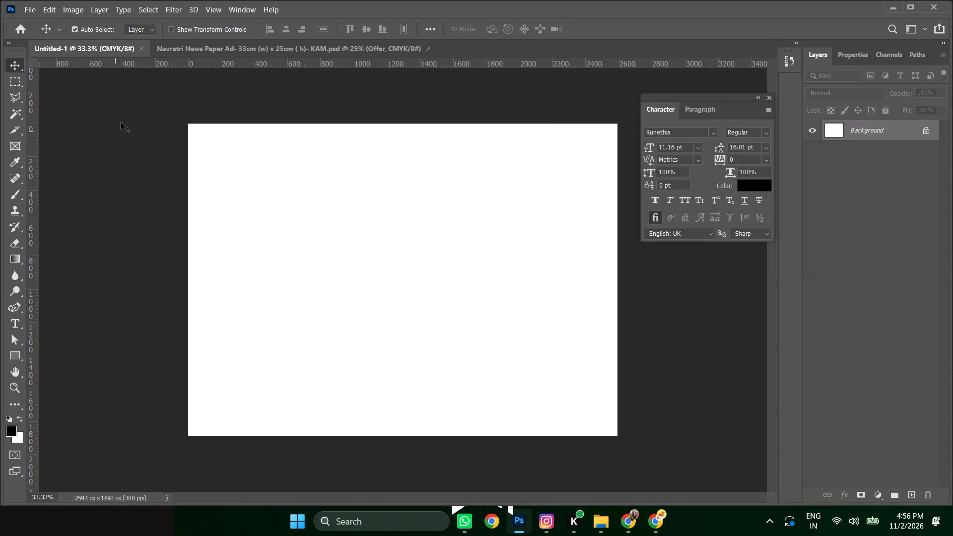
left_click(28, 8)
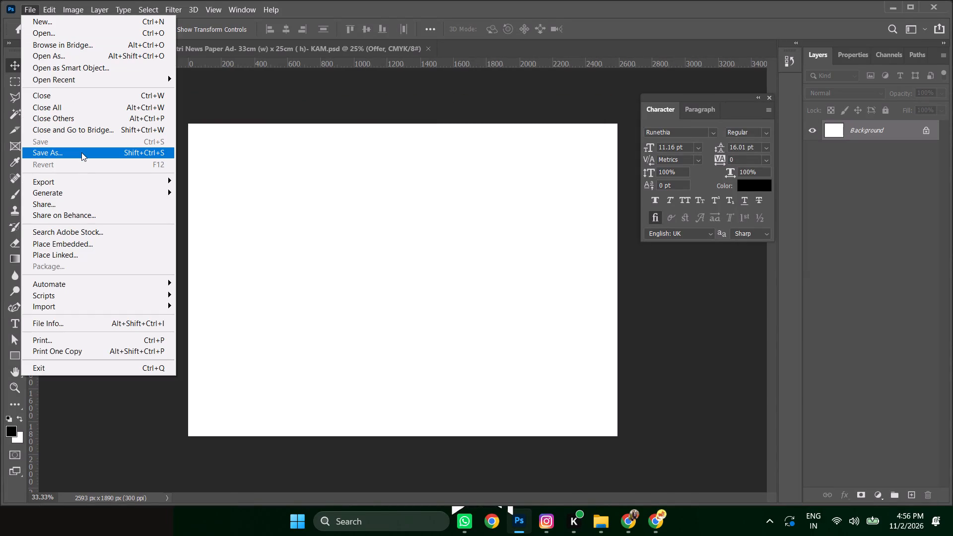
left_click(81, 153)
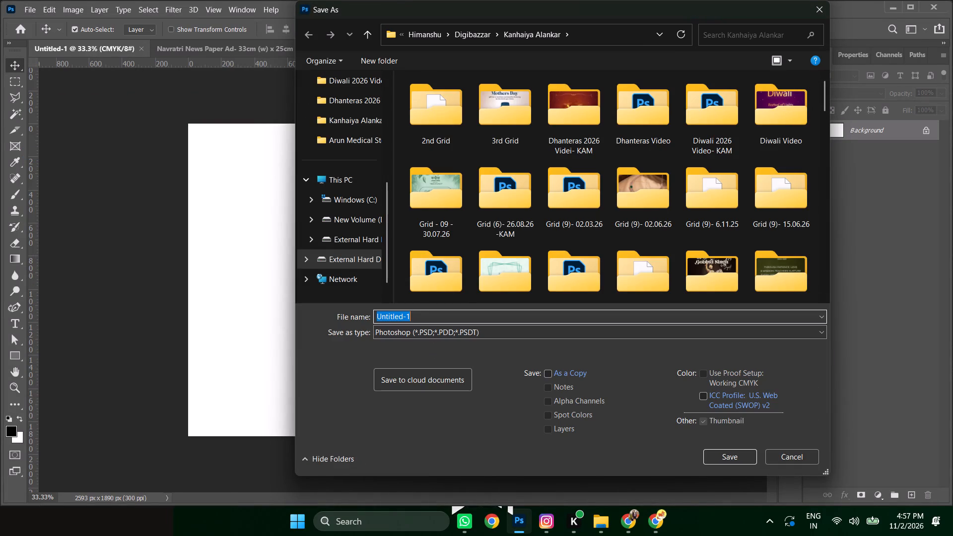
key("ctrl+v")
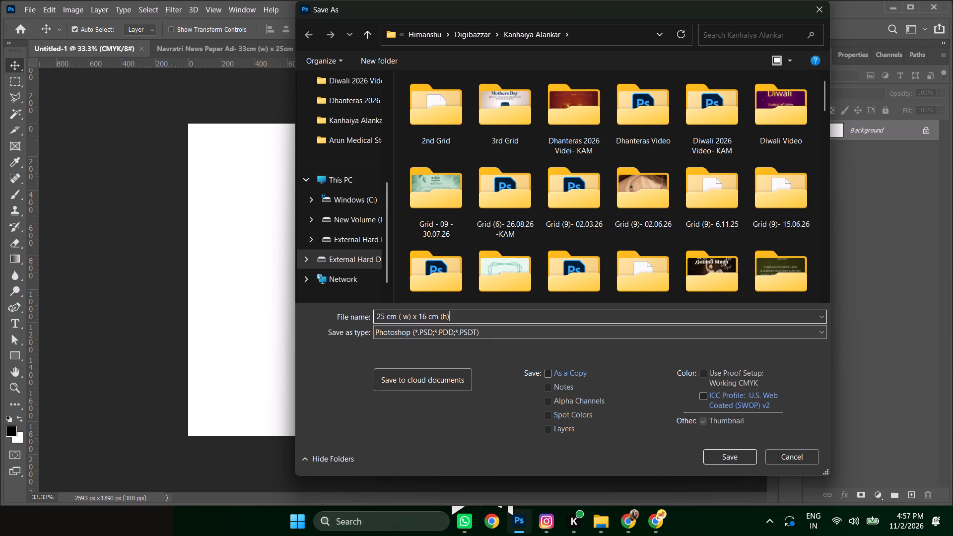
left_click(398, 319)
key("BackSpace")
key("Right")
key("Right")
key("Right")
key("Right")
key("Right")
key("Right")
key("Right")
key("Right")
key("Right")
key("Right")
key("BackSpace")
key("Right")
key("Right")
key("Right")
key("BackSpace")
key("Left")
key("Left")
key("Left")
key("Left")
key("Left")
key("Left")
key("Left")
key("Left")
key("Left")
key("Left")
key("Left")
key("Left")
key("Left")
key("BackSpace")
key("Left")
key("Left")
key("Left")
key("Left")
key("Left")
key("Left")
key("Left")
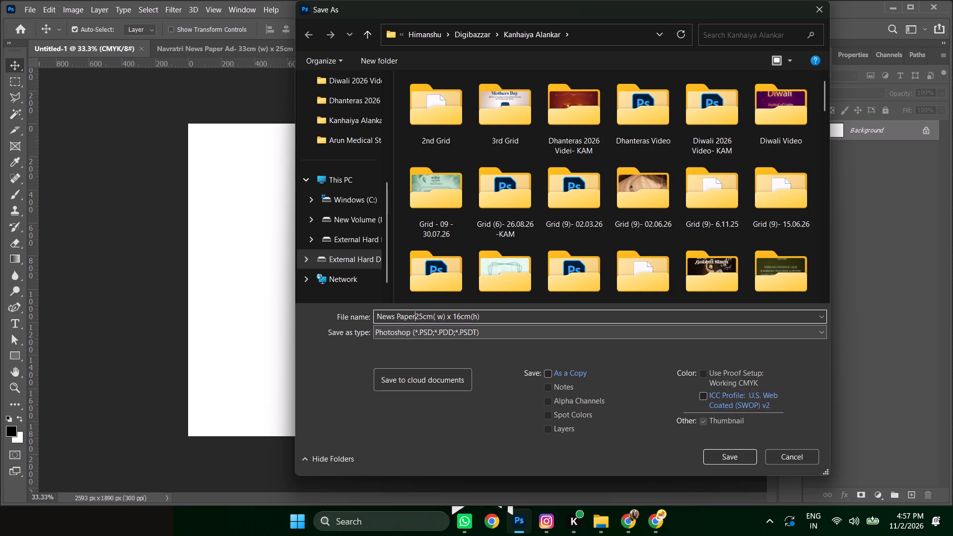
type("-")
key("space")
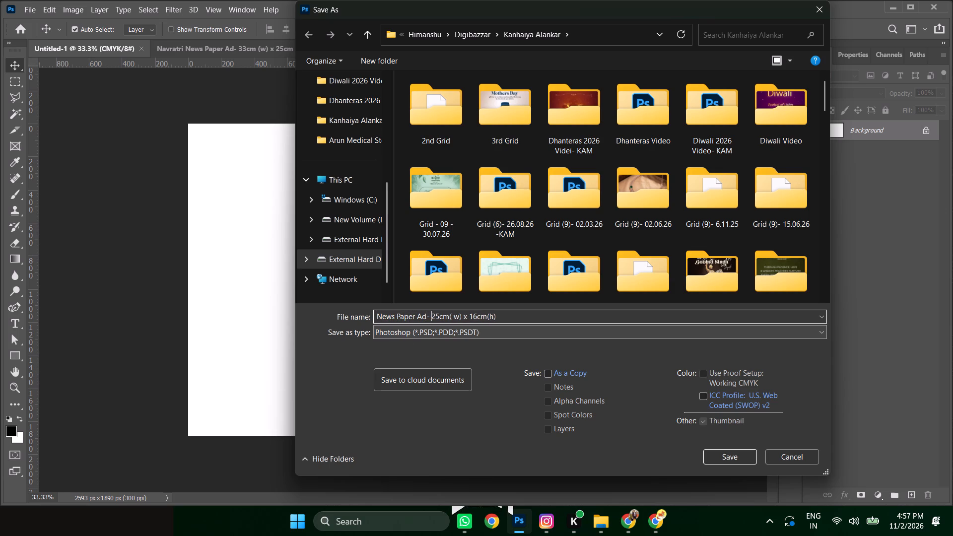
key("Right")
key("Right")
key("Right")
key("Right")
key("Right")
key("Right")
key("Right")
key("Right")
key("Right")
key("Right")
key("Right")
key("Right")
key("Right")
key("Right")
key("Right")
key("Right")
key("Right")
key("Right")
key("Right")
key("Right")
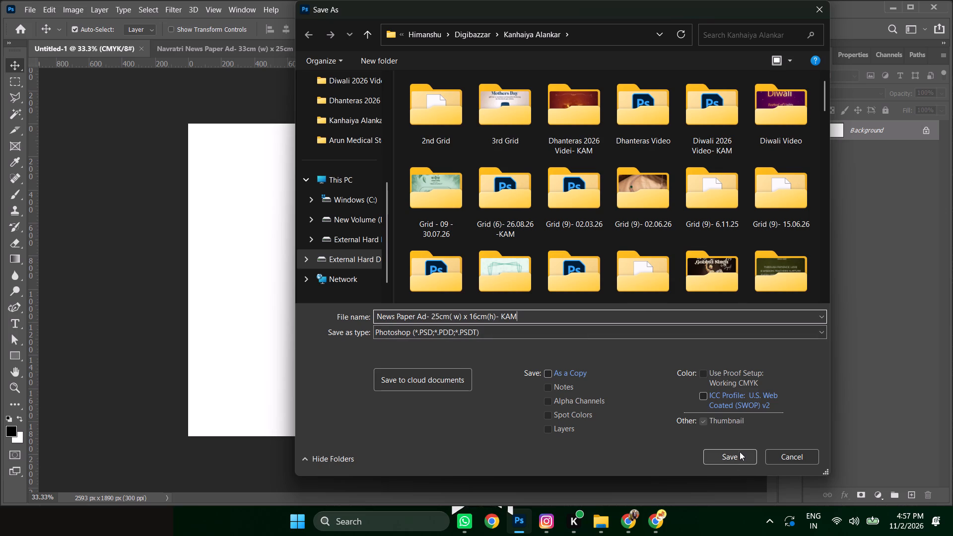
left_click(740, 452)
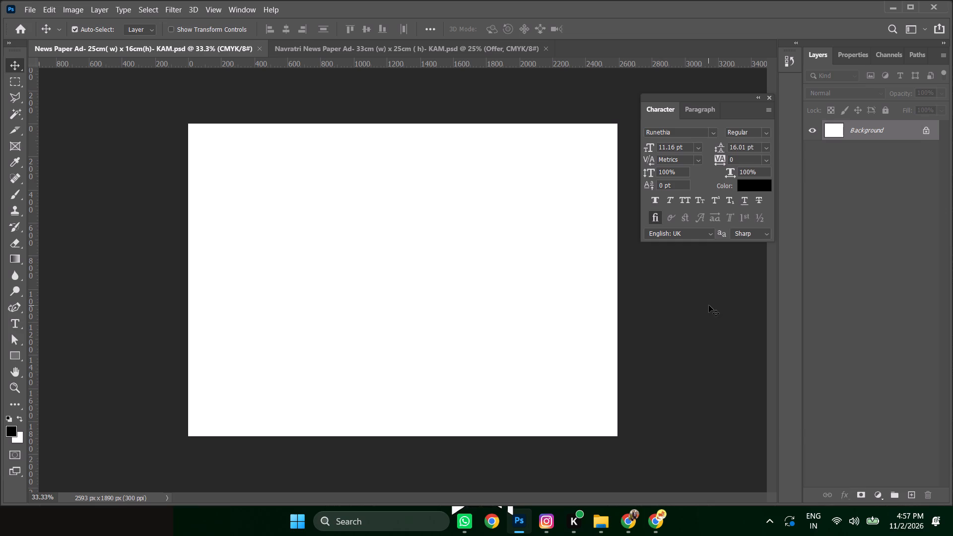
Copy all layer groups from Flowers down to BG Image from the Navratri ad into the 25 × 16 cm document.
left_click(348, 51)
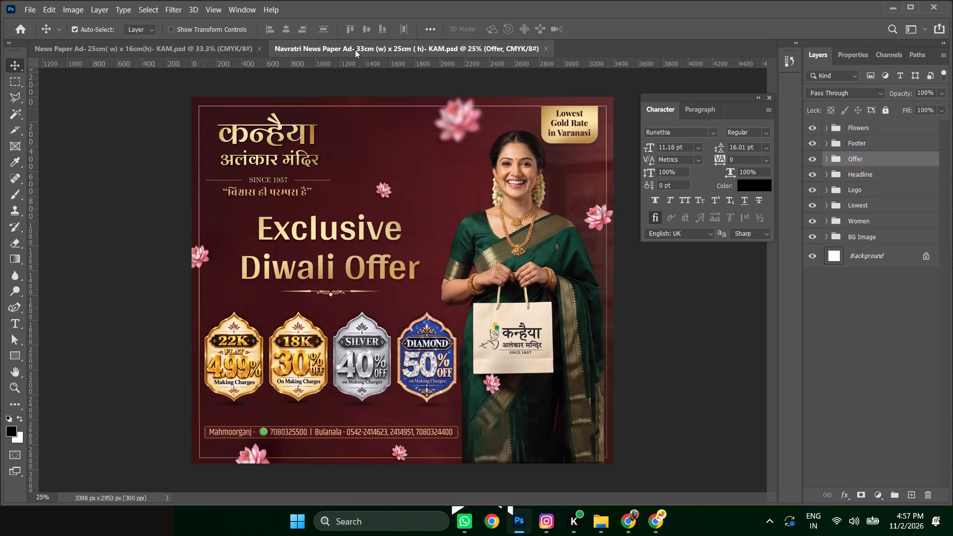
left_click(859, 126)
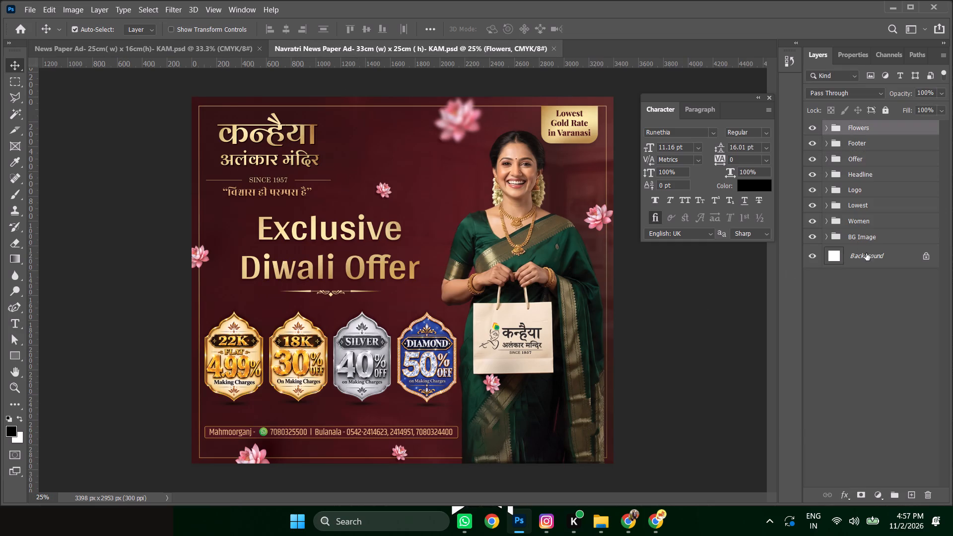
left_click(868, 239, "shift")
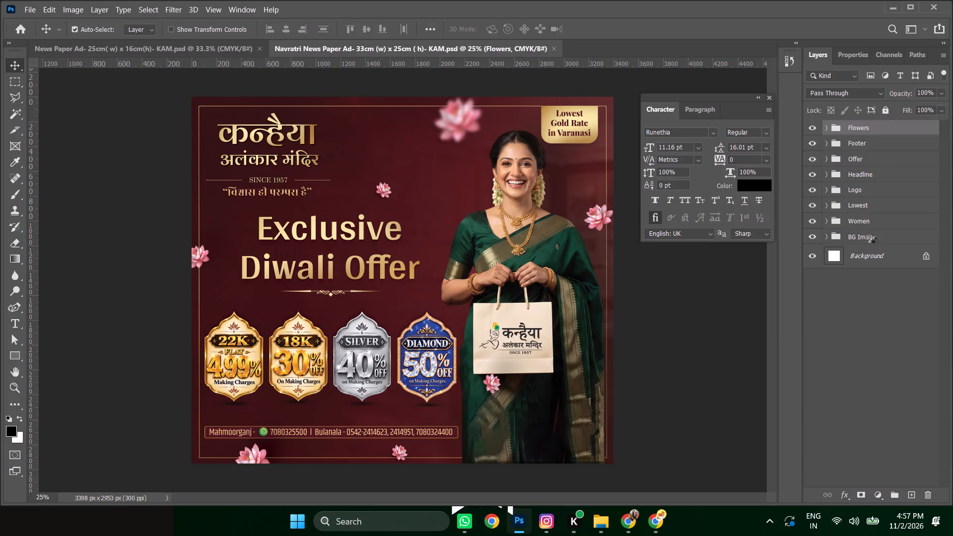
left_click_drag(880, 235, 485, 180)
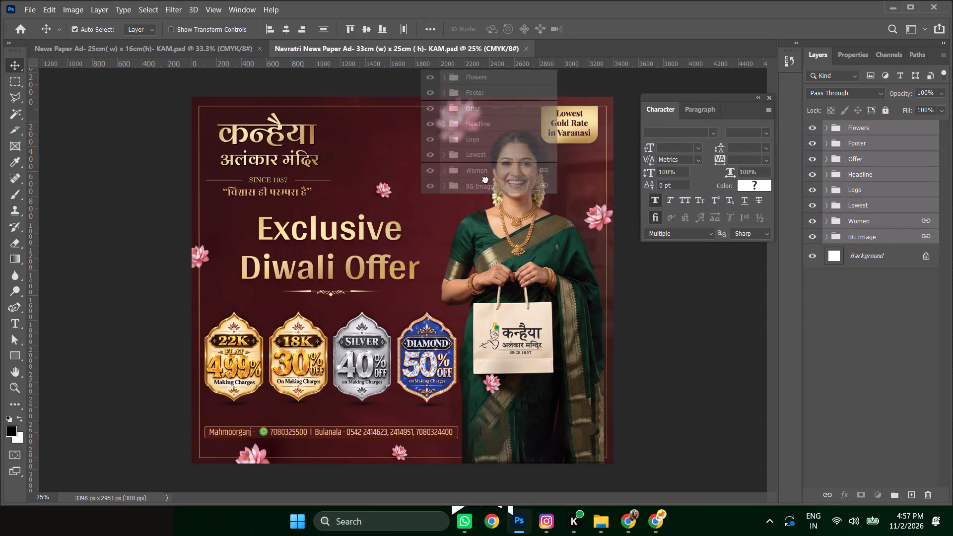
left_click_drag(485, 180, 396, 254)
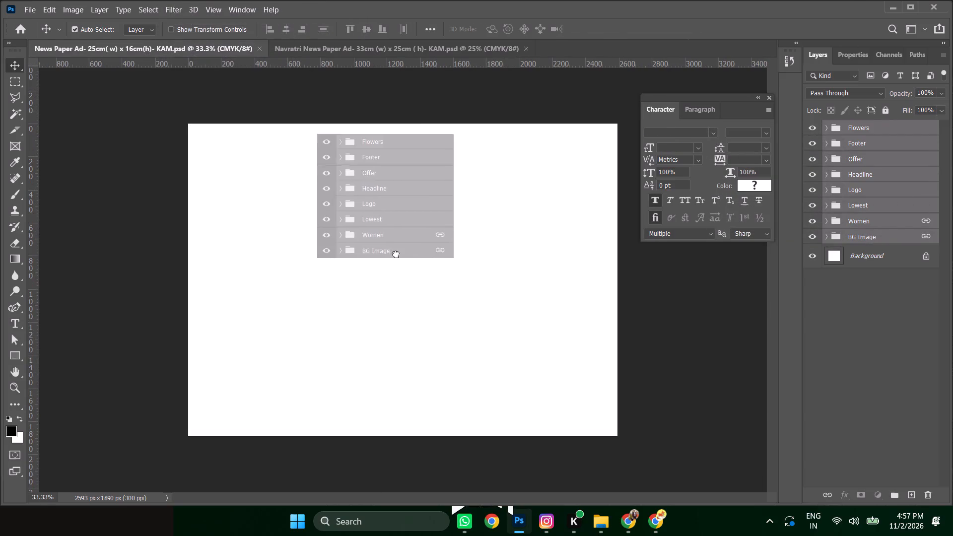
left_click_drag(396, 254, 446, 362)
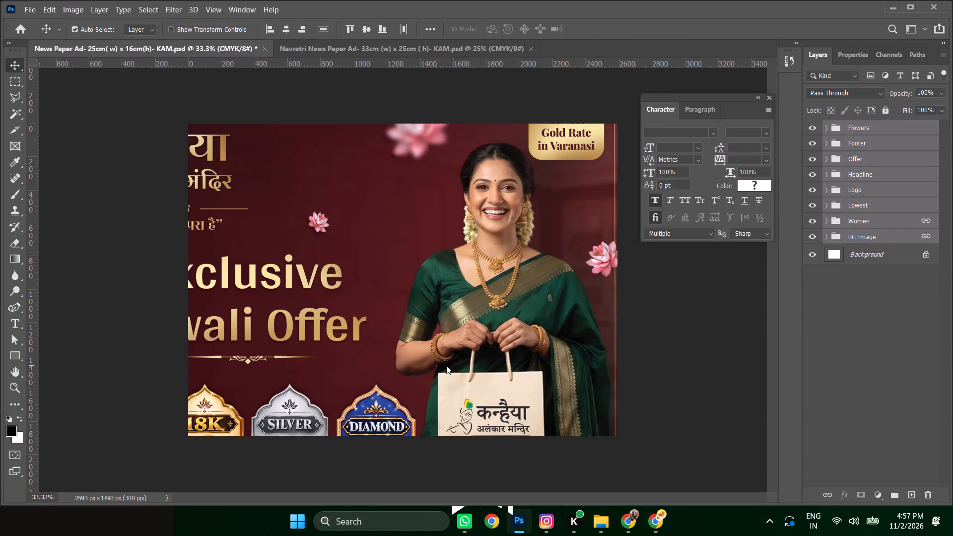
Scale the copied groups proportionally to about 64% and position them so the ad's full height fits the canvas.
key("ctrl+t")
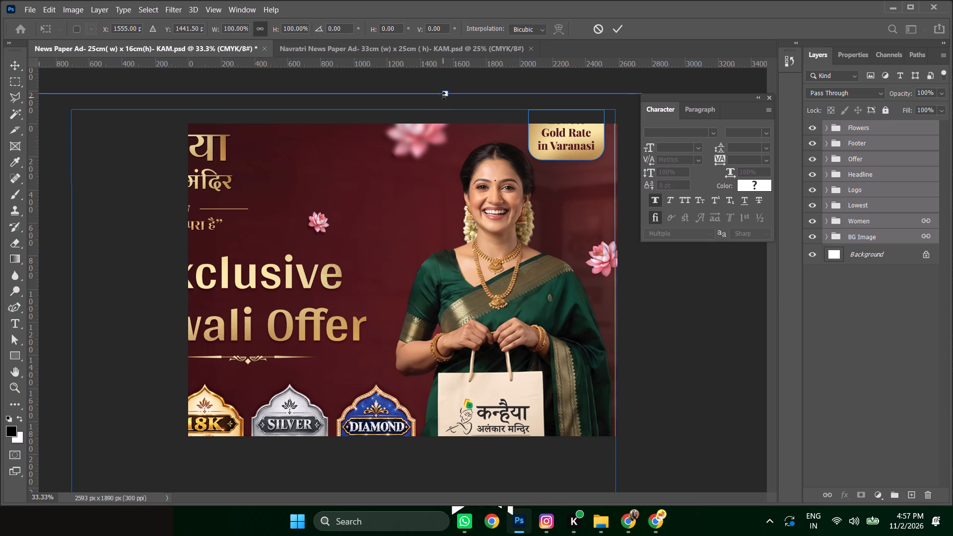
left_click_drag(444, 95, 447, 259, "alt")
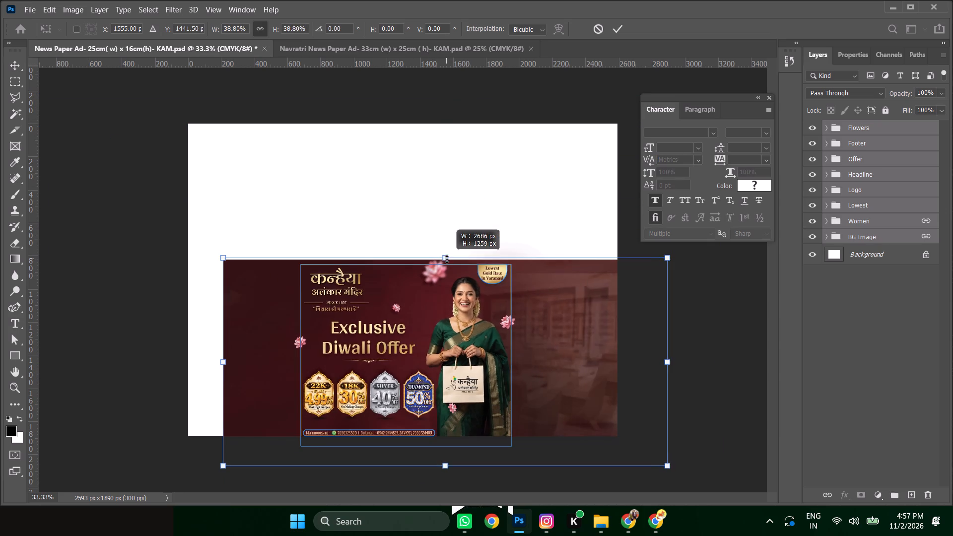
left_click_drag(447, 259, 453, 182, "alt")
left_click_drag(430, 304, 437, 239)
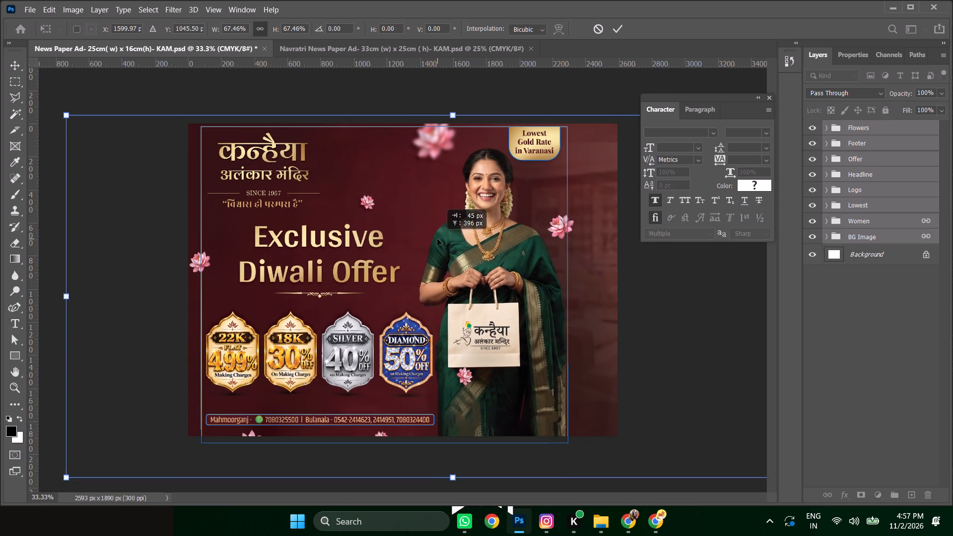
left_click_drag(437, 239, 436, 241)
left_click_drag(451, 480, 451, 475)
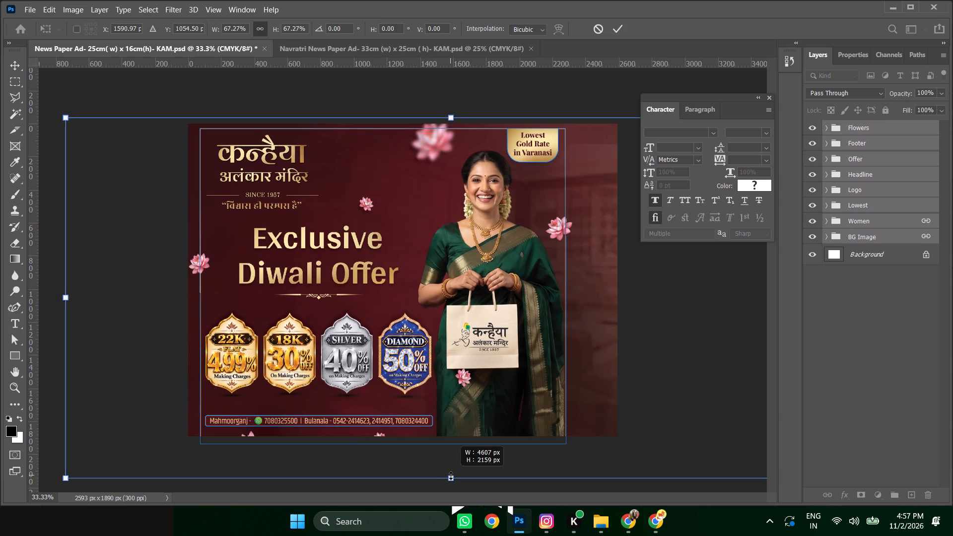
left_click_drag(451, 475, 451, 466)
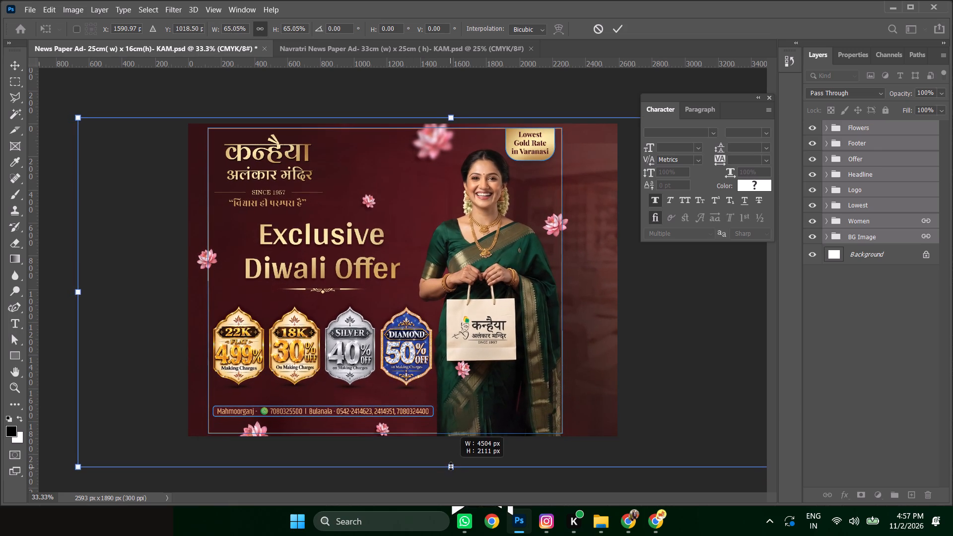
left_click_drag(451, 466, 451, 462)
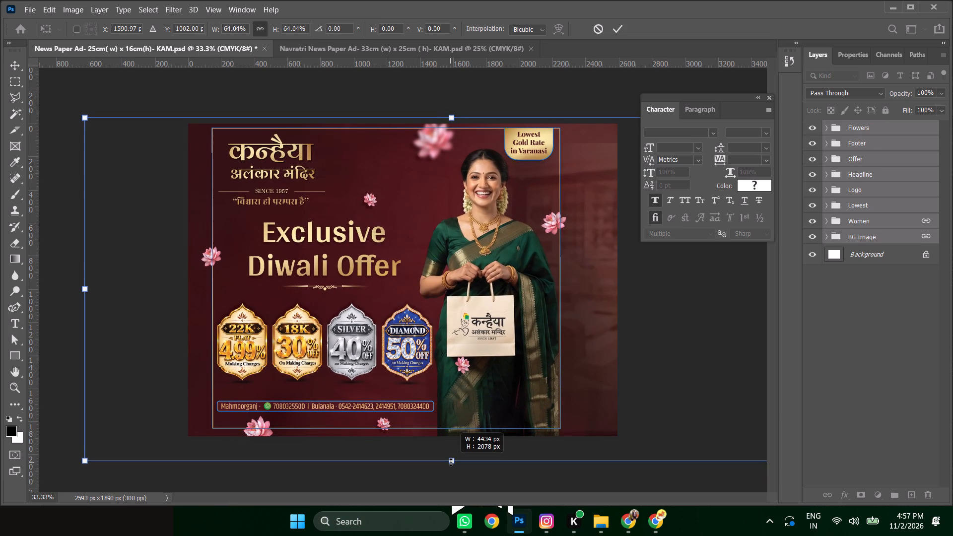
left_click_drag(451, 462, 446, 463)
key("Return")
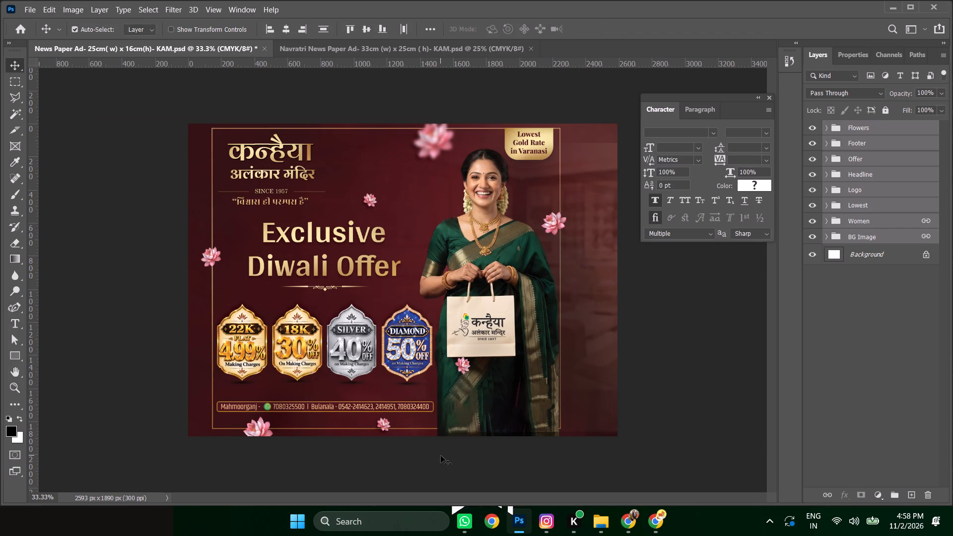
Move the thin gold border rectangle in the BG Image group close to the canvas's left edge and nudge it slightly down.
left_click(859, 225)
scroll(219, 286, "up", 20)
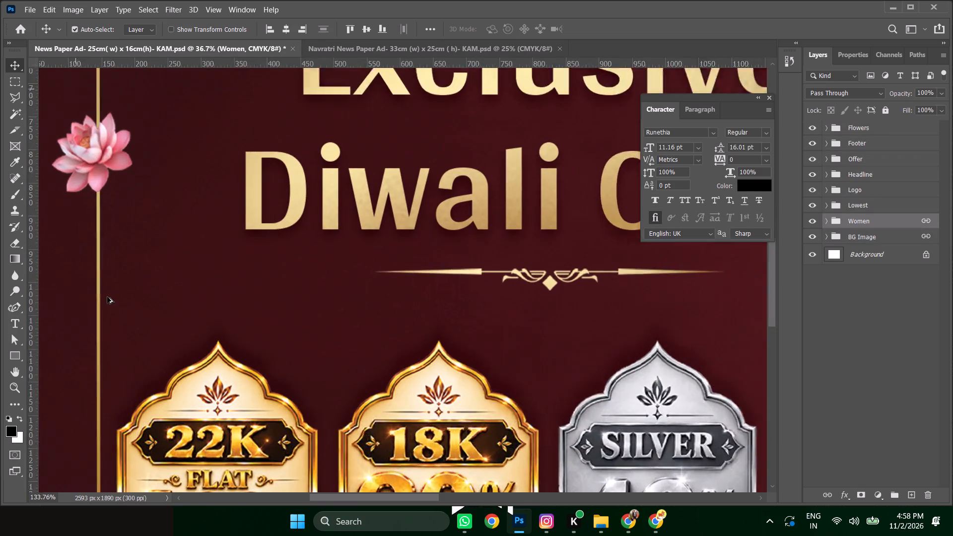
left_click(96, 277)
scroll(117, 275, "down", 3, "alt")
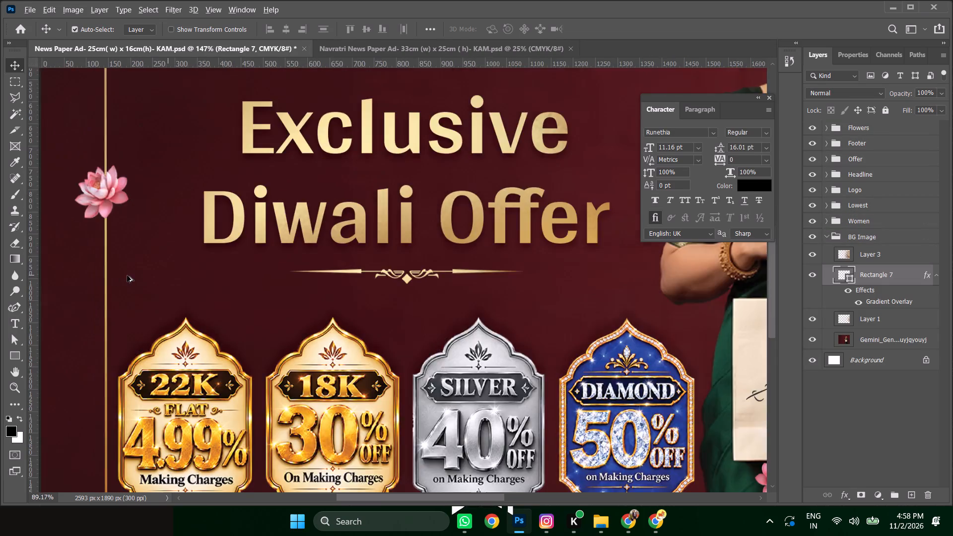
scroll(127, 275, "down", 16, "alt")
key("shift+Left")
key("shift+Left")
key("shift+Left")
key("shift+Left")
key("shift+Left")
key("shift+Left")
key("shift+Left")
key("shift+Left")
key("shift+Left")
key("shift+Left")
key("shift+Left")
key("shift+Left")
key("shift+Left")
key("shift+Left")
key("shift+Left")
key("shift+Left")
key("shift+Left")
key("shift+Left")
key("shift+Left")
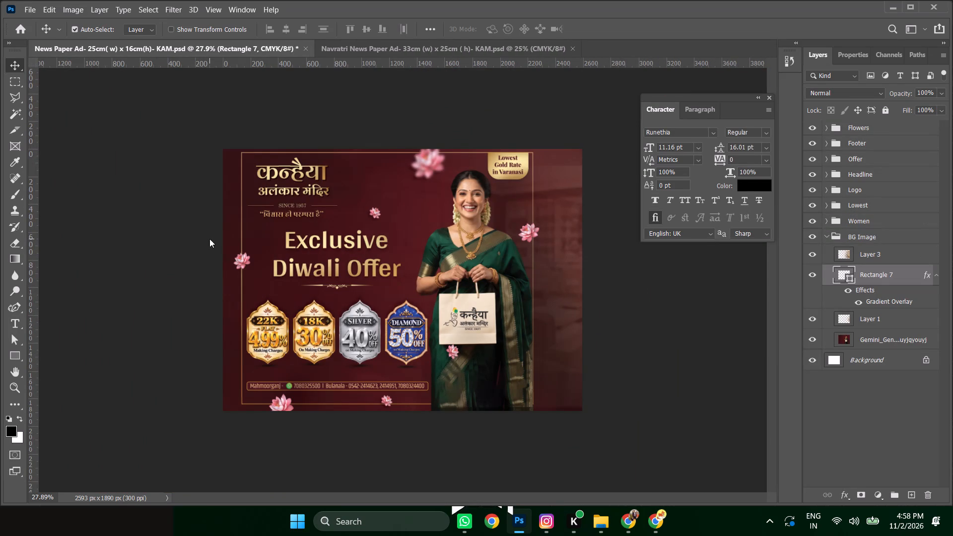
key("Down")
key("Down")
key("Down")
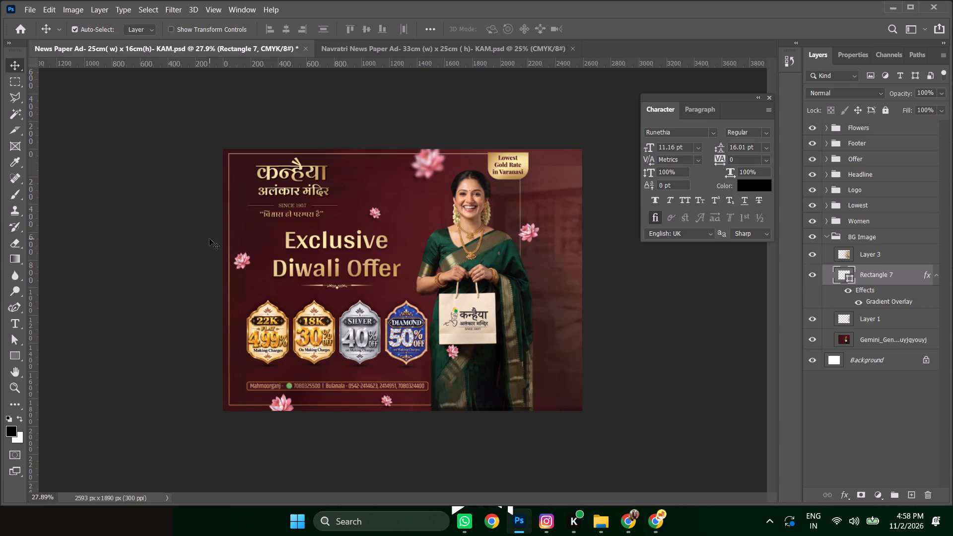
key("Down")
Stretch the gold border rectangle horizontally to about 120% width so its right side sits just inside the canvas's right edge.
key("ctrl+t")
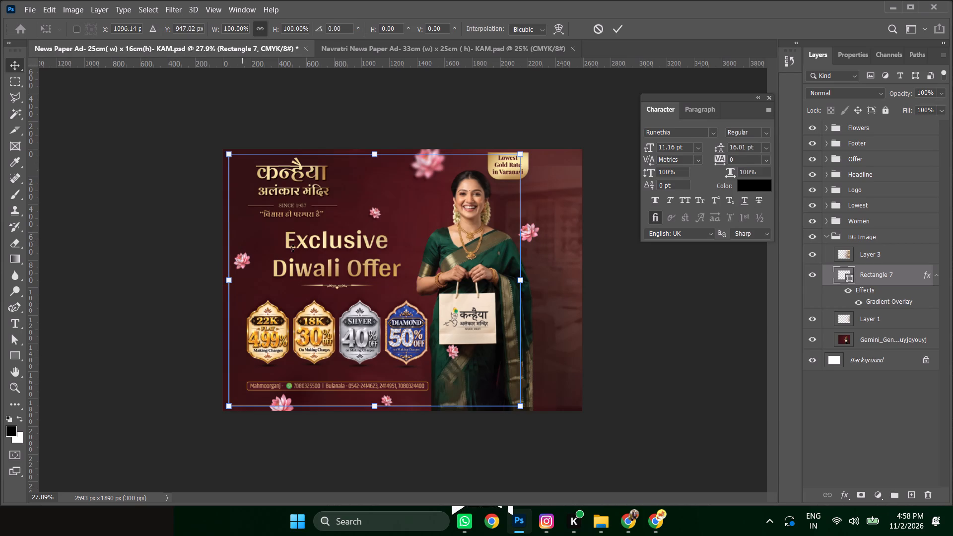
left_click_drag(522, 283, 575, 280, "ctrl")
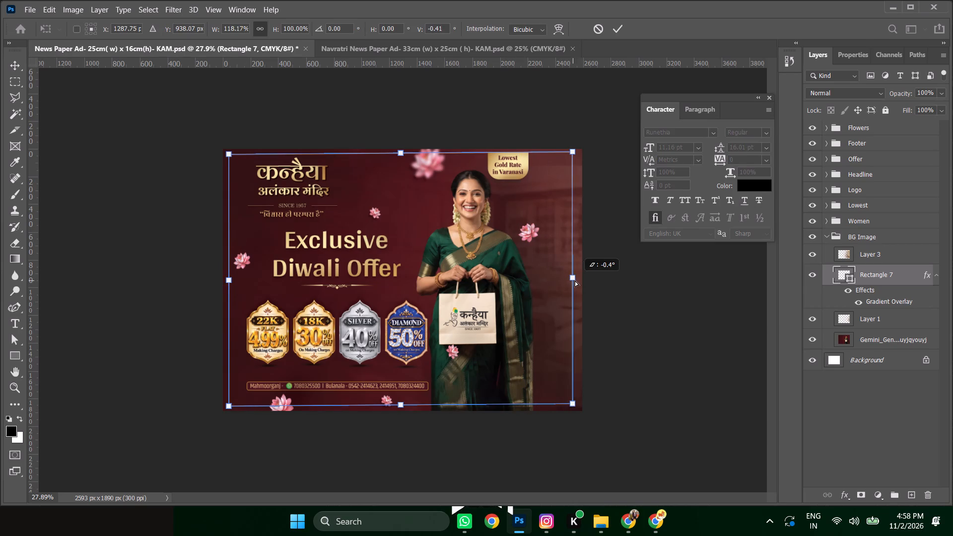
left_click_drag(575, 280, 579, 280, "ctrl")
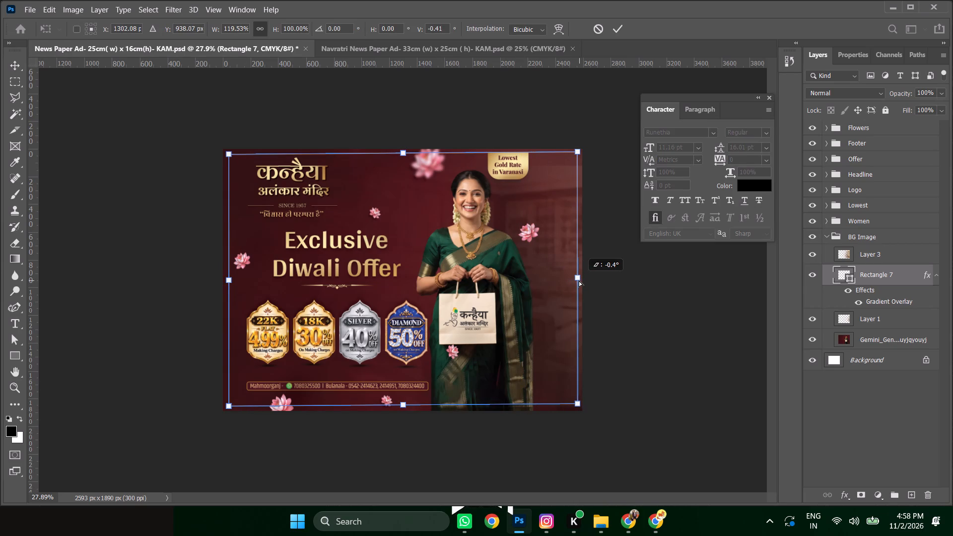
left_click_drag(579, 280, 578, 282, "ctrl")
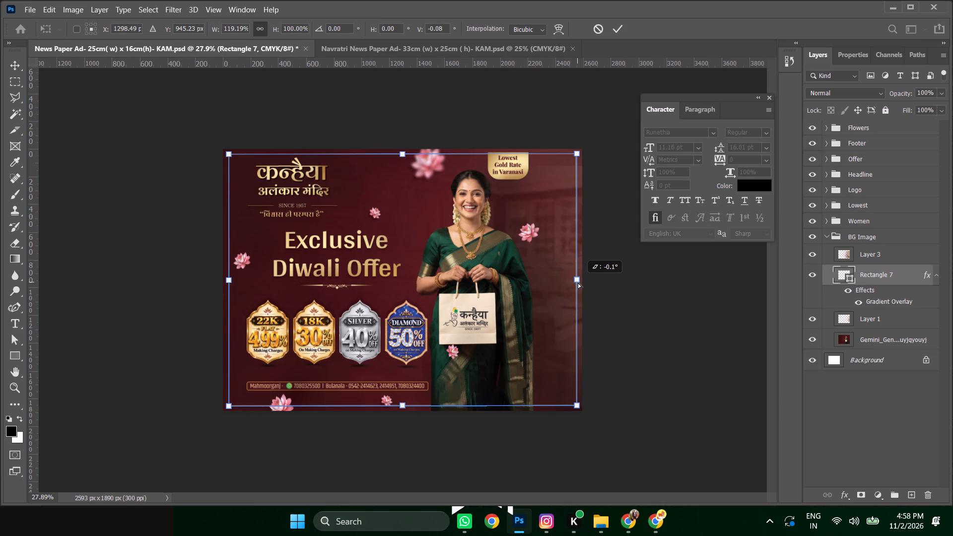
left_click_drag(578, 282, 578, 284, "ctrl")
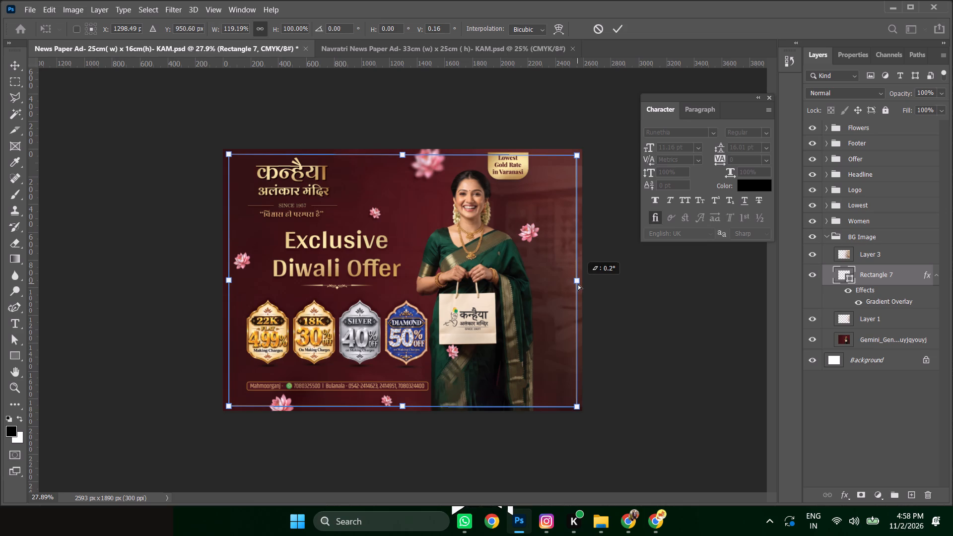
left_click_drag(578, 284, 577, 283, "ctrl")
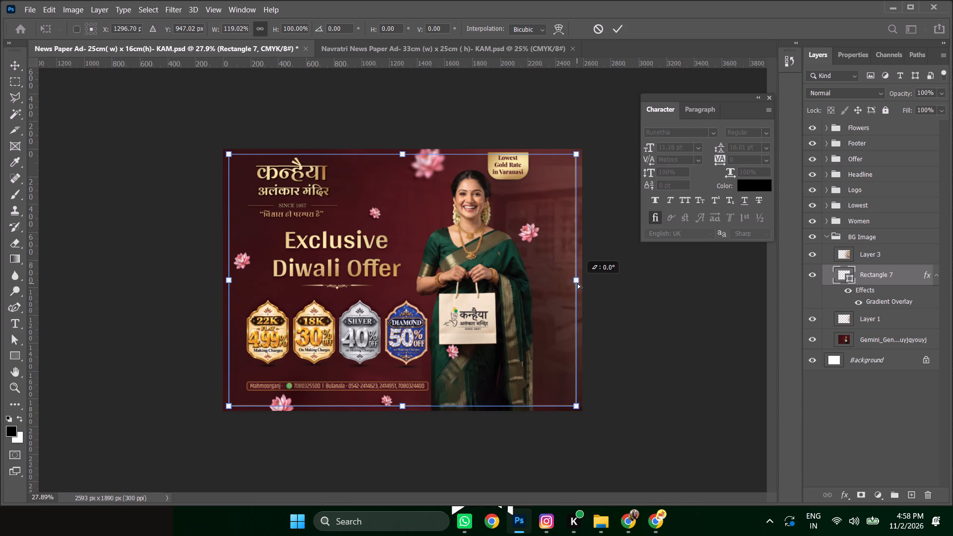
left_click_drag(577, 283, 580, 283, "ctrl")
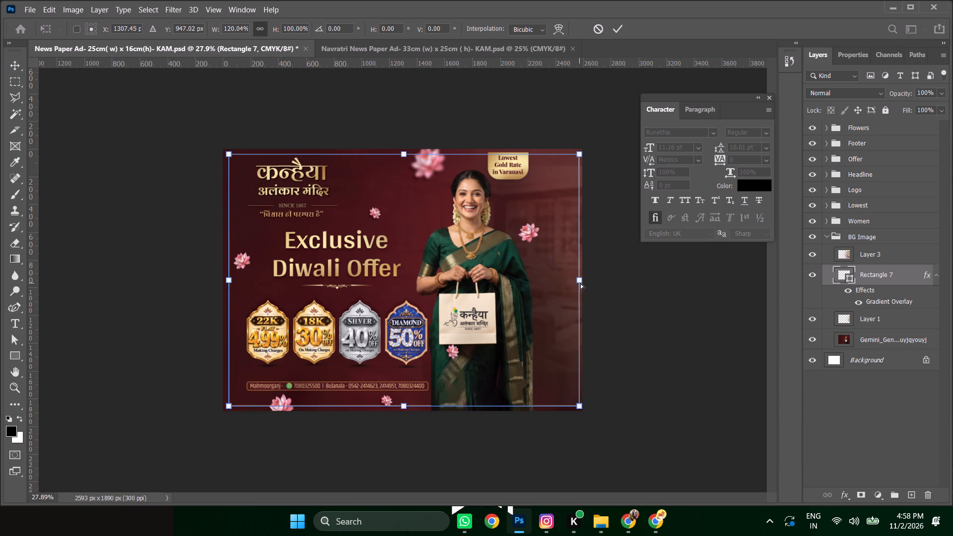
key("Return")
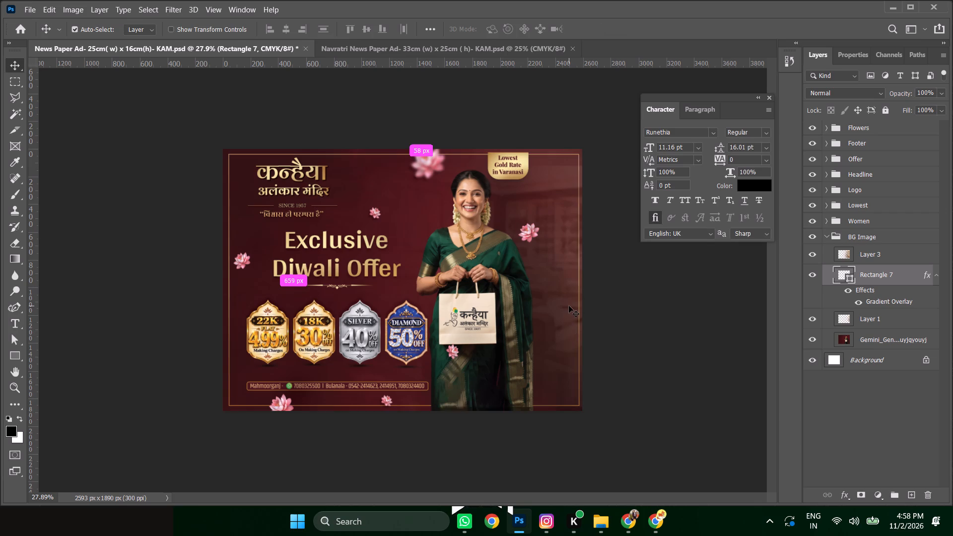
Centre the gold border rectangle horizontally on the canvas and nudge it slightly down.
key("ctrl+a")
left_click(287, 30)
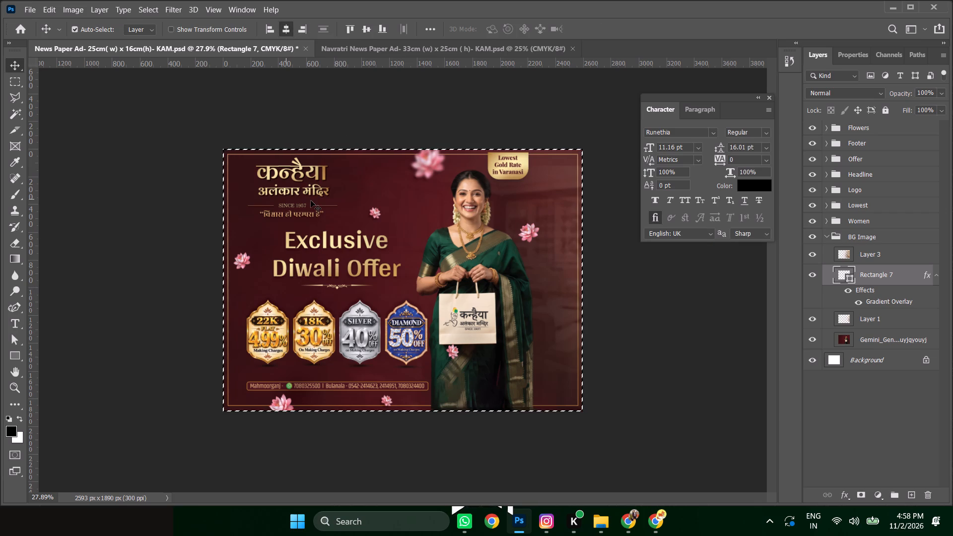
key("ctrl+d")
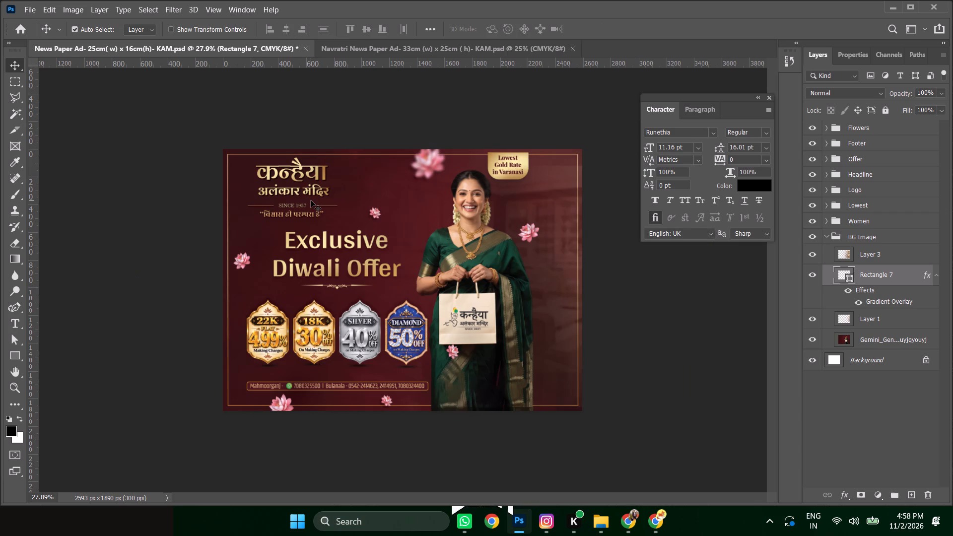
key("Down")
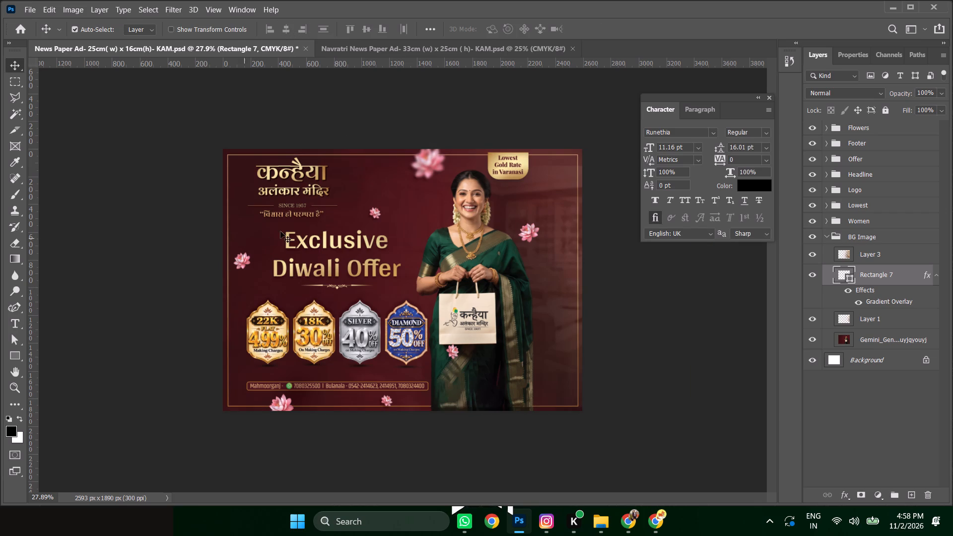
left_click(828, 236)
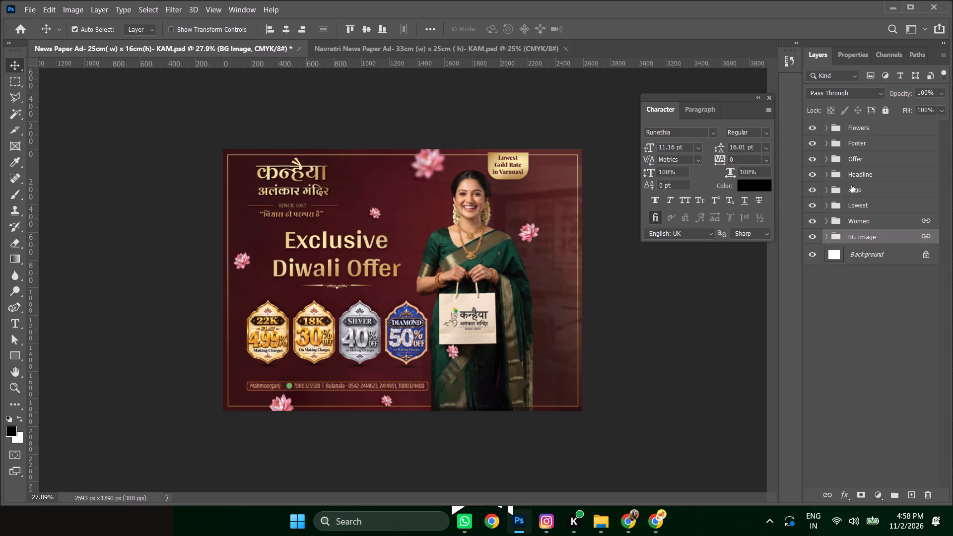
Move the Logo group left so it sits closer to the border's left side.
left_click(851, 186)
key("shift+Left")
key("shift+Left")
key("shift+Left")
key("shift+Left")
key("shift+Left")
key("shift+Left")
key("shift+Left")
key("shift+Left")
key("shift+Left")
key("shift+Left")
key("shift+Left")
key("shift+Left")
key("shift+Left")
key("shift+Left")
key("shift+Left")
key("shift+Left")
key("shift+Left")
key("shift+Left")
key("shift+Left")
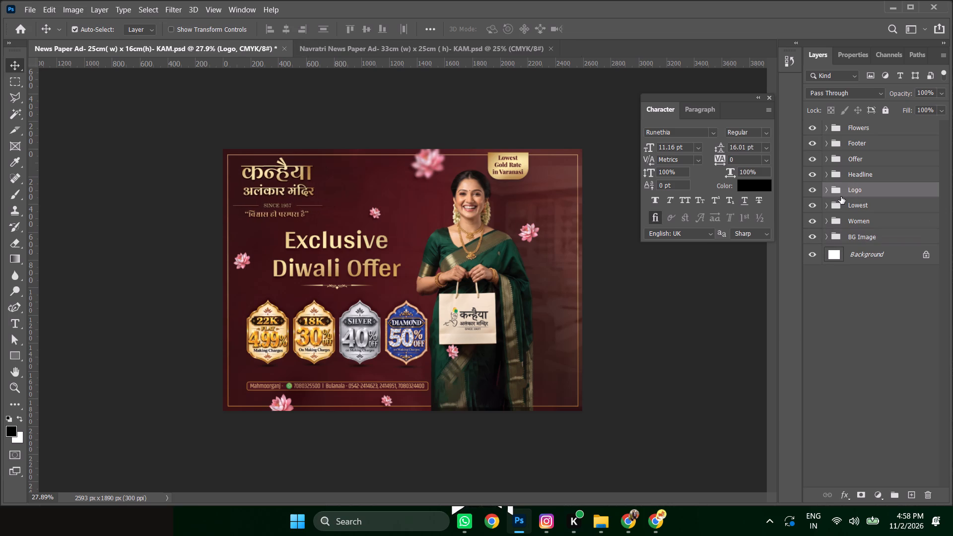
key("shift+Right")
key("shift+Right")
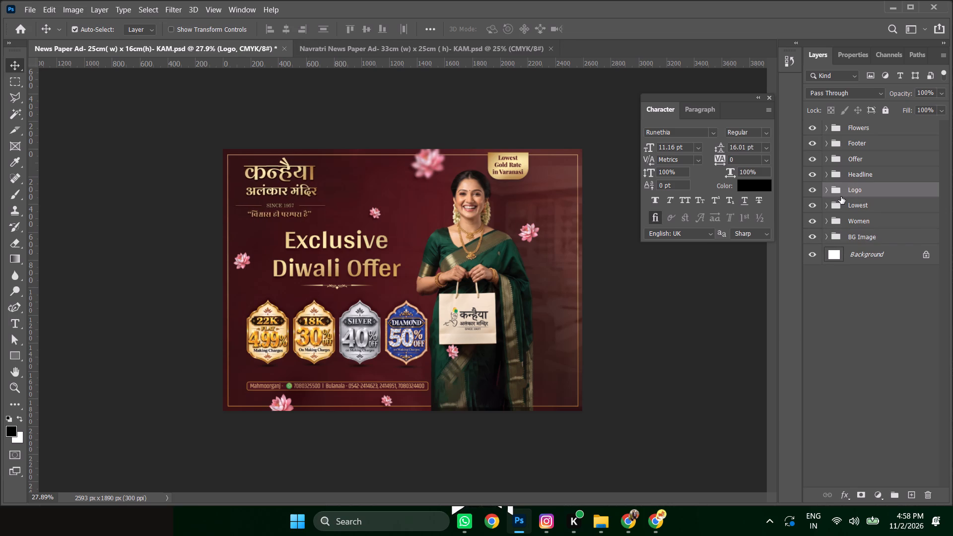
Move the Lowest group's gold rate tag into the top-right corner area, hanging just from the border's top line.
left_click(868, 205)
key("shift+Right")
key("shift+Right")
key("shift+Right")
key("shift+Right")
key("shift+Right")
key("shift+Right")
key("shift+Right")
key("shift+Right")
key("shift+Right")
key("shift+Right")
key("shift+Right")
key("shift+Right")
key("shift+Right")
key("shift+Right")
key("shift+Right")
key("shift+Right")
key("shift+Right")
key("shift+Right")
key("shift+Right")
key("shift+Right")
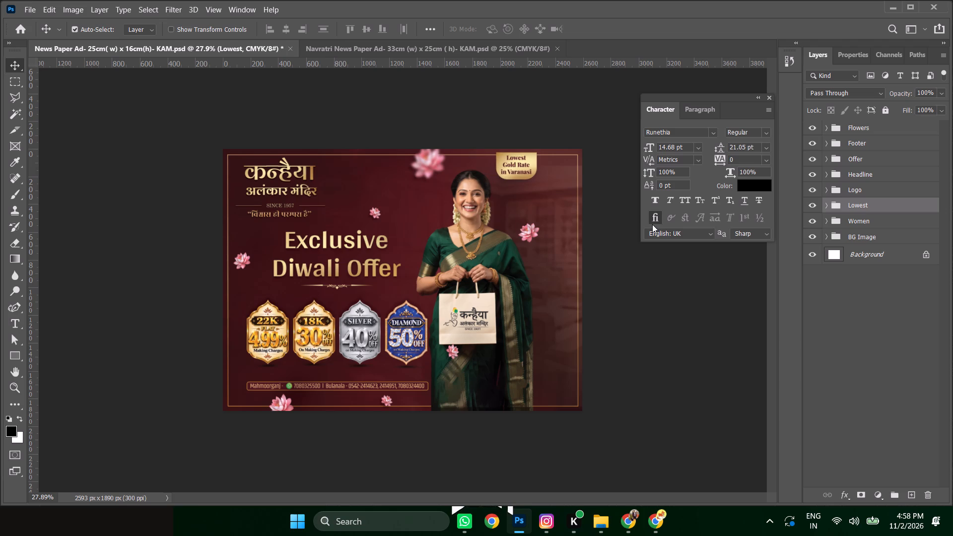
key("shift+Down")
key("shift+Down")
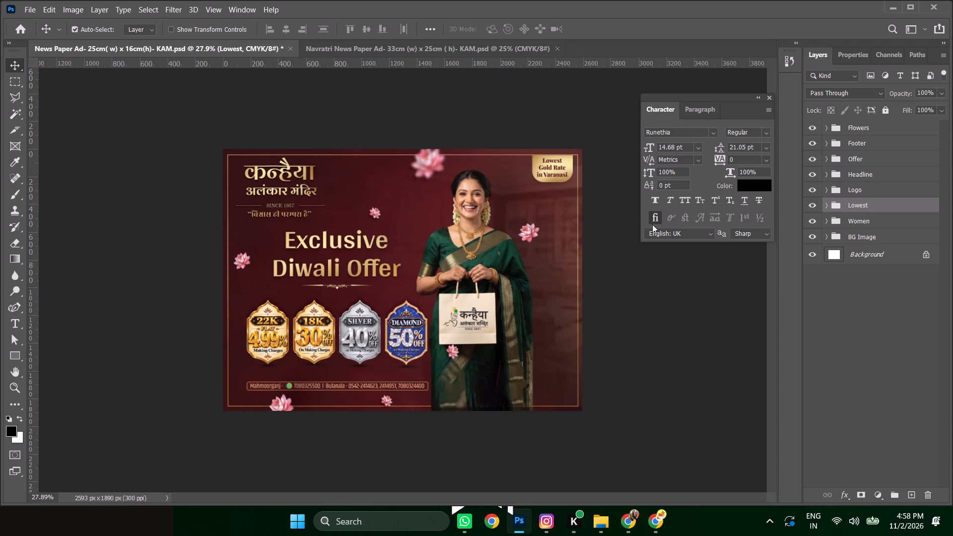
key("Up")
Enlarge the Lowest gold rate tag proportionally to about 140%, keeping its top-right corner fixed.
key("ctrl+t")
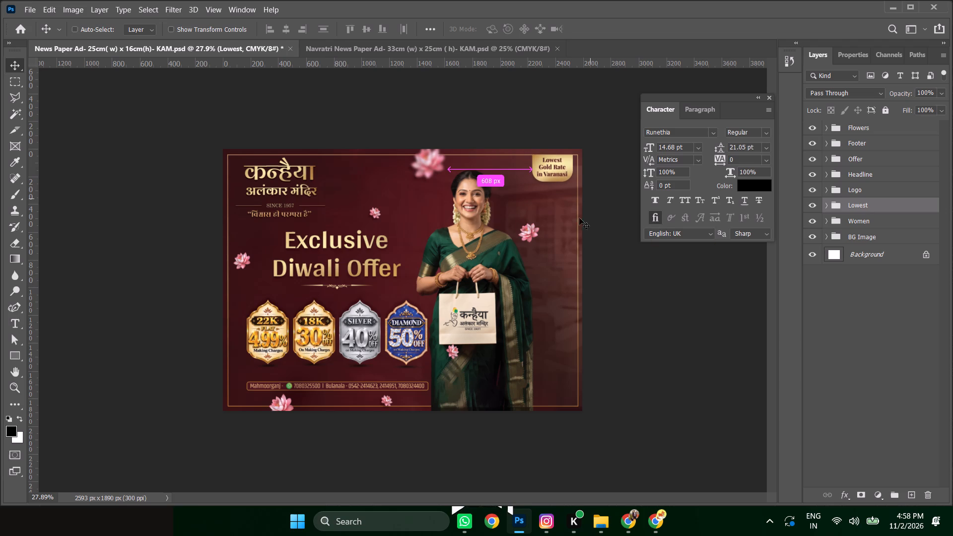
left_click_drag(534, 199, 509, 209)
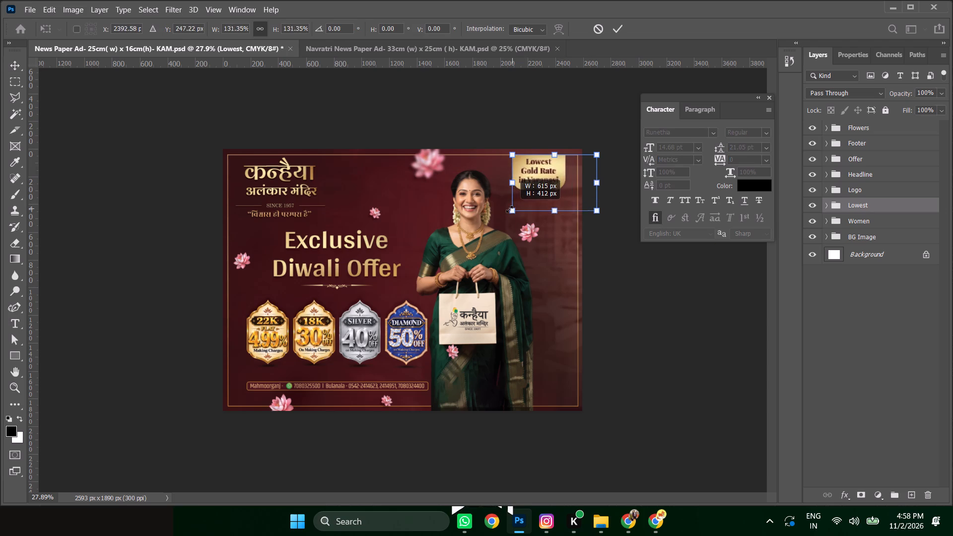
left_click_drag(509, 209, 504, 210)
key("Return")
Shift the enlarged gold rate tag right, leaving a small gap before the border's right line.
scroll(529, 159, "up", 6, "alt")
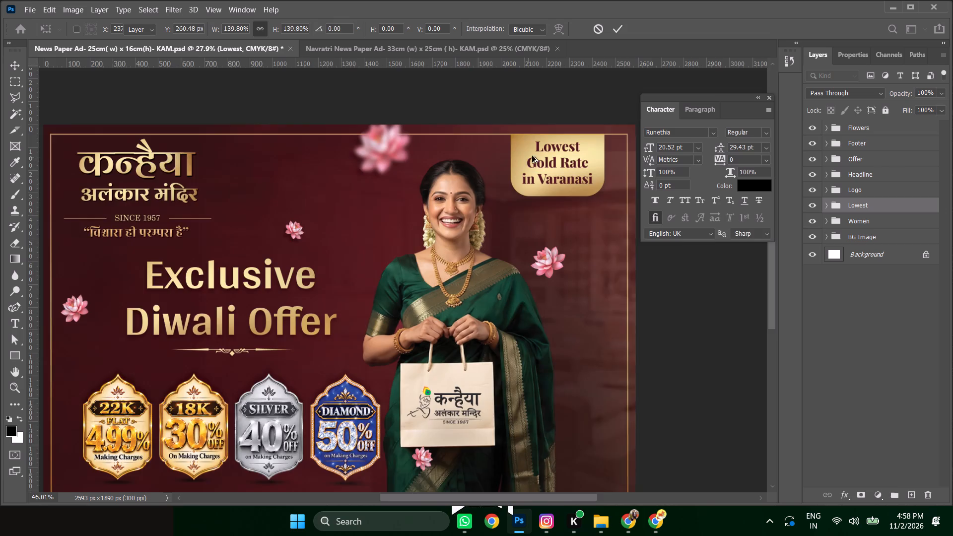
scroll(532, 156, "up", 5, "alt")
scroll(554, 217, "up", 16)
key("shift+Right")
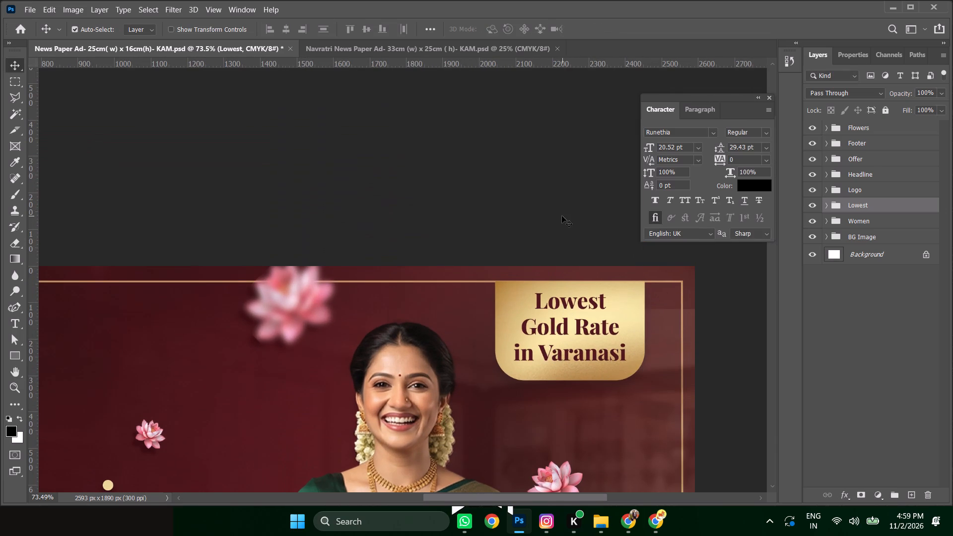
key("shift+Right")
key("shift+Right")
key("shift+Right")
key("shift+Right")
key("shift+Right")
key("shift+Left")
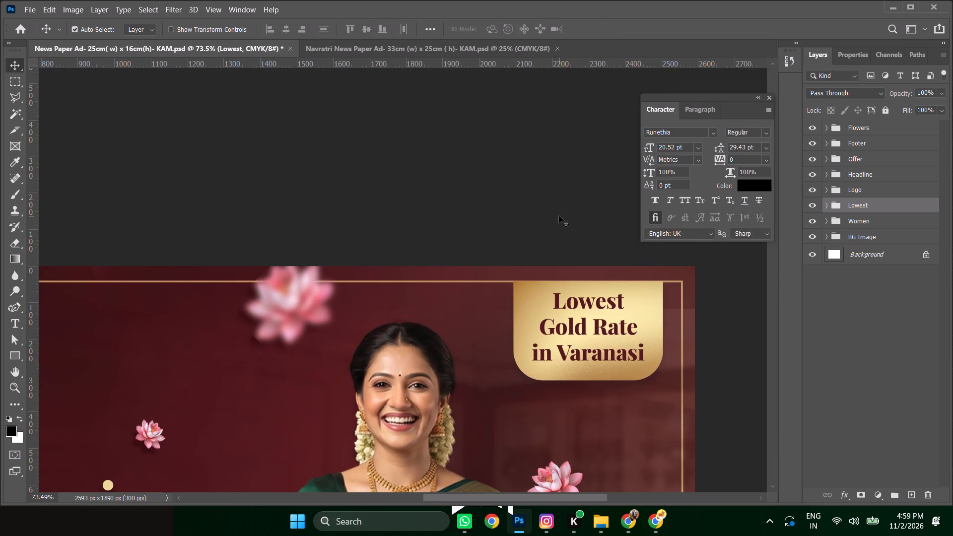
scroll(545, 227, "down", 13, "alt")
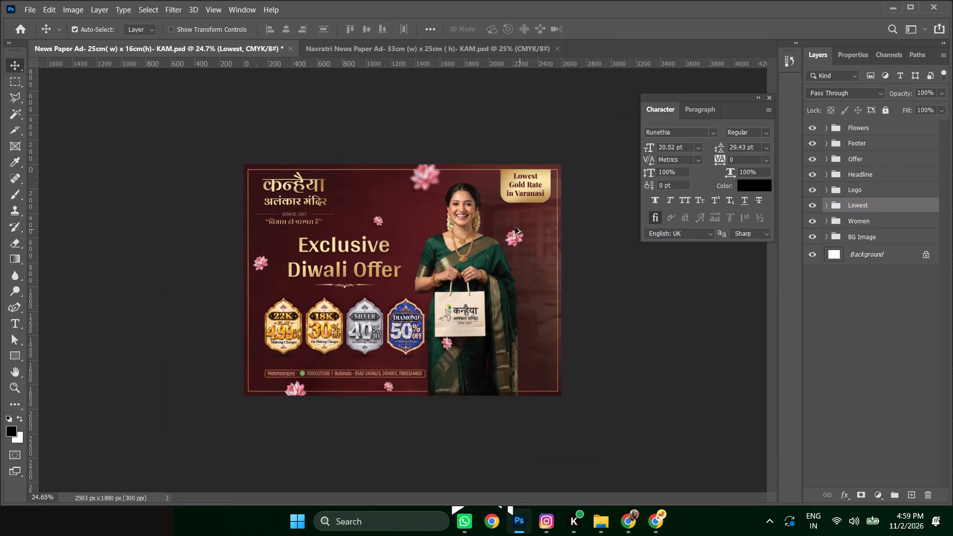
scroll(510, 223, "down", 8, "alt")
scroll(508, 211, "up", 11, "alt")
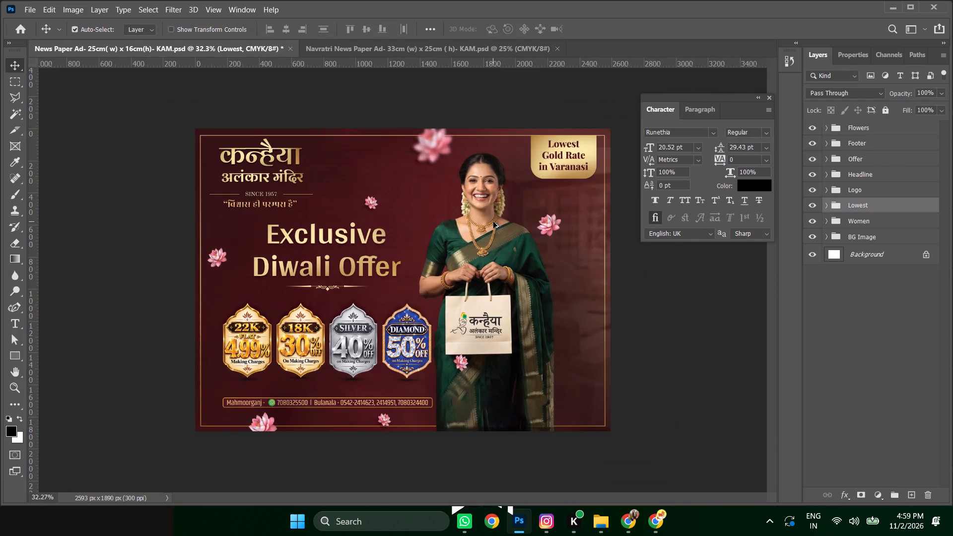
scroll(494, 221, "down", 1, "alt")
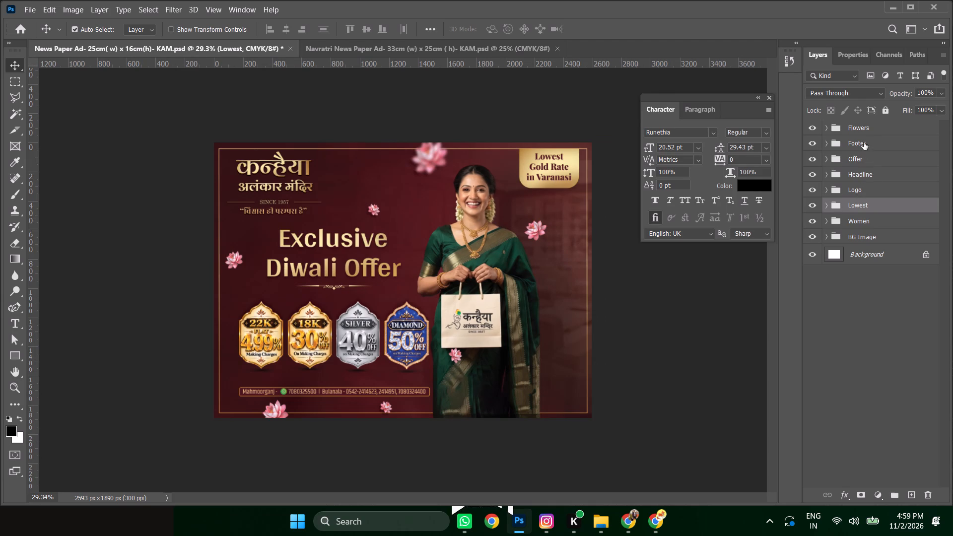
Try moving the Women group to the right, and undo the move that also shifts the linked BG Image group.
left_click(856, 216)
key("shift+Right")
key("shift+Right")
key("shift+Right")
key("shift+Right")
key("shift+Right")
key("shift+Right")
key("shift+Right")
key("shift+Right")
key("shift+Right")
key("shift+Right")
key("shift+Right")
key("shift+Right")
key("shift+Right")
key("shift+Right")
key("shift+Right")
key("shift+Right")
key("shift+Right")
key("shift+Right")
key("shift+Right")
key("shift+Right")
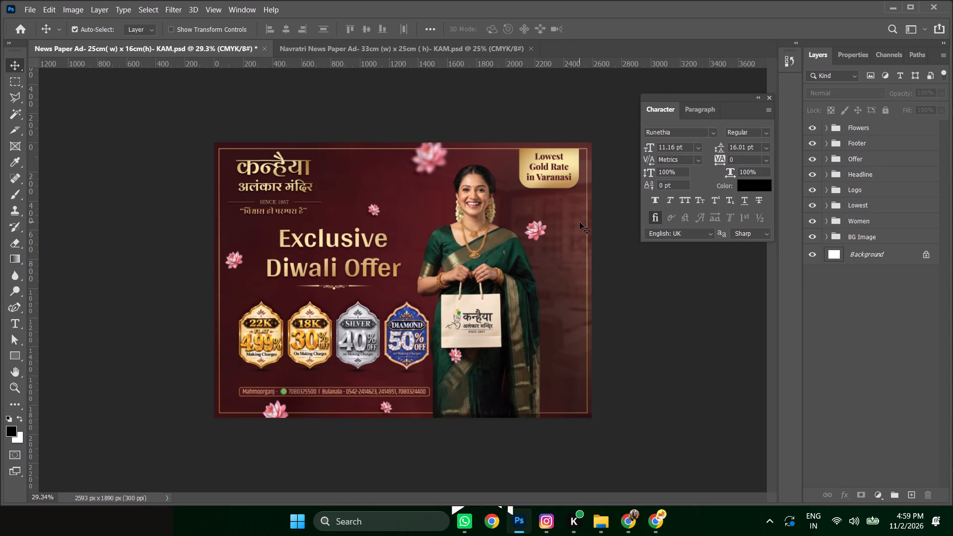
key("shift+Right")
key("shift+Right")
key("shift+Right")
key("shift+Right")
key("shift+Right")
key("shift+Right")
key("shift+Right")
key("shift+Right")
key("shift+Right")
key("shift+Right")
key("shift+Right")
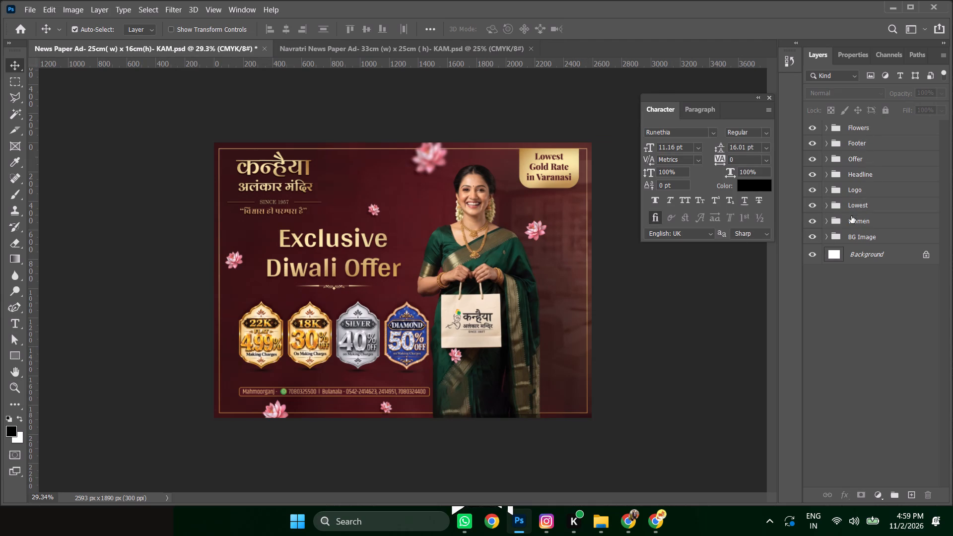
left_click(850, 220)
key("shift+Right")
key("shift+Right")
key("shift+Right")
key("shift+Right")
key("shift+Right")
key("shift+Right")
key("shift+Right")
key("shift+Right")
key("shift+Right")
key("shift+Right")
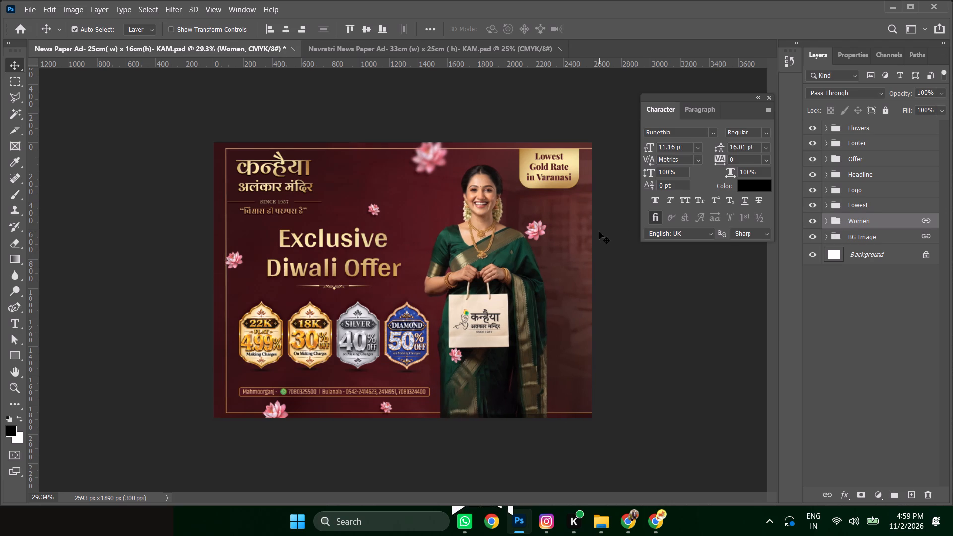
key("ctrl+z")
Move the woman in Layer 2, with her linked bag logo, right so her head stays clear of the gold rate tag.
left_click(494, 233)
key("shift+Right")
key("shift+Right")
key("shift+Right")
key("shift+Right")
key("shift+Right")
key("shift+Right")
key("shift+Right")
key("shift+Right")
key("shift+Right")
key("shift+Right")
key("shift+Right")
key("shift+Right")
key("shift+Right")
key("shift+Right")
key("shift+Right")
key("shift+Right")
key("shift+Right")
key("shift+Right")
key("shift+Right")
key("shift+Right")
key("shift+Right")
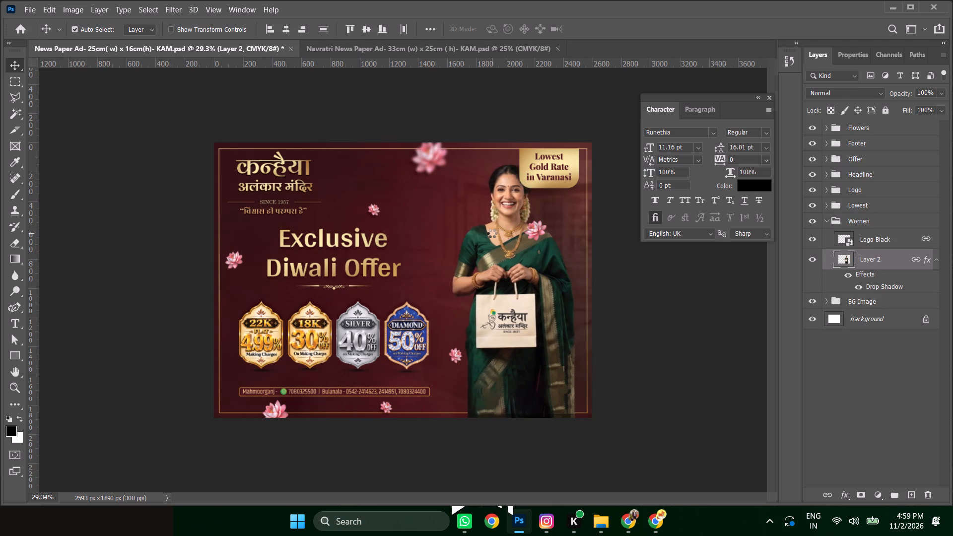
key("shift+Left")
key("shift+Left")
key("shift+Left")
key("shift+Left")
key("shift+Left")
key("shift+Left")
key("shift+Left")
key("shift+Left")
key("shift+Left")
key("shift+Left")
key("shift+Left")
key("shift+Left")
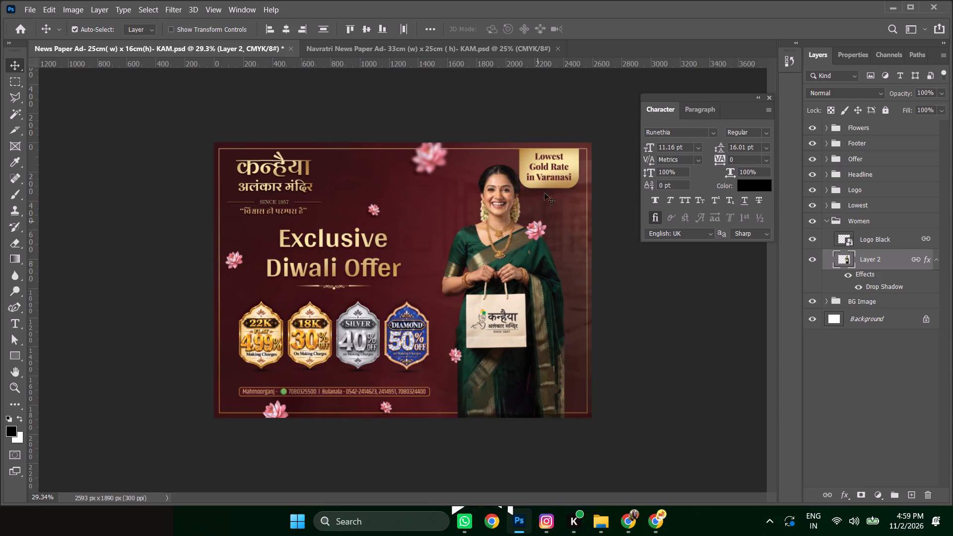
left_click(825, 219)
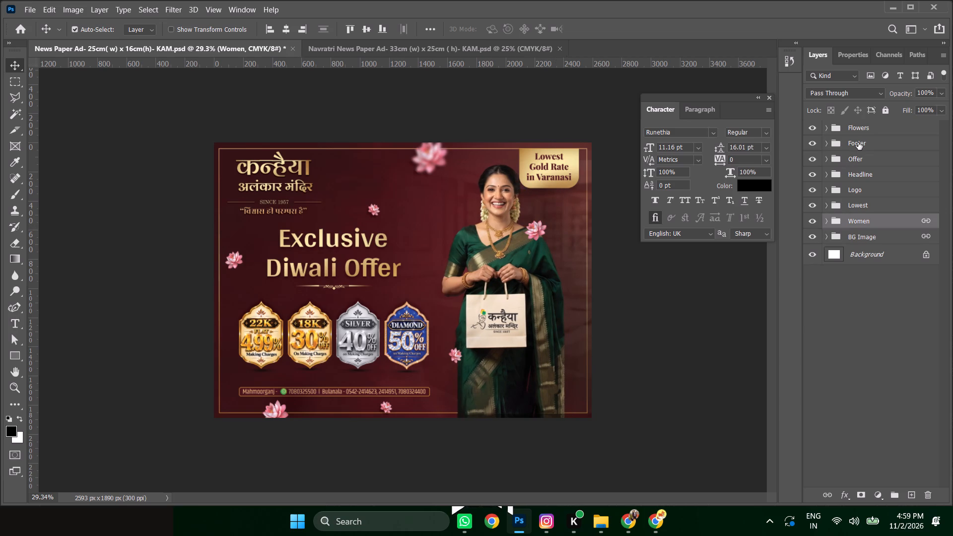
Move the flower by the woman's shoulder to the ad's right edge and the flower beside the bag to the lower-right corner.
left_click_drag(536, 224, 593, 223)
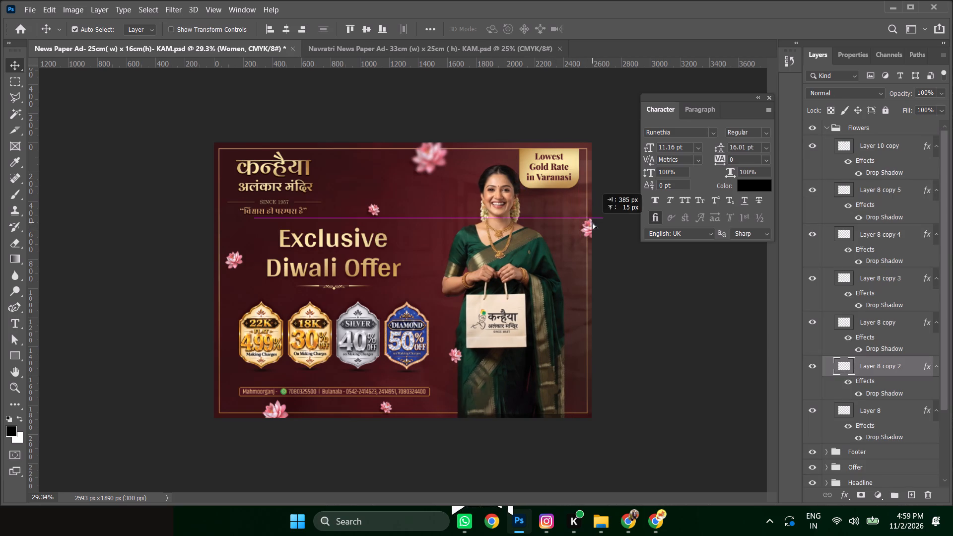
left_click_drag(593, 223, 590, 225)
left_click_drag(459, 356, 576, 393)
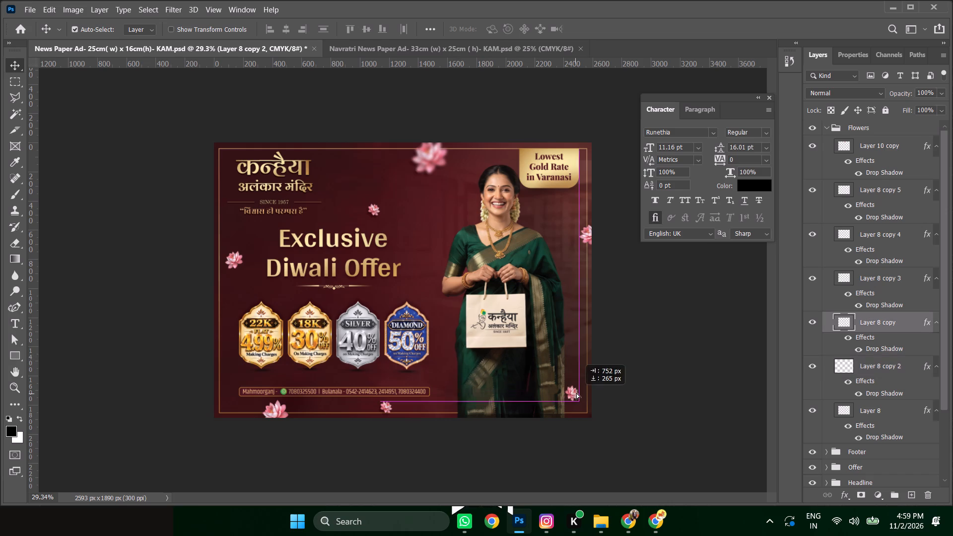
left_click_drag(576, 393, 580, 384)
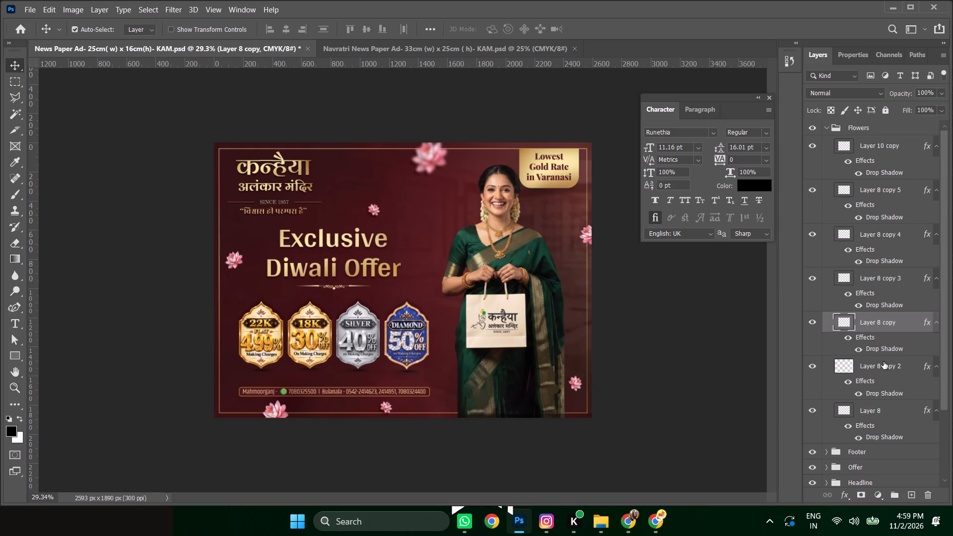
left_click(827, 126)
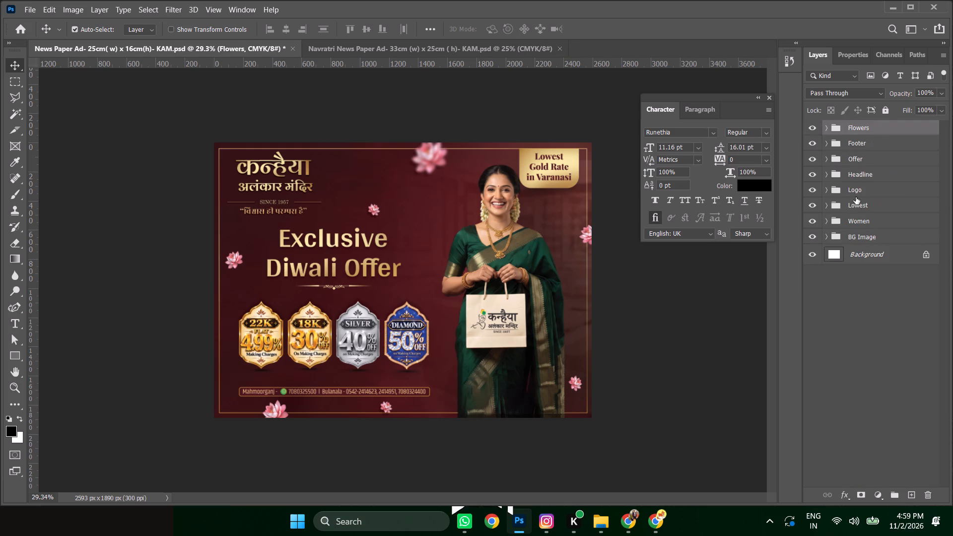
Move the Footer contact bar down and left to sit just inside the border's lower-left corner.
left_click(862, 143)
key("shift+Down")
key("shift+Down")
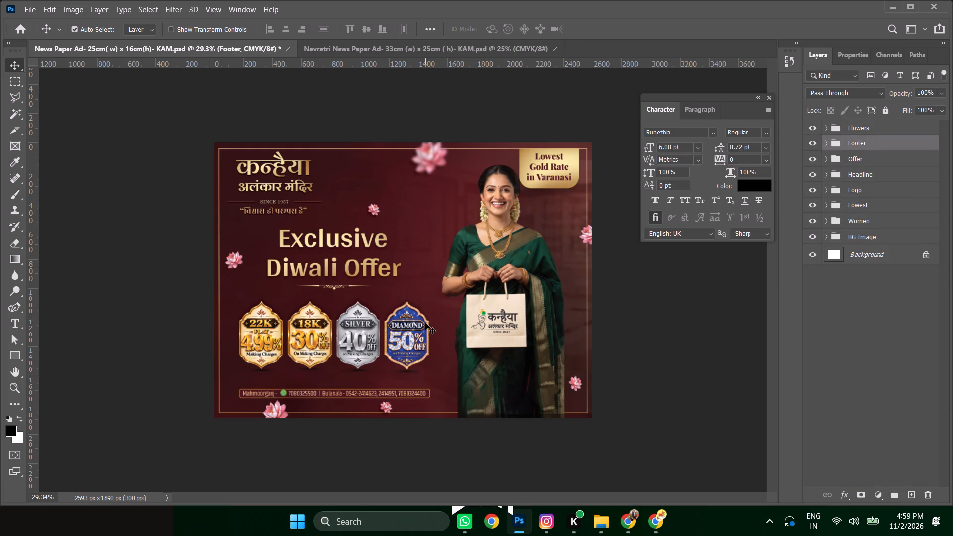
key("shift+Left")
key("shift+Left")
key("shift+Left")
key("shift+Left")
key("shift+Left")
key("shift+Left")
key("shift+Left")
key("shift+Left")
key("shift+Left")
key("shift+Left")
key("shift+Left")
key("shift+Left")
key("shift+Left")
key("shift+Left")
key("shift+Left")
key("shift+Left")
key("shift+Left")
key("shift+Left")
key("shift+Down")
key("shift+Down")
key("shift+Down")
key("shift+Down")
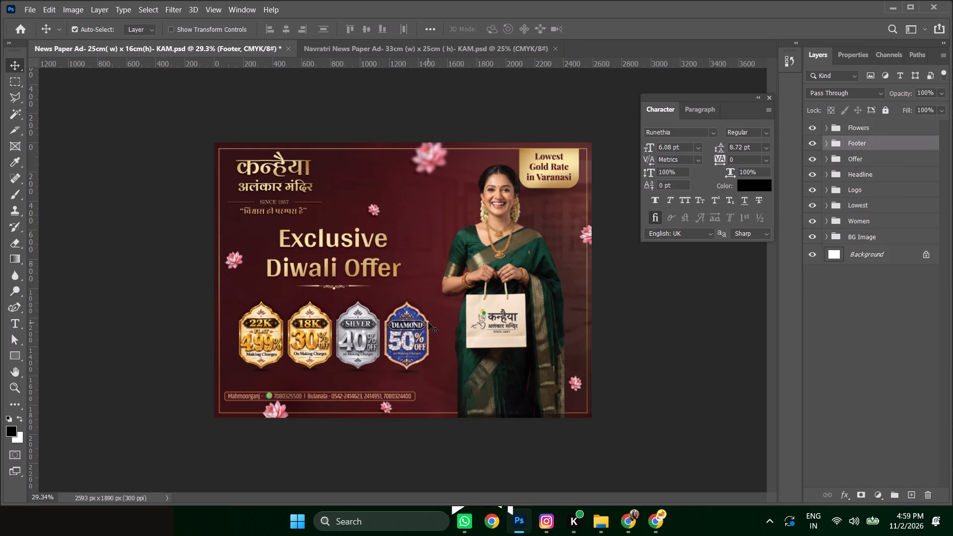
key("shift+Left")
key("shift+Down")
key("shift+Right")
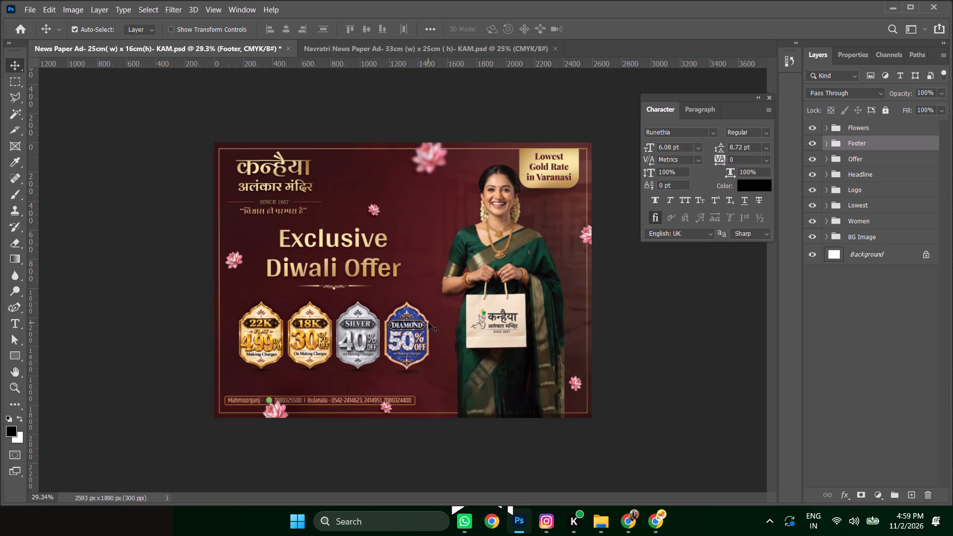
Enlarge the Footer contact bar proportionally to the right, to about 7.2 pt text, keeping its left edge fixed.
key("ctrl+t")
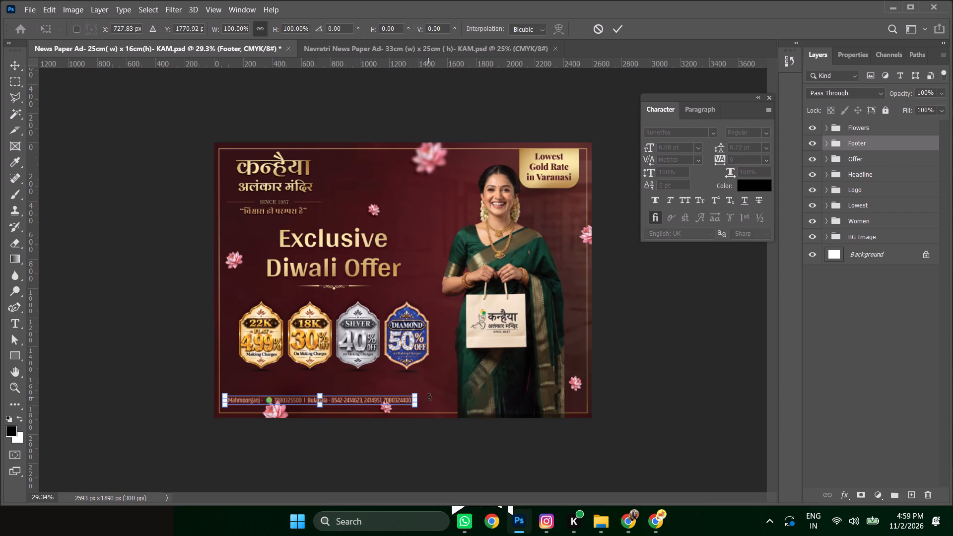
left_click_drag(415, 402, 452, 401)
key("Return")
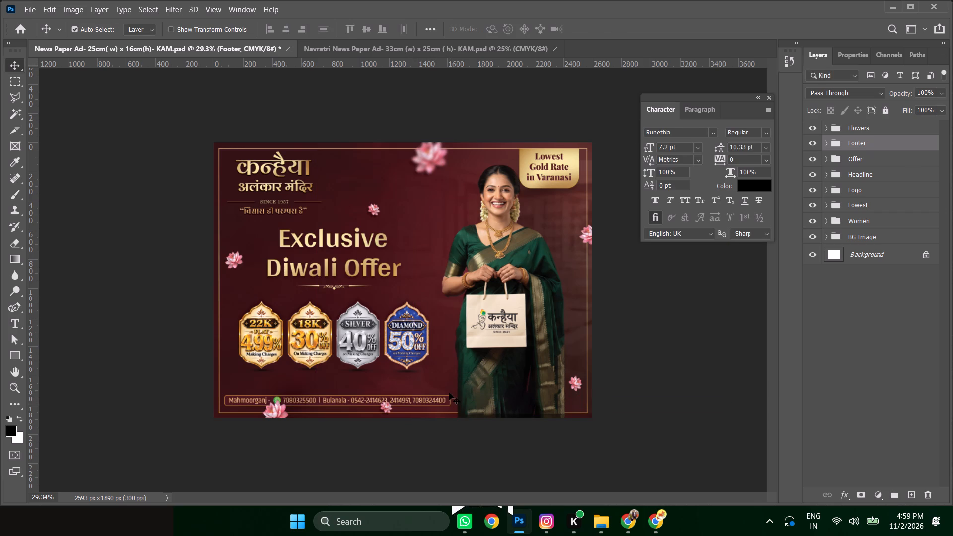
Move the two flowers overlapping the contact bar above it, one to the ad's left edge, the other near the bar's right end.
left_click_drag(274, 409, 221, 380)
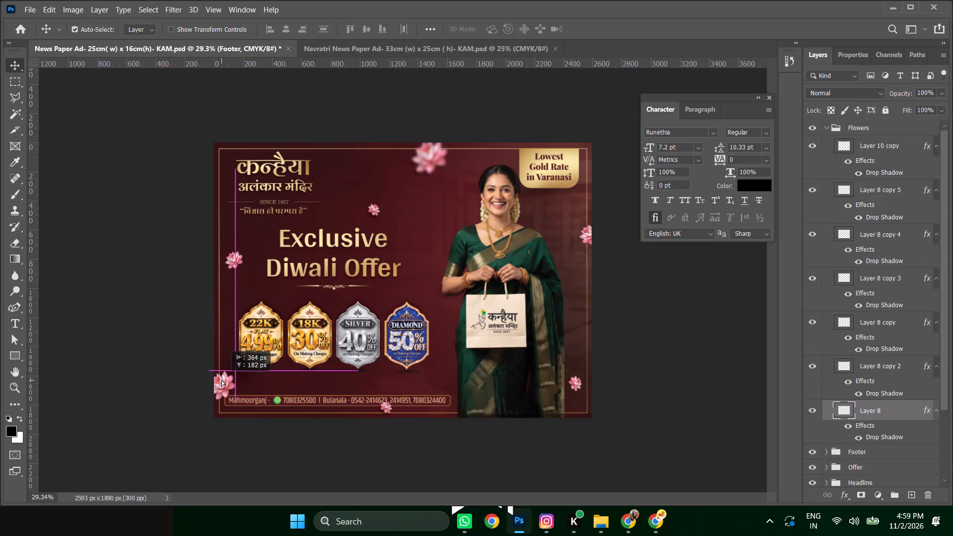
left_click_drag(221, 380, 221, 376)
left_click_drag(386, 410, 413, 389)
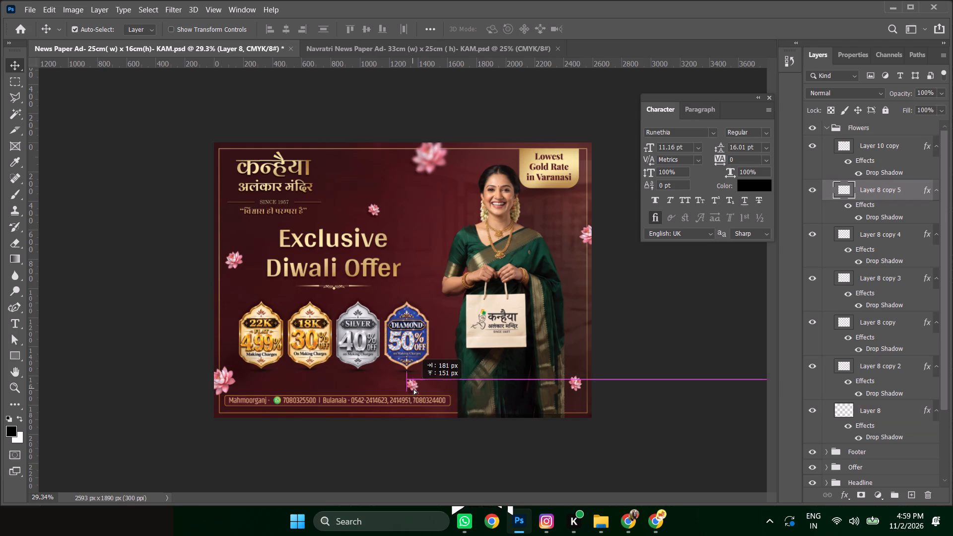
left_click_drag(413, 389, 440, 386)
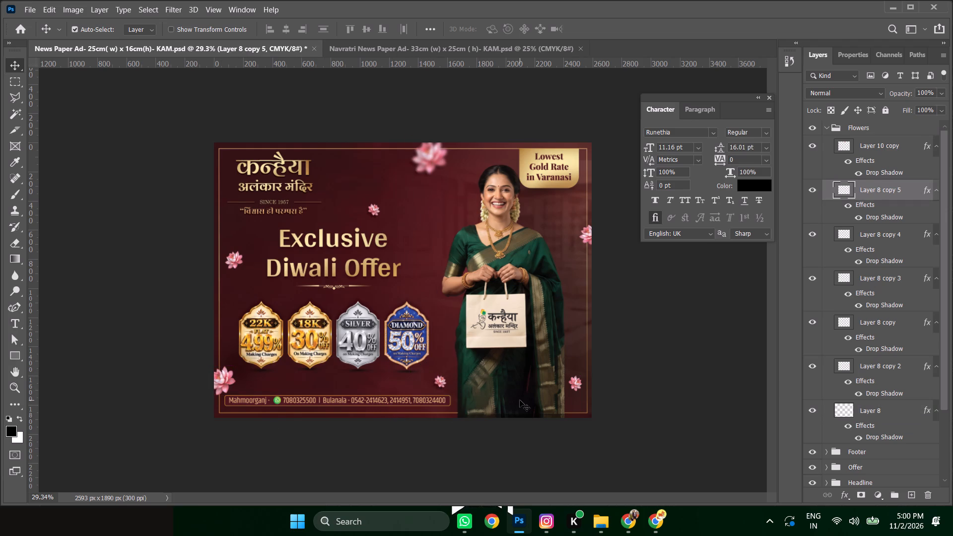
left_click(827, 127)
Move the Offer and Headline groups down together so the offer badges sit just above the contact bar.
left_click(858, 175)
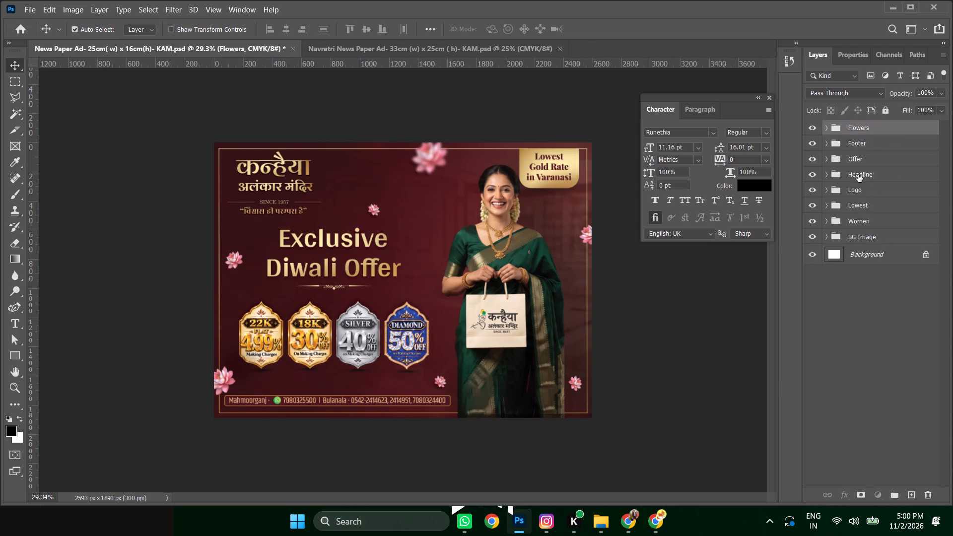
left_click(865, 162, "shift")
key("shift+Down")
key("shift+Down")
key("shift+Down")
key("shift+Down")
key("shift+Down")
key("shift+Down")
key("shift+Down")
key("shift+Down")
key("shift+Down")
key("shift+Down")
key("shift+Down")
key("shift+Down")
key("shift+Down")
key("shift+Down")
key("shift+Down")
key("shift+Down")
key("shift+Down")
key("shift+Down")
key("shift+Down")
key("shift+Down")
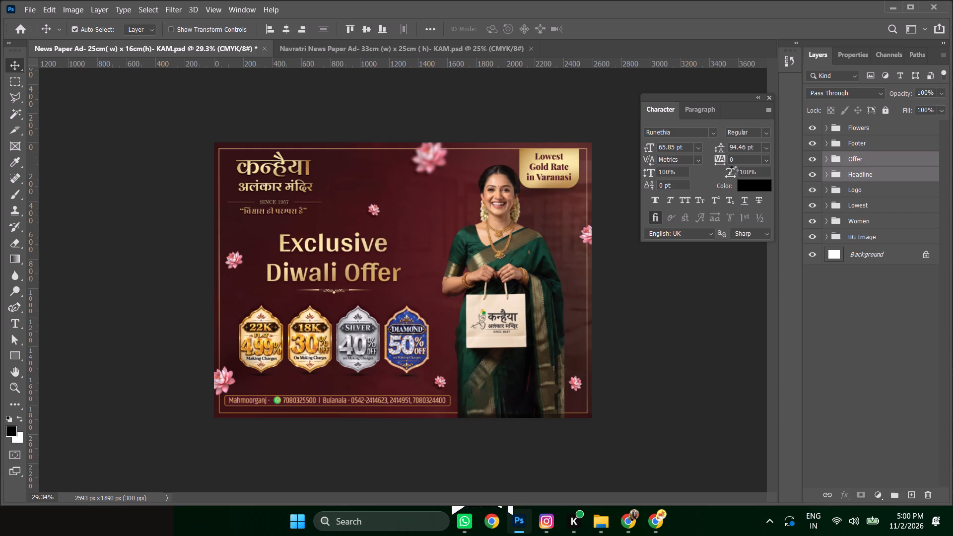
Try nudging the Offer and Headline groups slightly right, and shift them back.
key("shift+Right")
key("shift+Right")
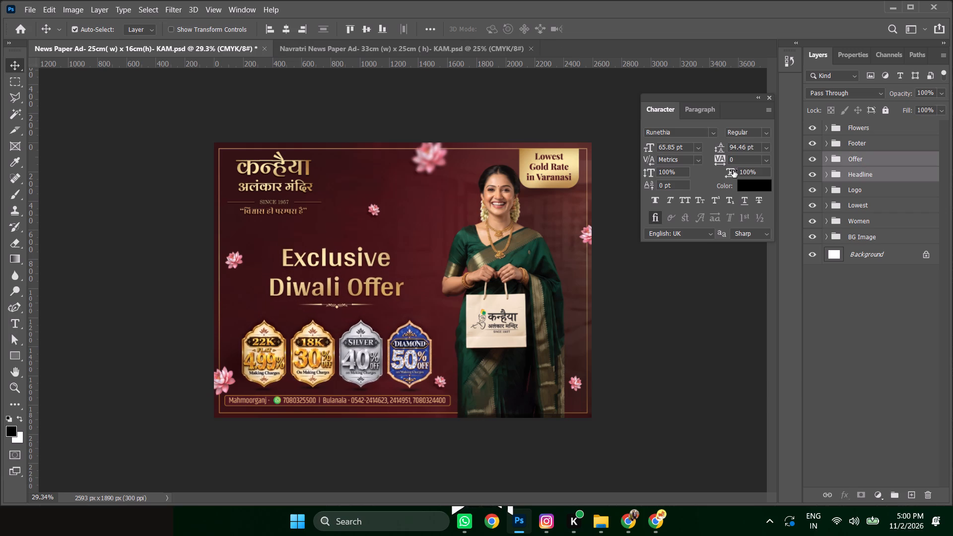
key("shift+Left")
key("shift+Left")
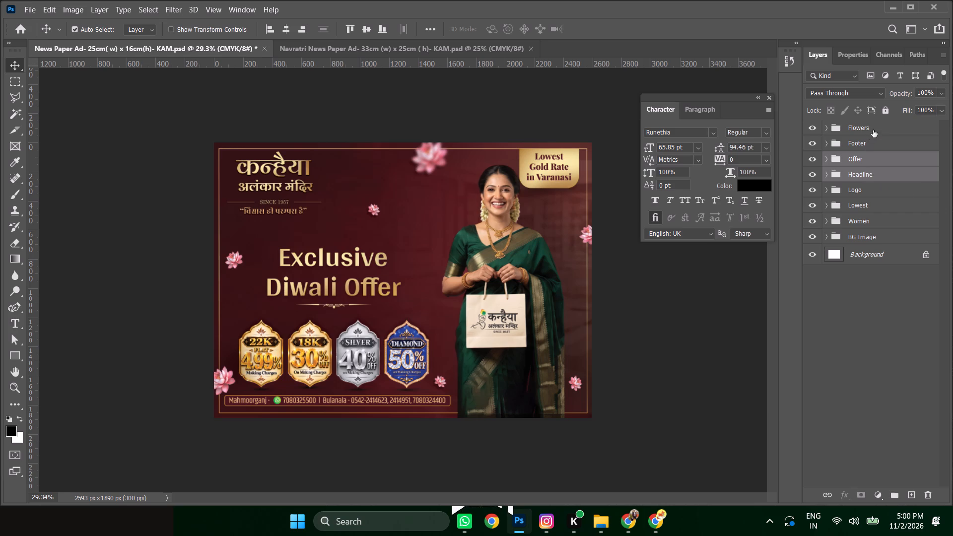
Scale the Lowest gold rate tag down to about 84% from its top-right corner and nudge it slightly left.
left_click(868, 206)
key("ctrl+t")
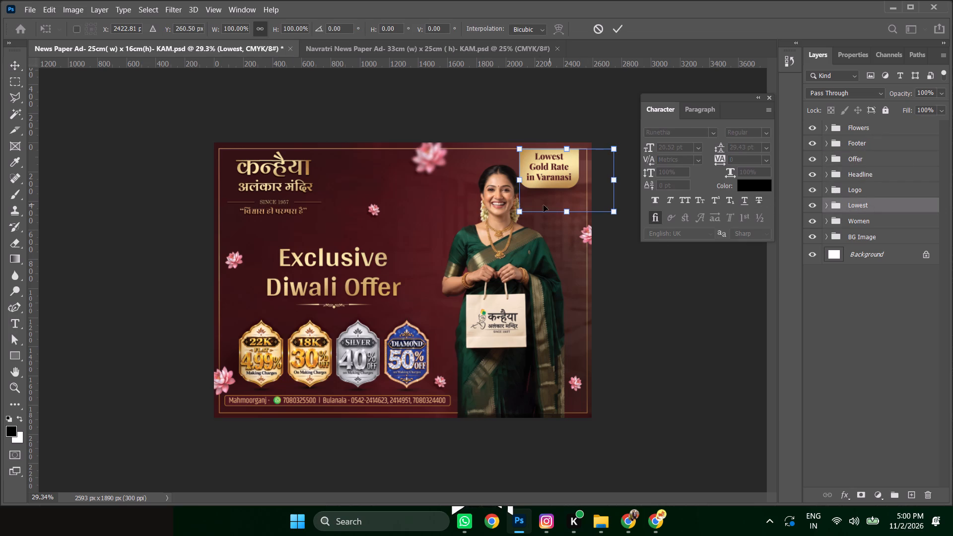
left_click_drag(517, 212, 530, 200)
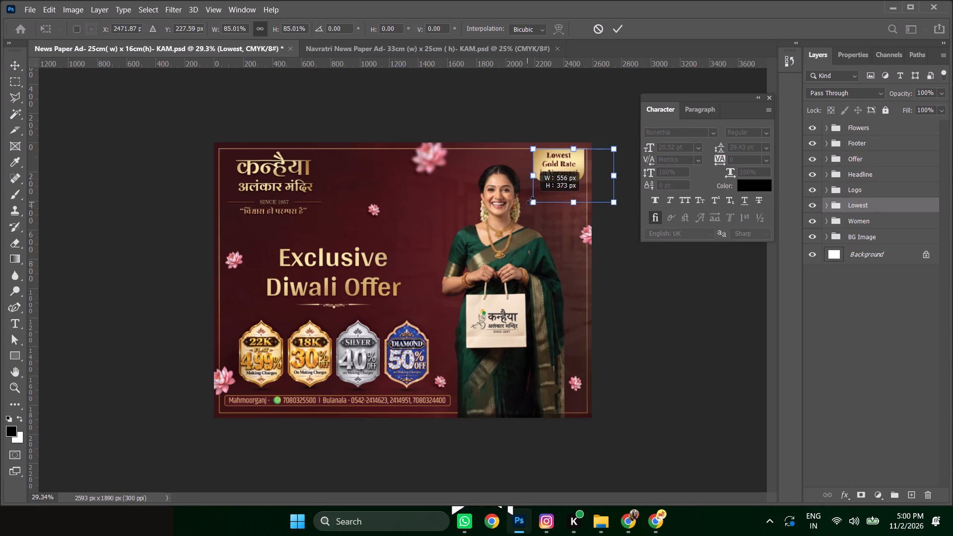
left_click_drag(530, 200, 531, 200)
key("Return")
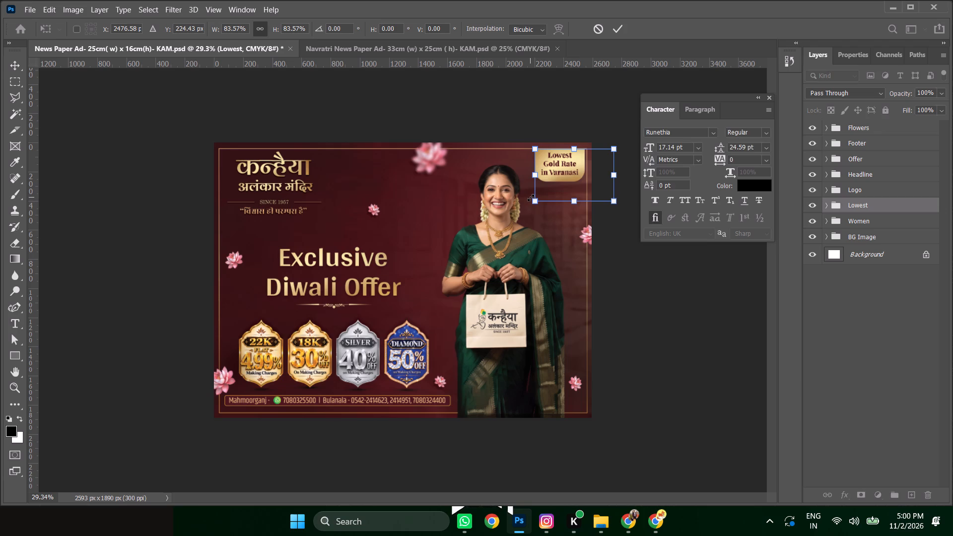
key("shift+Left")
key("shift+Left")
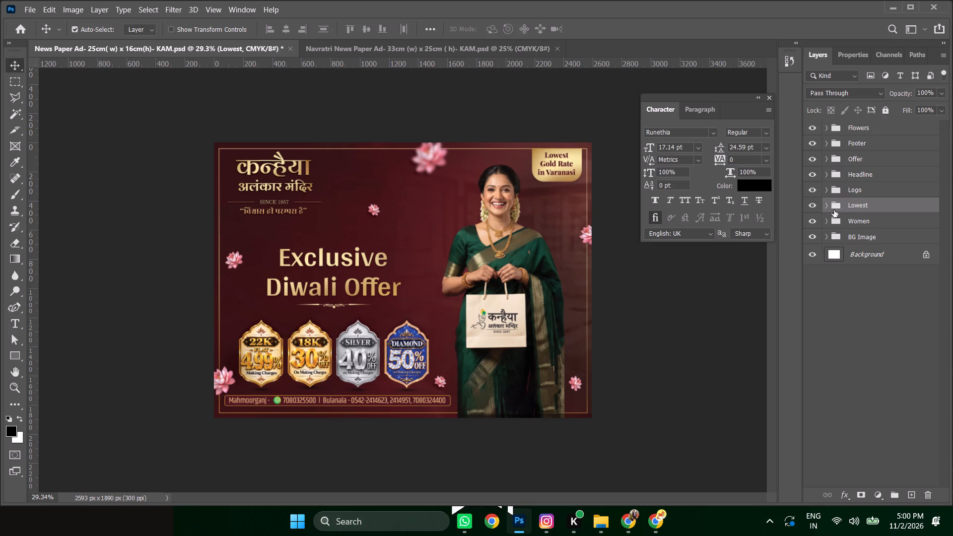
Reduce the bottom corner radii of the gold rate tag's Rectangle 19 copy 2 shape to 52.43 px.
left_click(826, 205)
left_click(863, 302)
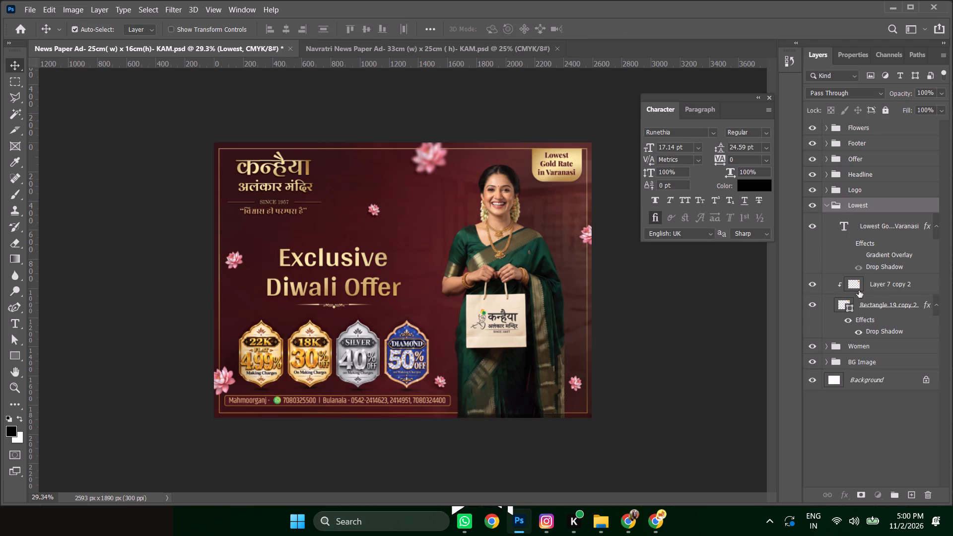
left_click(844, 62)
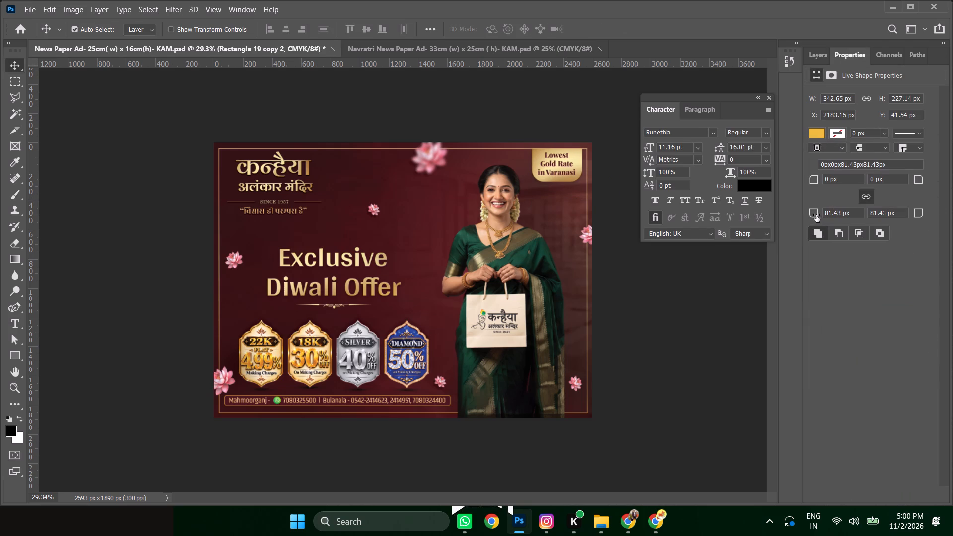
left_click_drag(816, 215, 797, 214)
left_click(820, 57)
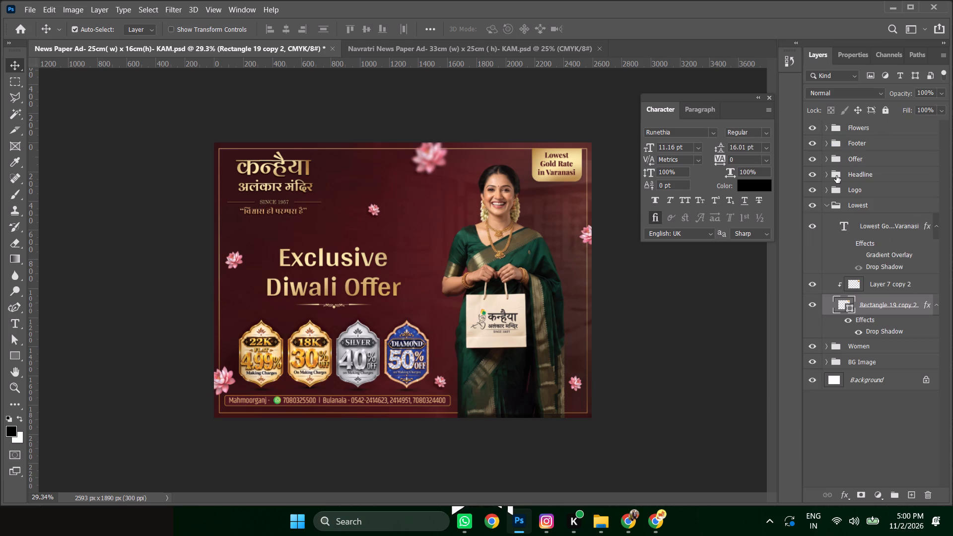
left_click(827, 206)
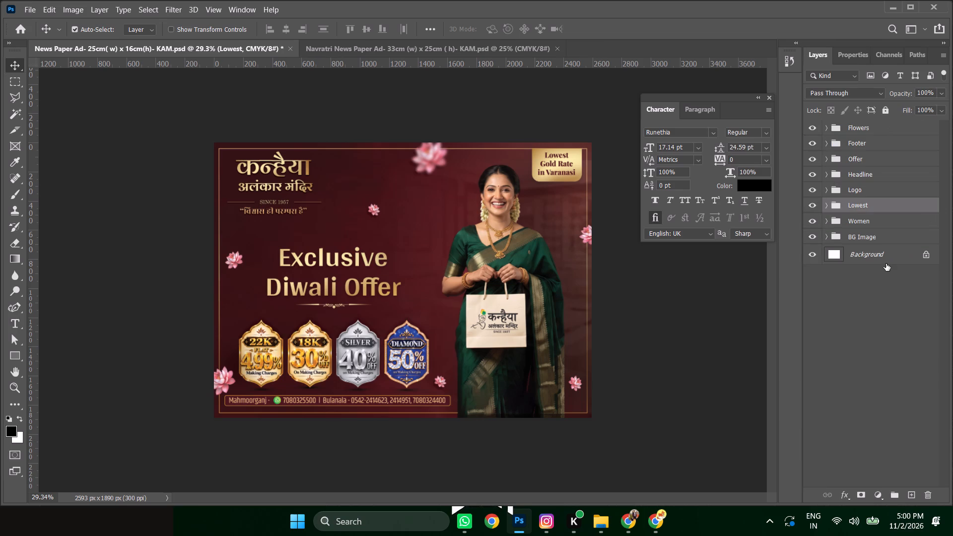
Shift the woman in Layer 2, with her linked bag logo, slightly further right.
left_click(492, 251)
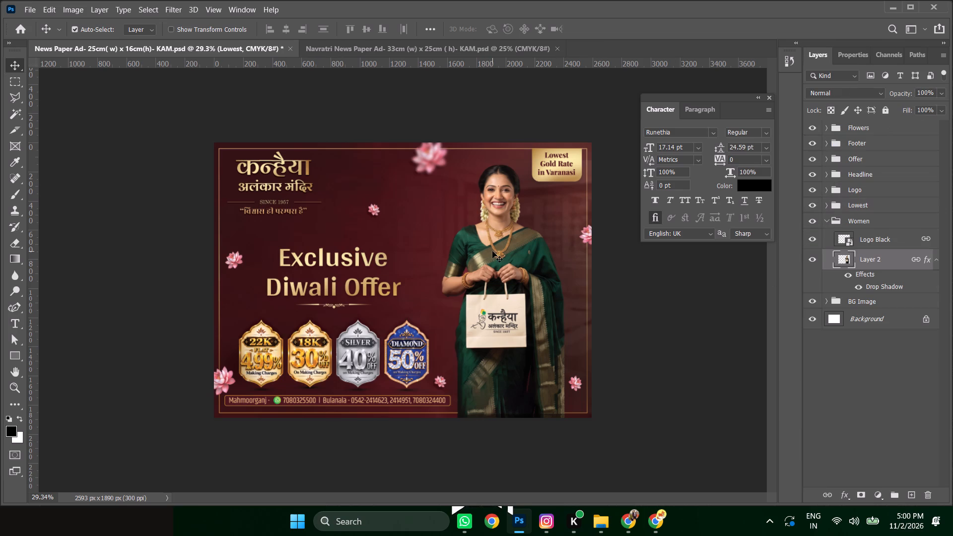
key("shift+Right")
key("shift+Right")
key("shift+Right")
key("shift+Right")
key("shift+Right")
key("shift+Right")
key("shift+Right")
key("shift+Right")
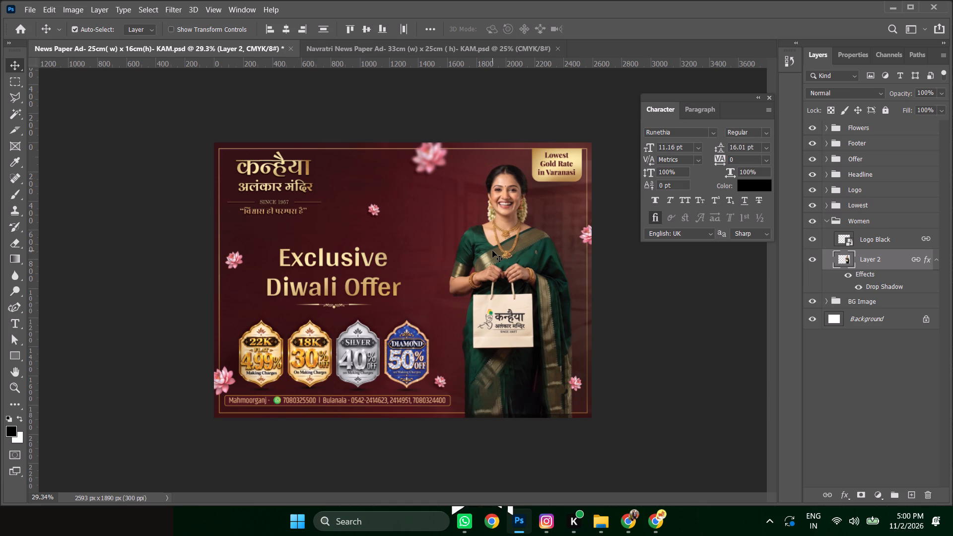
left_click(826, 221)
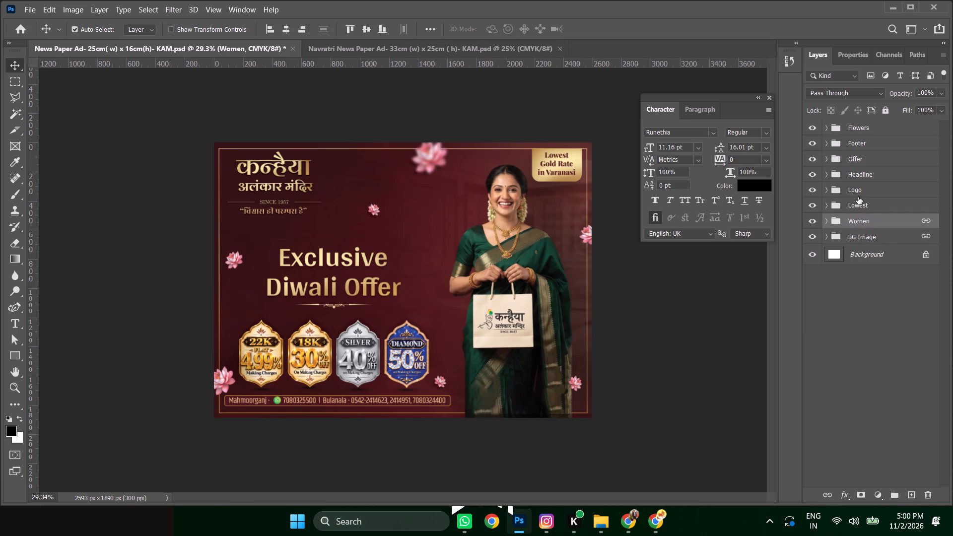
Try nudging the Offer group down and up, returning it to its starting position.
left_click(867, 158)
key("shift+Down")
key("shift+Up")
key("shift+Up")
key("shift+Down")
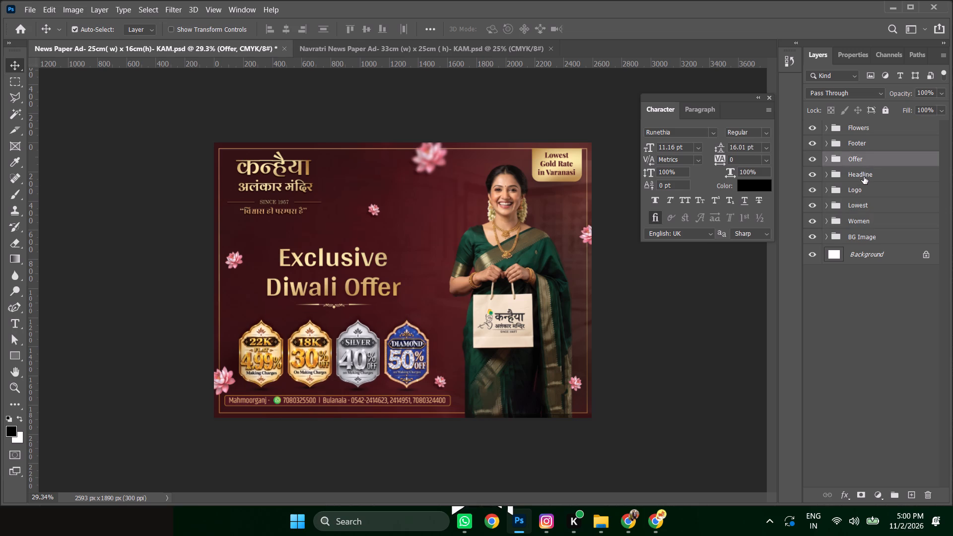
Move the Headline group down so its ornament divider sits just above the offer badges.
left_click(866, 174)
key("shift+Down")
key("shift+Down")
key("shift+Down")
key("shift+Down")
key("shift+Down")
key("shift+Down")
key("shift+Down")
key("shift+Down")
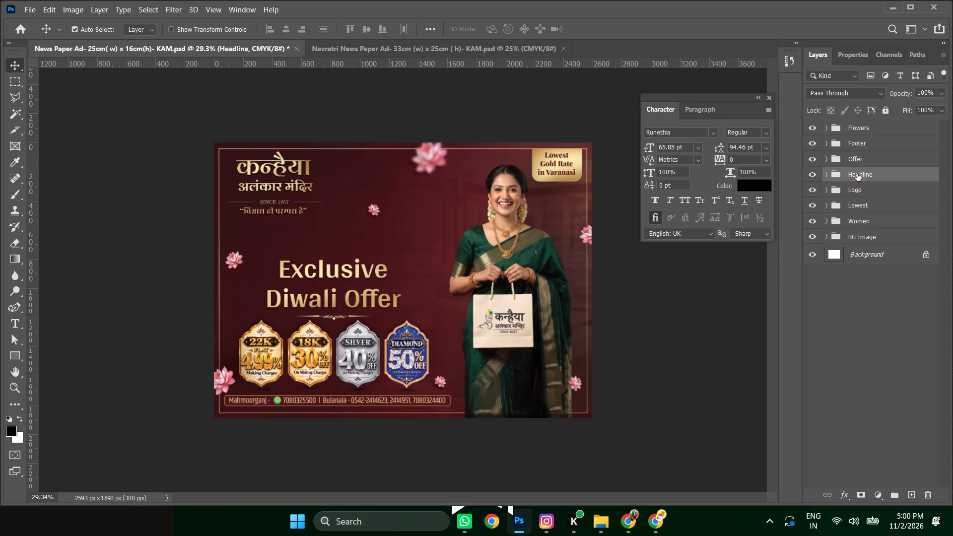
Join the Headline group's two-line text into a single line reading "Exclusive Diwali Offer".
left_click(825, 173)
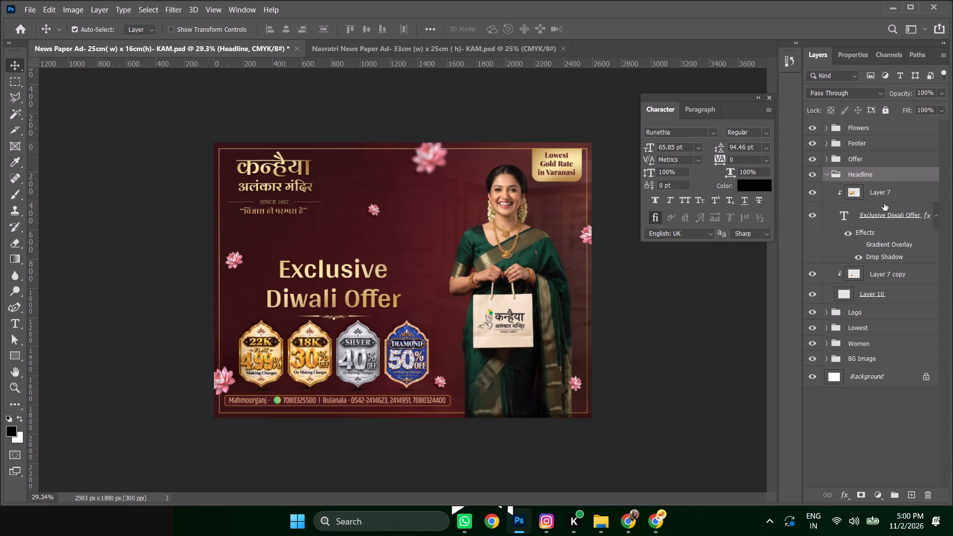
double_click(843, 215)
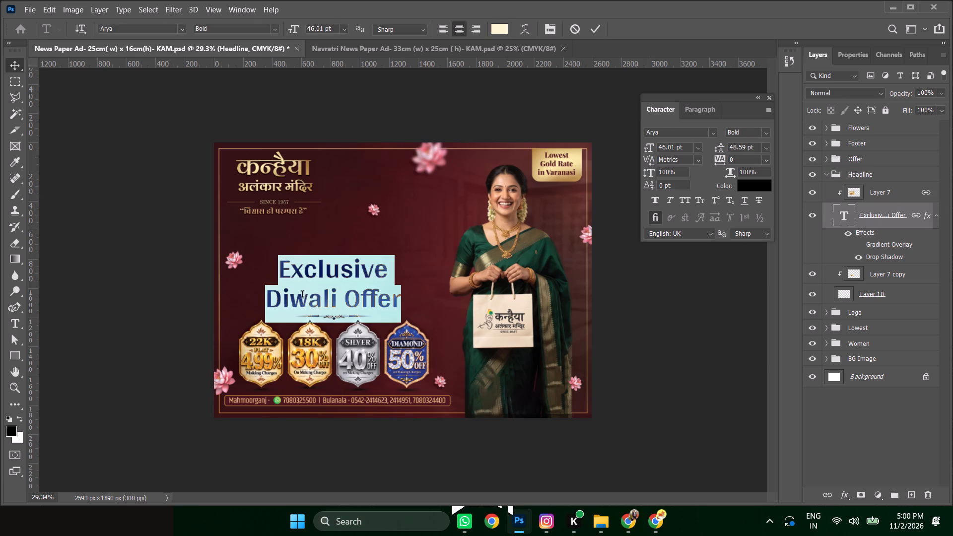
left_click(271, 297)
key("BackSpace")
key("space")
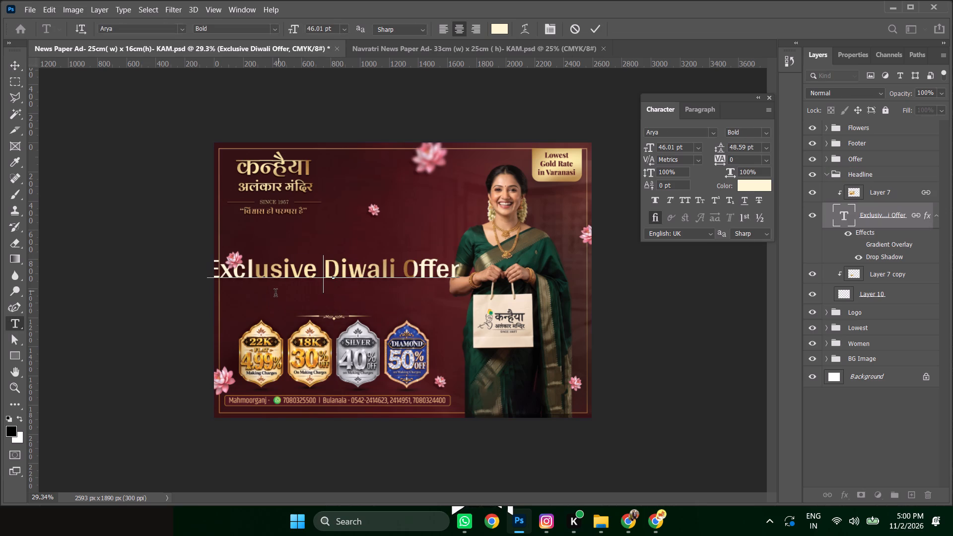
left_click(17, 64)
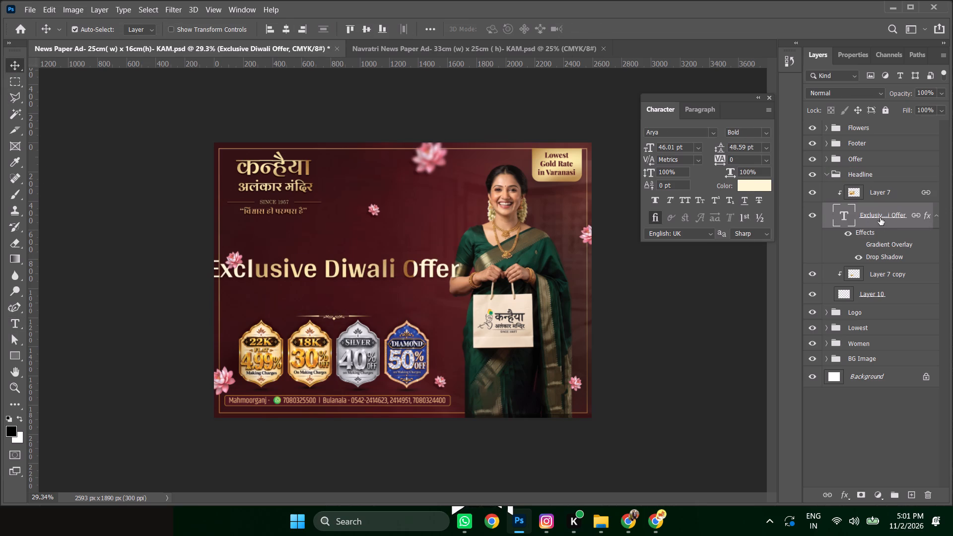
Unlink the Exclusive Diwali Offer text layer and scale it proportionally down to about 60%.
right_click(880, 218)
left_click(764, 173)
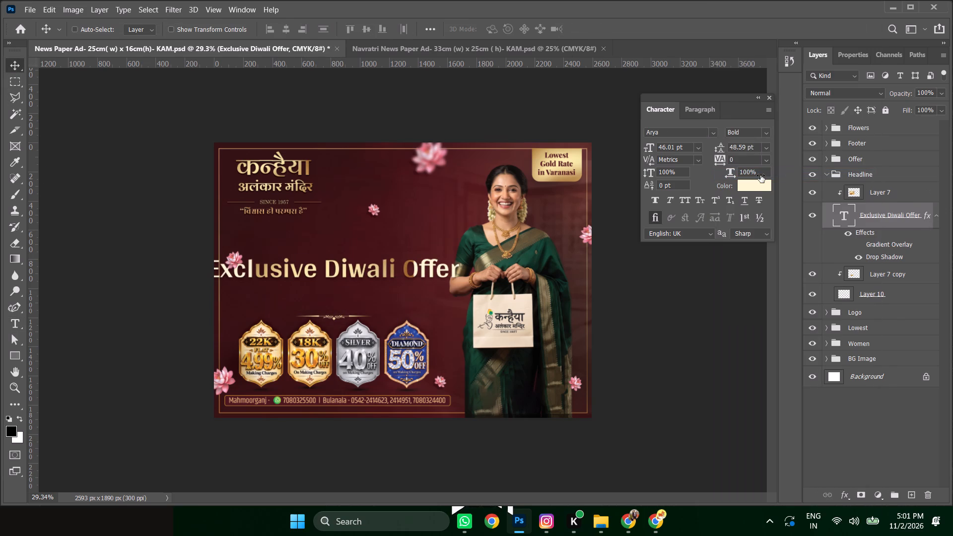
key("ctrl+t")
left_click_drag(460, 275, 437, 276, "alt")
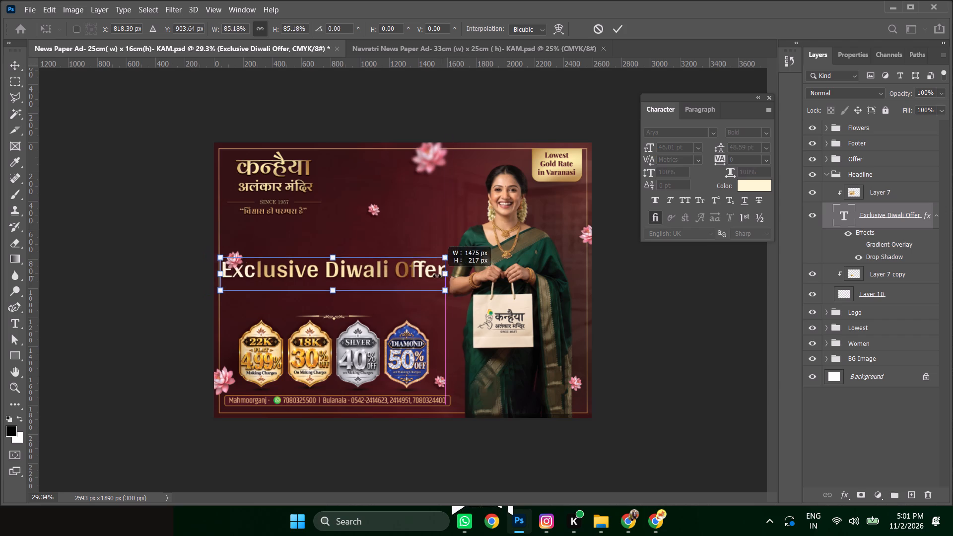
left_click_drag(437, 276, 413, 278, "alt")
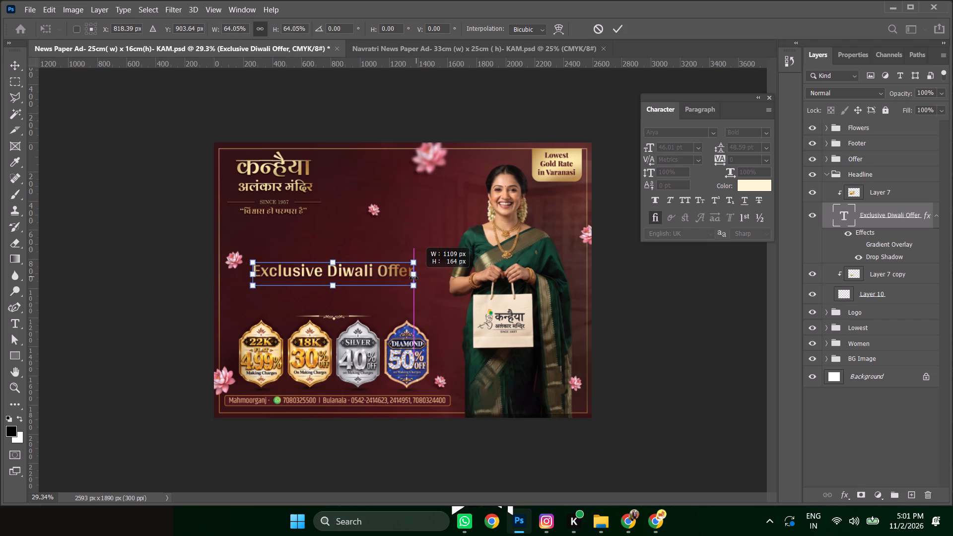
left_click_drag(413, 278, 411, 281, "alt")
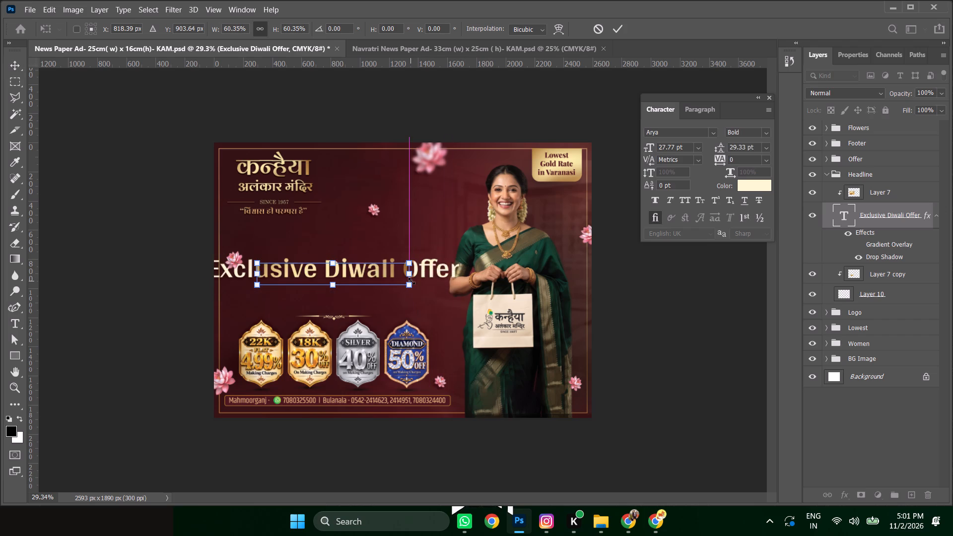
key("Return")
Move the clipped gold texture Layer 7 up so it sits over the single-line headline text.
left_click(879, 193)
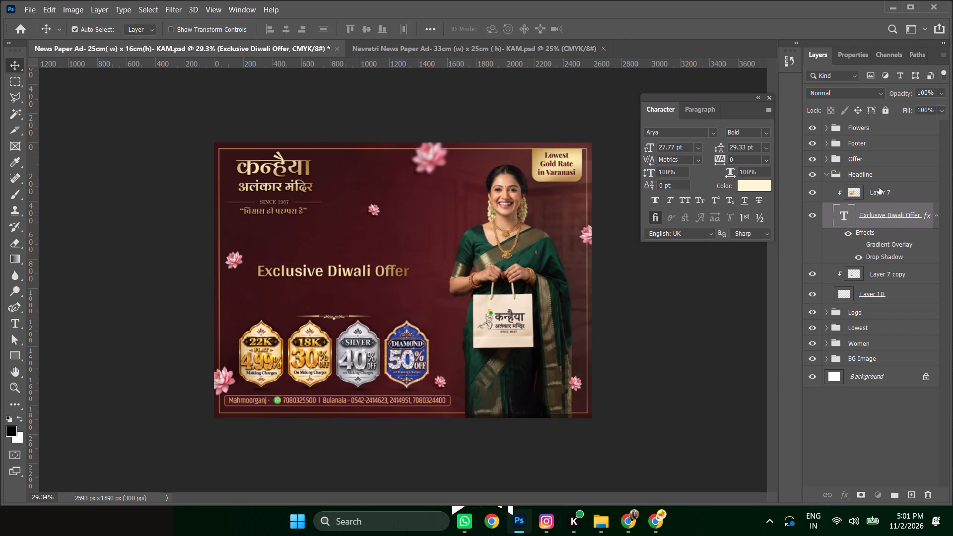
key("ctrl+t")
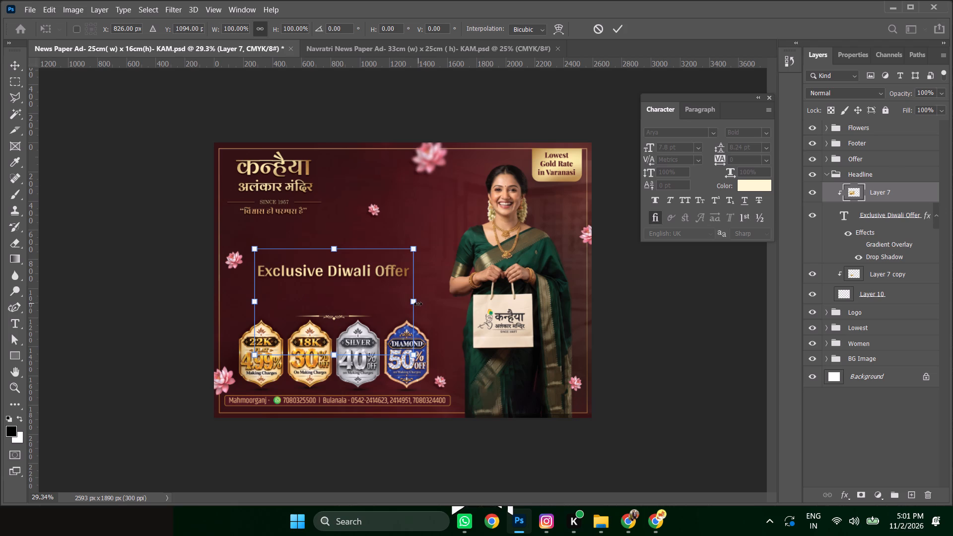
key("Return")
key("shift+Up")
key("shift+Up")
key("shift+Up")
key("shift+Up")
key("shift+Up")
key("shift+Up")
key("shift+Up")
key("shift+Up")
key("shift+Up")
key("shift+Up")
key("shift+Up")
key("shift+Up")
key("shift+Up")
key("shift+Up")
key("shift+Up")
key("shift+Up")
key("shift+Up")
key("shift+Up")
key("shift+Up")
key("shift+Up")
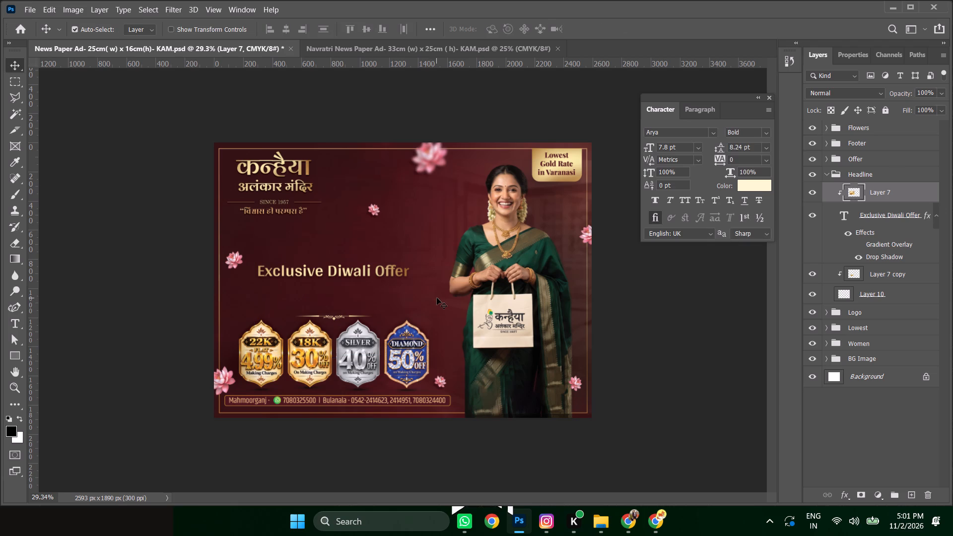
Link Layer 7 with the Exclusive Diwali Offer text and move them down to just above the ornament divider.
left_click(873, 214, "ctrl")
right_click(873, 214, "ctrl")
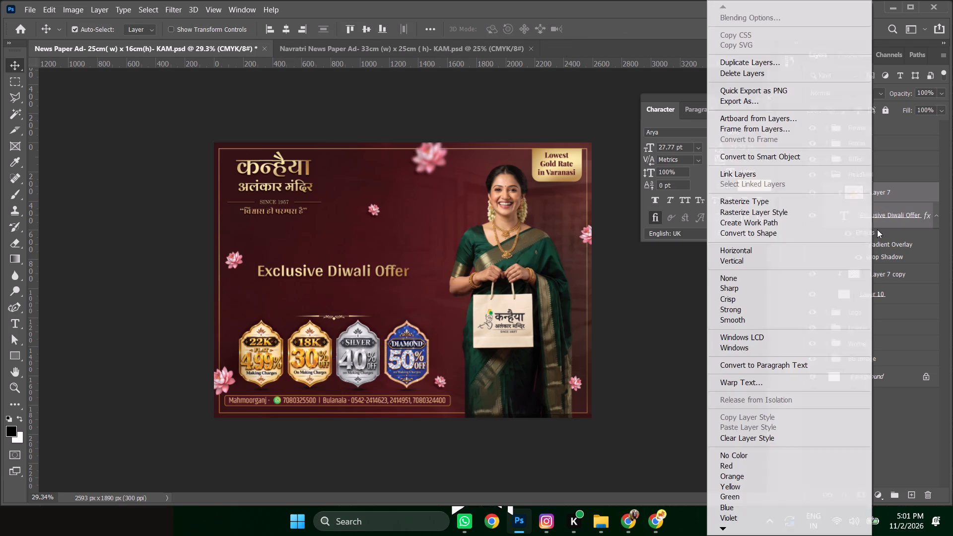
left_click(746, 176)
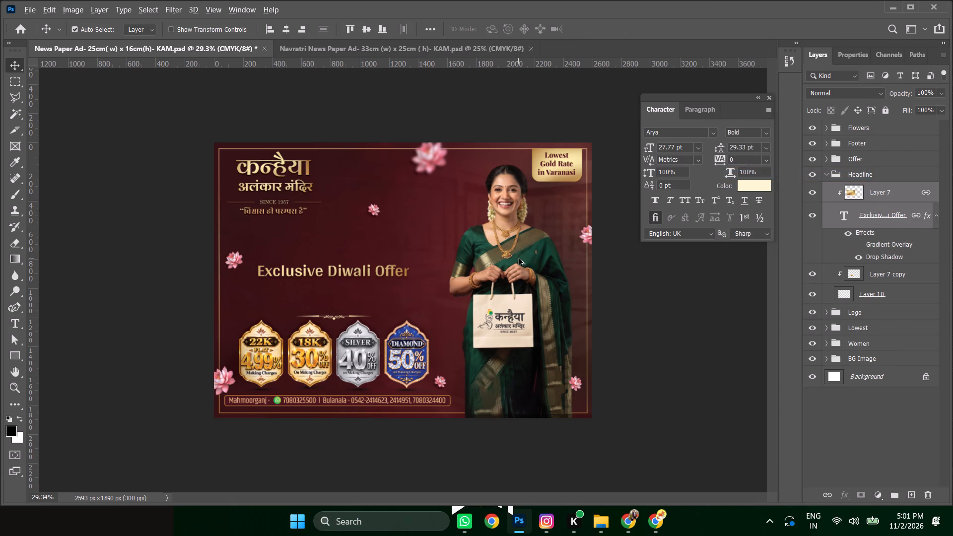
key("shift+Down")
key("shift+Down")
key("shift+Down")
key("shift+Down")
key("shift+Down")
key("shift+Down")
key("shift+Down")
key("shift+Down")
key("shift+Down")
key("shift+Down")
key("shift+Down")
key("shift+Down")
key("shift+Down")
key("shift+Down")
key("shift+Down")
key("shift+Down")
key("shift+Down")
key("shift+Down")
key("shift+Down")
key("shift+Down")
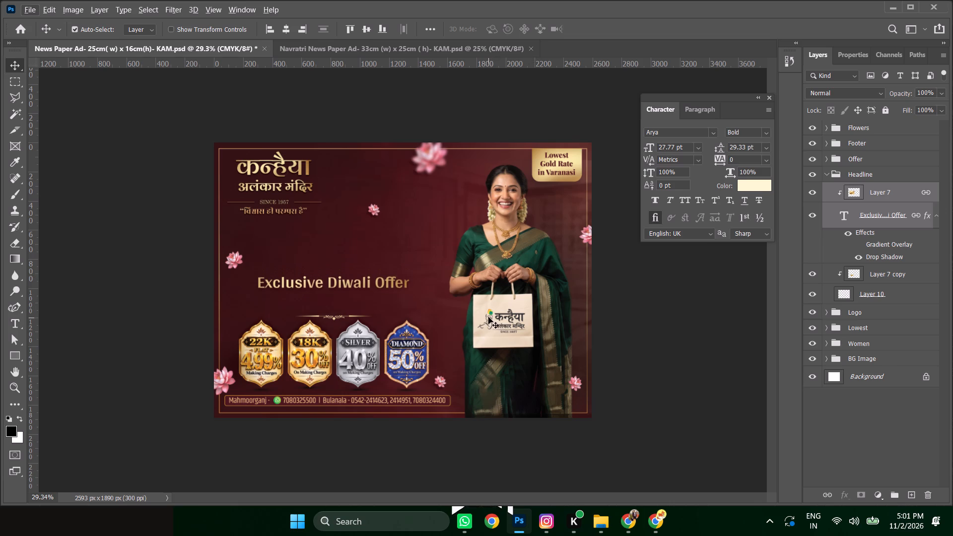
key("shift+Up")
key("shift+Up")
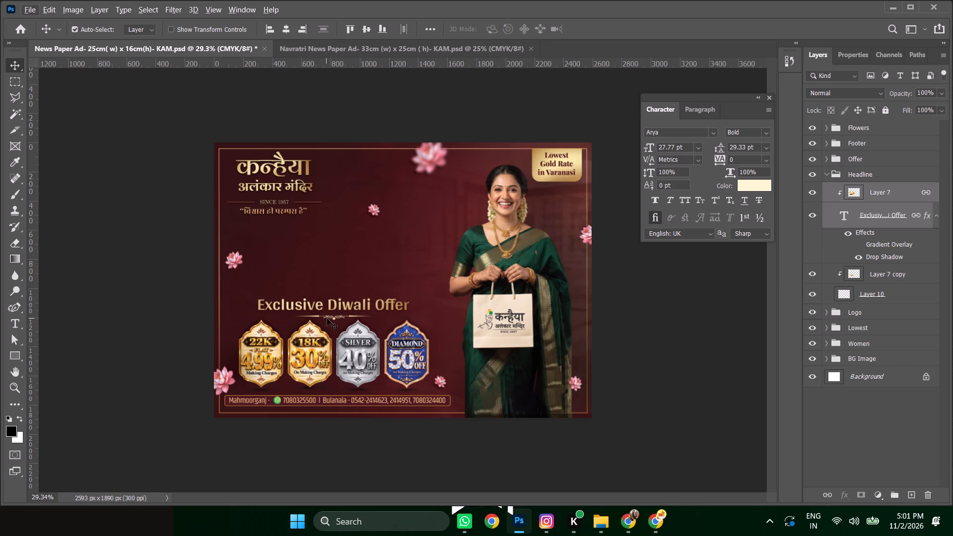
Align the headline text and its ornament divider to the canvas's horizontal centre.
left_click(334, 319, "shift")
key("ctrl+a")
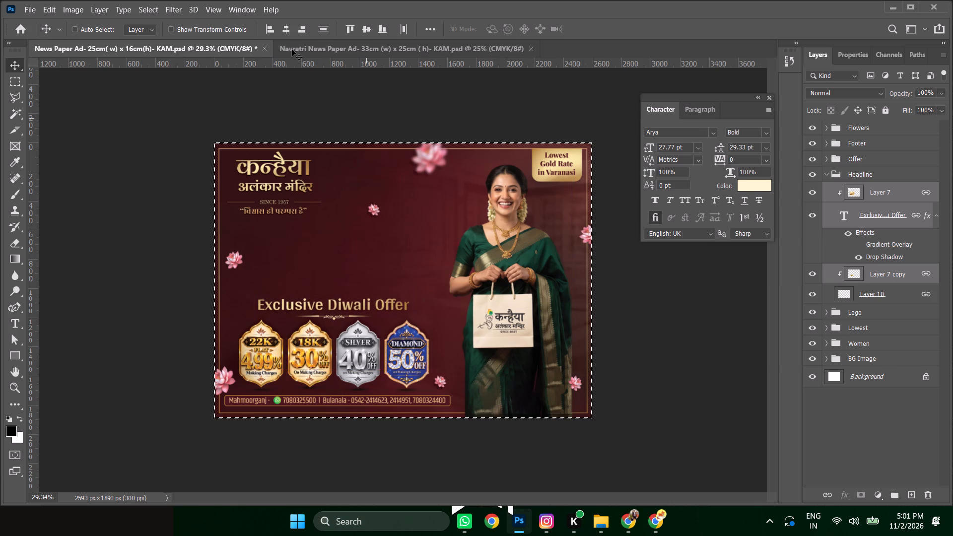
left_click(290, 32)
key("ctrl+d")
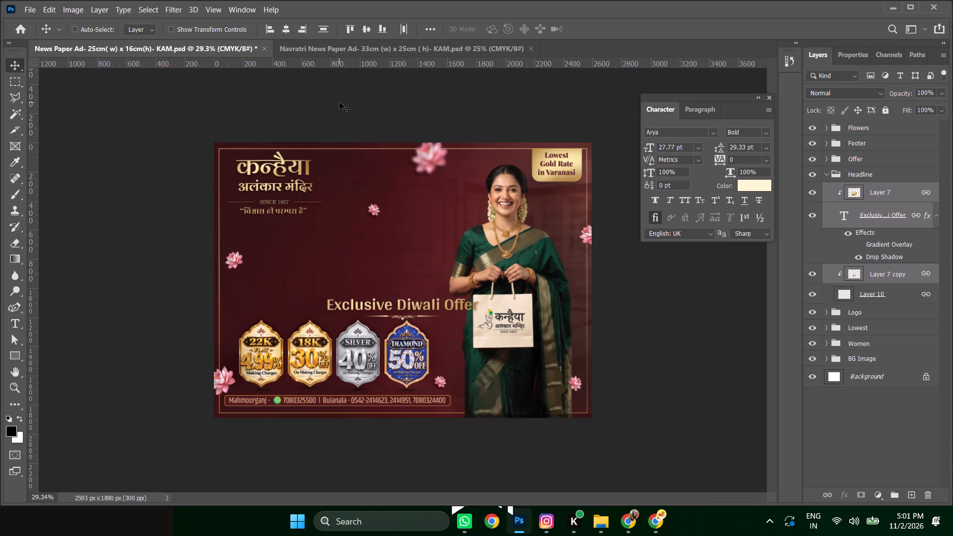
Shift the headline text and ornament divider slightly up and back left to sit centred above the offer badges.
key("shift+Up")
key("shift+Up")
key("shift+Up")
key("shift+Left")
key("shift+Left")
key("shift+Left")
key("shift+Left")
key("shift+Left")
key("shift+Left")
key("shift+Left")
key("shift+Left")
key("shift+Left")
key("shift+Left")
key("shift+Left")
key("shift+Left")
key("shift+Left")
key("shift+Left")
key("shift+Left")
key("shift+Left")
key("shift+Left")
key("shift+Left")
key("shift+Left")
key("shift+Left")
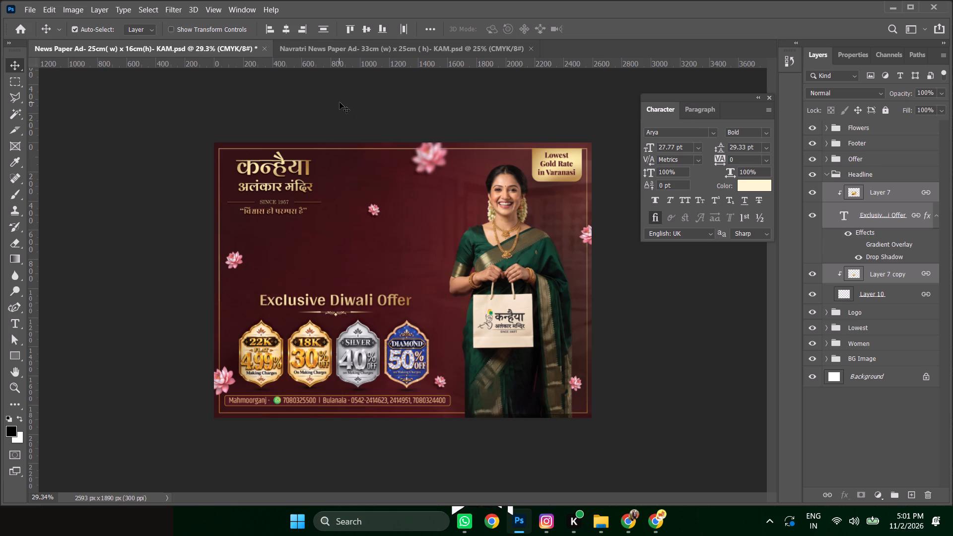
key("shift+Right")
Place a vertical guide at X 825 px, through the centre of the Offer group's badges.
left_click(860, 158)
key("ctrl+t")
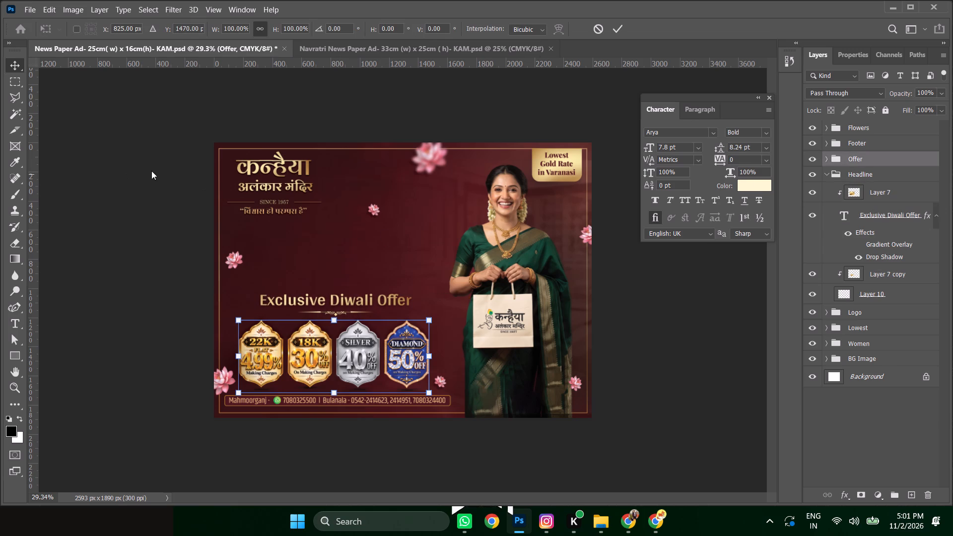
left_click_drag(36, 186, 334, 178)
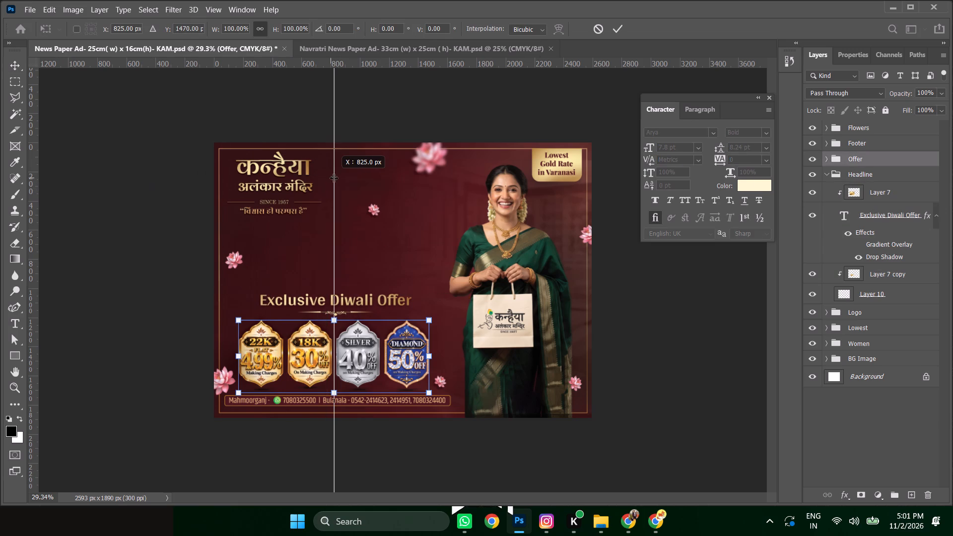
left_click_drag(334, 178, 335, 176)
key("Return")
Collapse the Headline group and nudge it slightly left to centre it on the vertical guide.
left_click(827, 173)
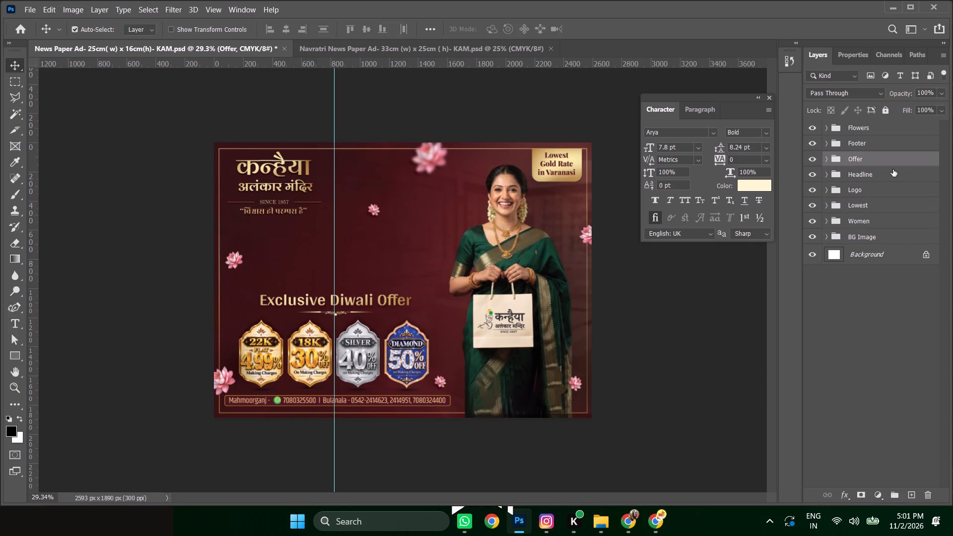
left_click(887, 174)
key("ctrl+t")
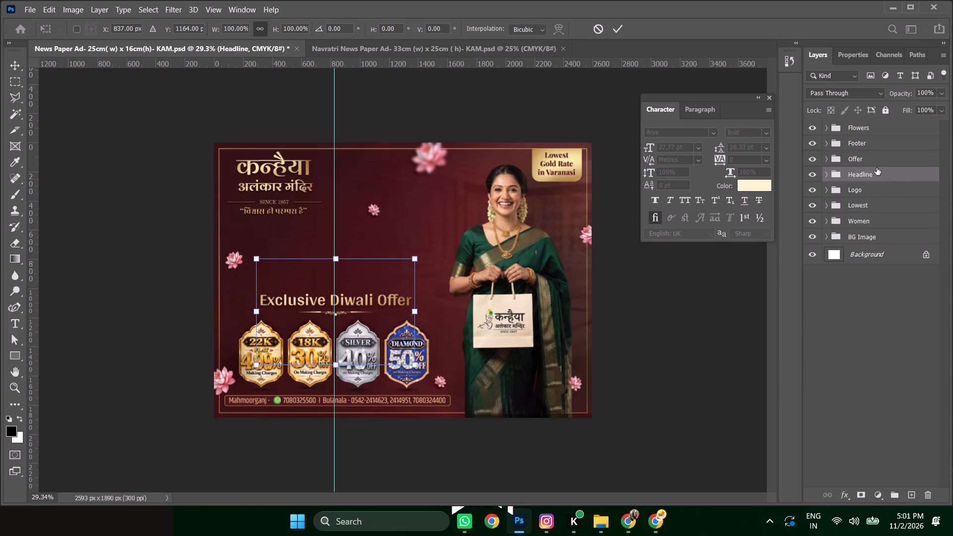
key("shift+Left")
key("Return")
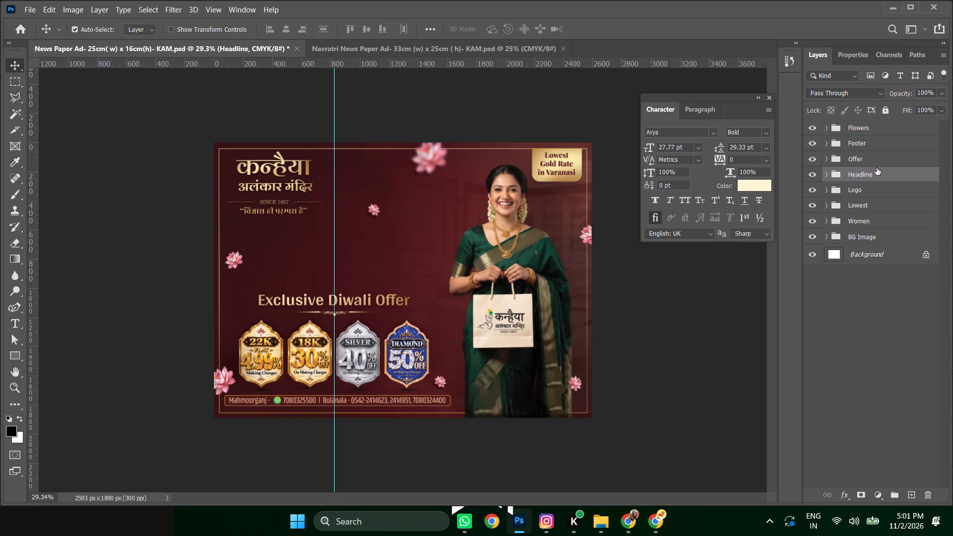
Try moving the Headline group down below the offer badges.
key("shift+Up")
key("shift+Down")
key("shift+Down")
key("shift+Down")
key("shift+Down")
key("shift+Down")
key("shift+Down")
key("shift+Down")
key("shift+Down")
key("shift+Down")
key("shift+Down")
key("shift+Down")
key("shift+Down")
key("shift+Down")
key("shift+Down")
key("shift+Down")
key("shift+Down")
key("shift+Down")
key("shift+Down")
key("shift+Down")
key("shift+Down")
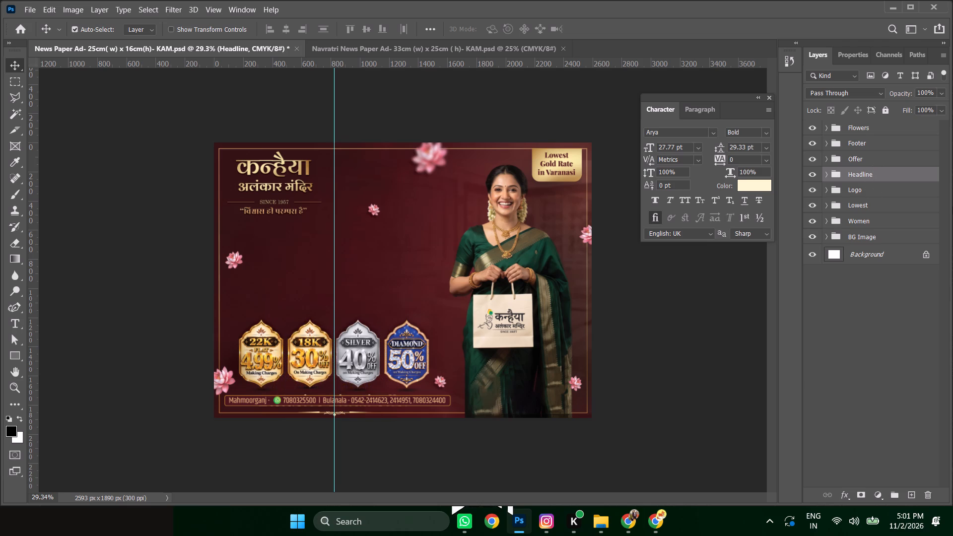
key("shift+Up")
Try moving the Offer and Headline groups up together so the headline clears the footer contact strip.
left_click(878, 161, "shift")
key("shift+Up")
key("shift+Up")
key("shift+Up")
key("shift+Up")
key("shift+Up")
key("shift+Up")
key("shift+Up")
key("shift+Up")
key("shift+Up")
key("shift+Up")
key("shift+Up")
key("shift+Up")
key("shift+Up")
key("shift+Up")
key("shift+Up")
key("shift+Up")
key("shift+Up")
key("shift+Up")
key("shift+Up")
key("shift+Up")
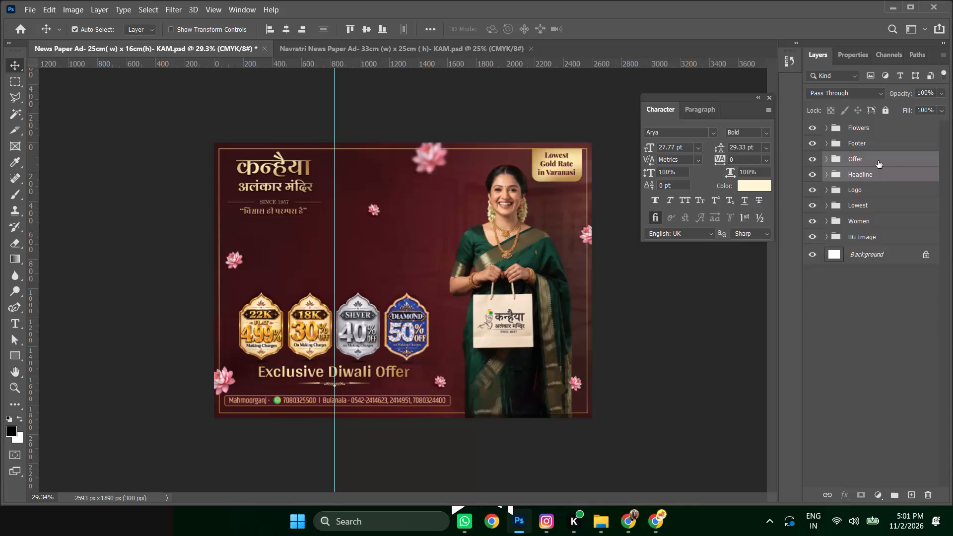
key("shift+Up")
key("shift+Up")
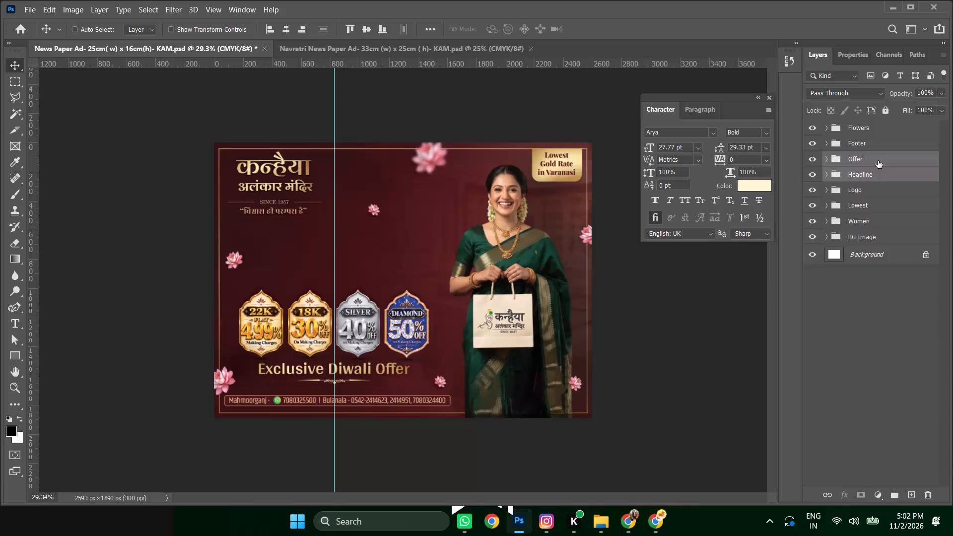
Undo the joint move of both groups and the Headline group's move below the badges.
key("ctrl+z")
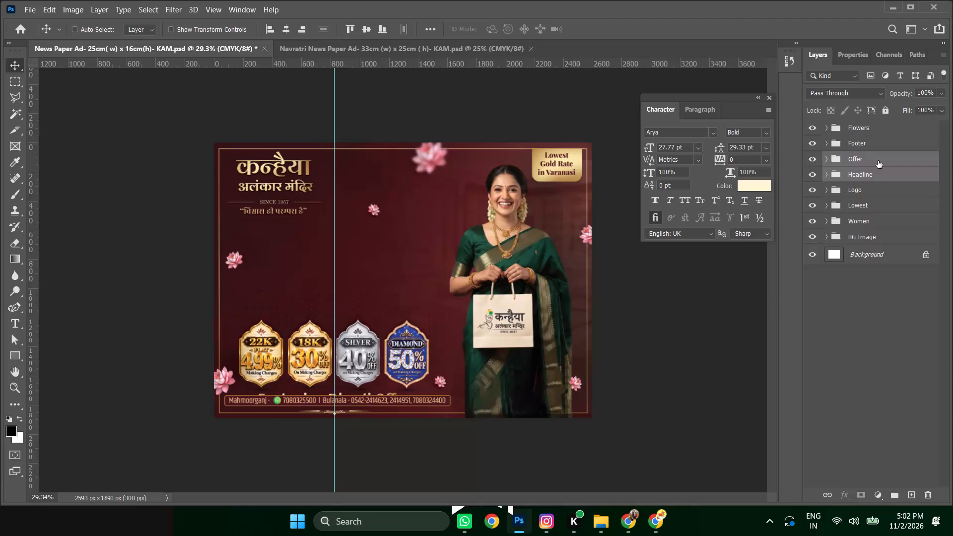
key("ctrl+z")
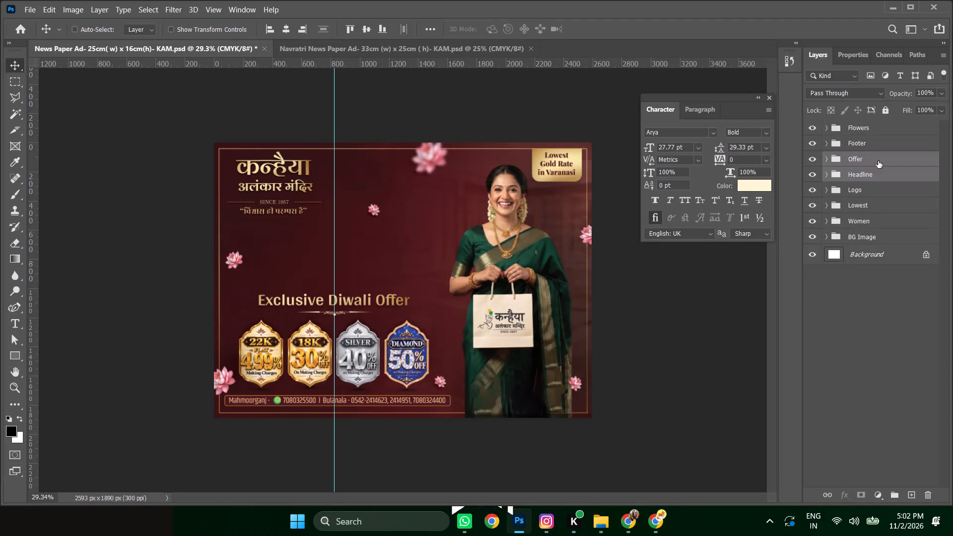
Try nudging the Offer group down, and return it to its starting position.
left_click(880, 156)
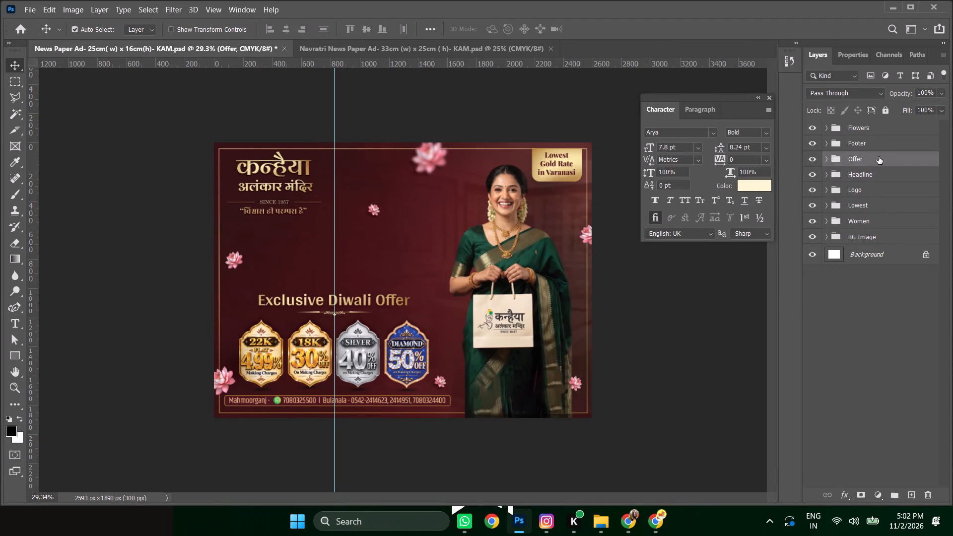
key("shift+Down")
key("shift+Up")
Nudge the Headline group slightly down, closer to the offer badges.
left_click(878, 173)
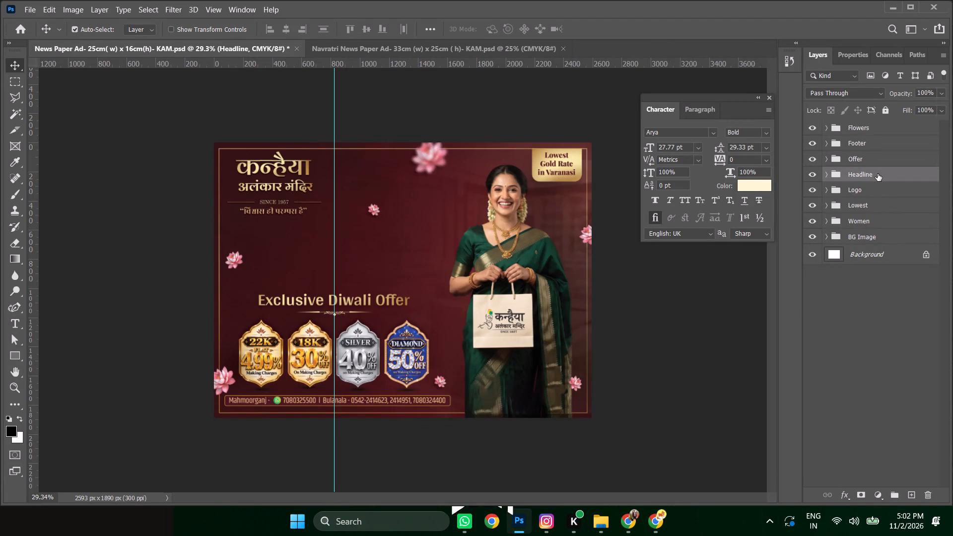
key("shift+Down")
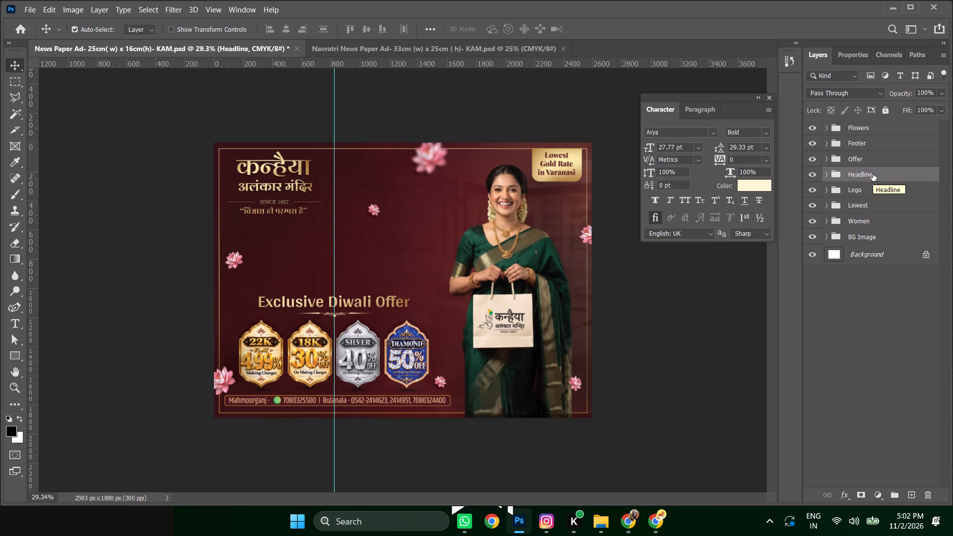
Move the Offer and Headline groups slightly up together, leaving more space above the footer contact strip.
left_click(873, 162, "shift")
key("shift+Up")
key("shift+Up")
key("shift+Up")
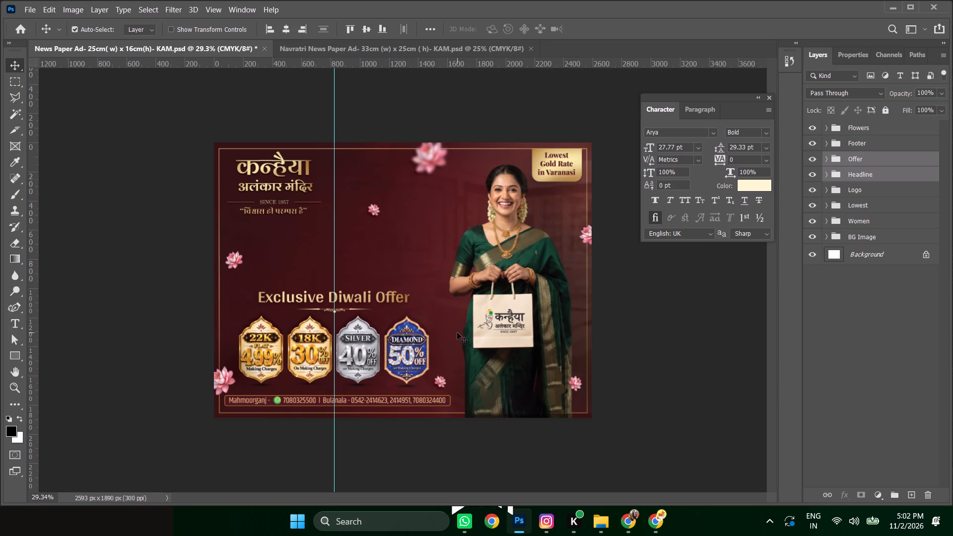
Move the lotus flower beside the 22K badge up and slightly left, clear of the footer contact strip.
left_click(227, 381)
key("shift+Up")
key("shift+Up")
key("shift+Up")
key("shift+Up")
key("shift+Up")
key("shift+Up")
key("shift+Up")
key("shift+Up")
key("shift+Up")
key("shift+Up")
key("shift+Up")
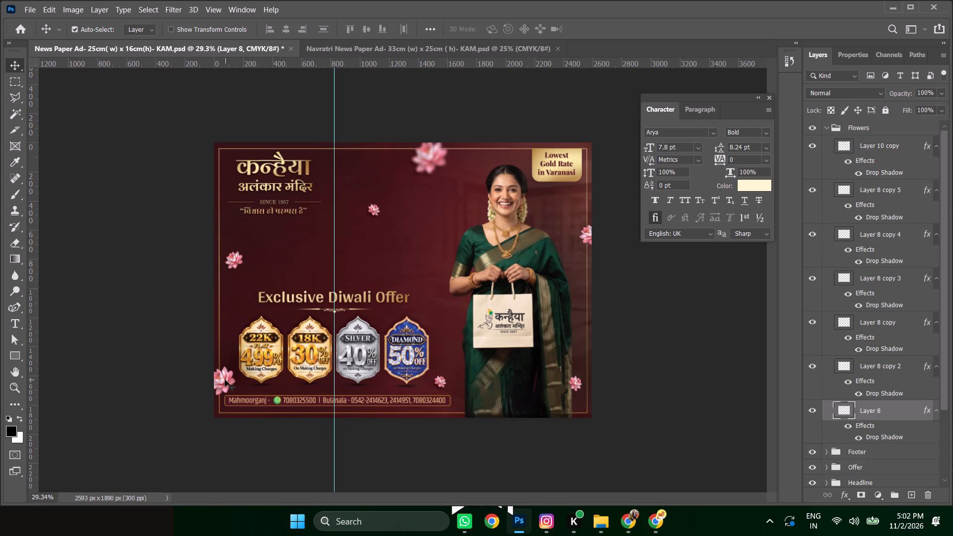
key("shift+Left")
key("shift+Left")
key("shift+Left")
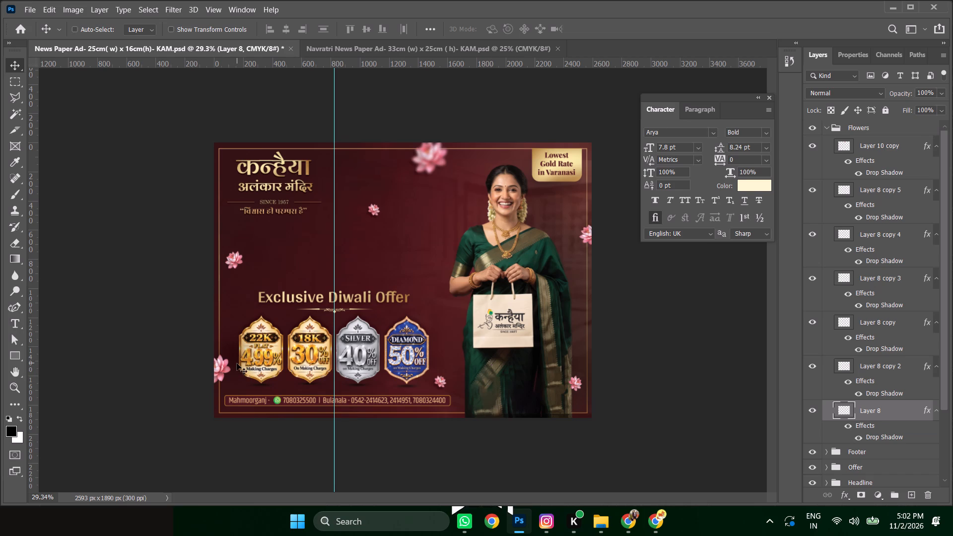
Save the 25 × 16 cm newspaper ad PSD with Maximize Compatibility on.
key("ctrl+s")
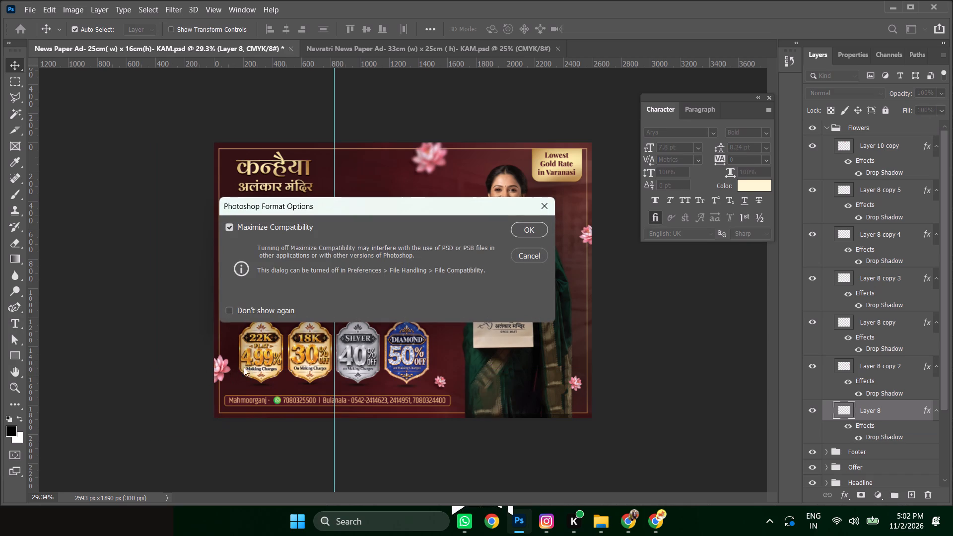
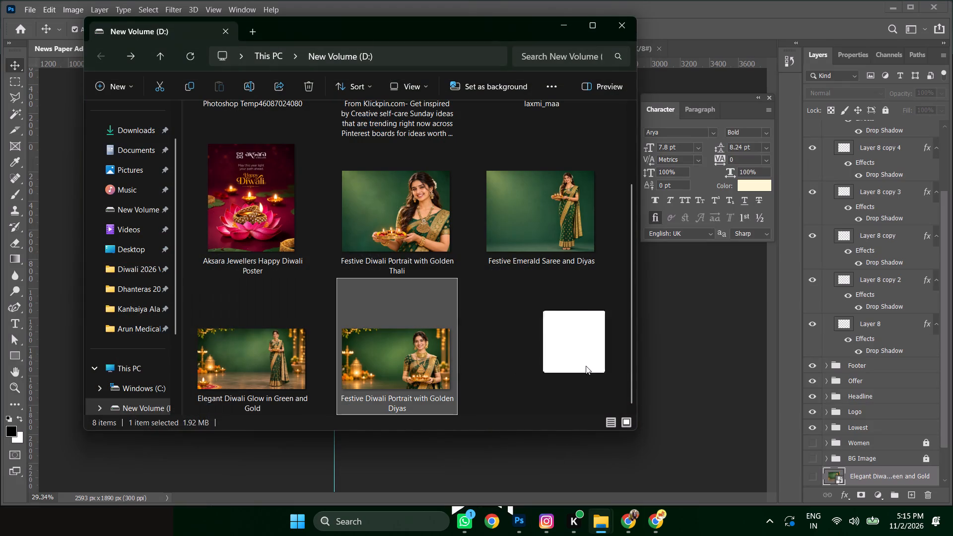
left_click_drag(586, 366, 661, 342)
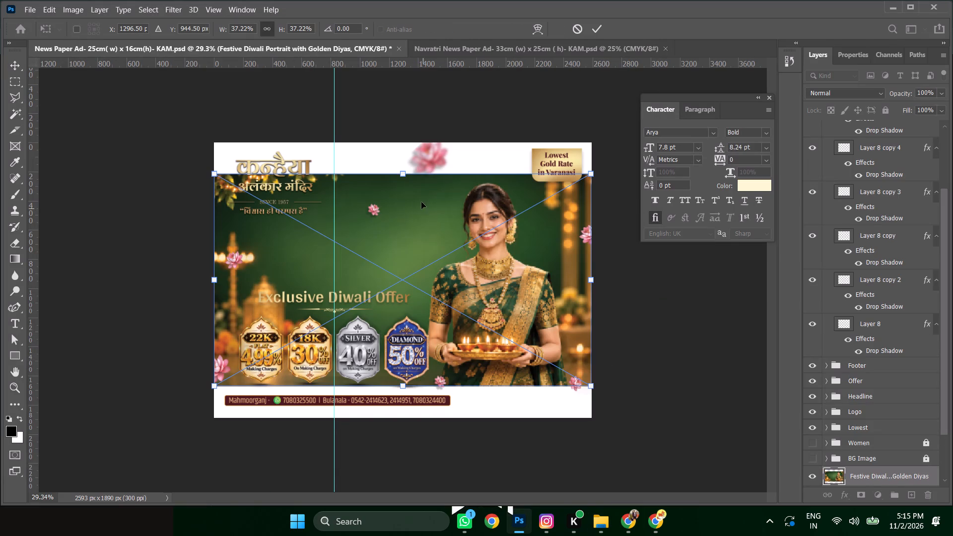
left_click_drag(403, 172, 405, 138, "alt")
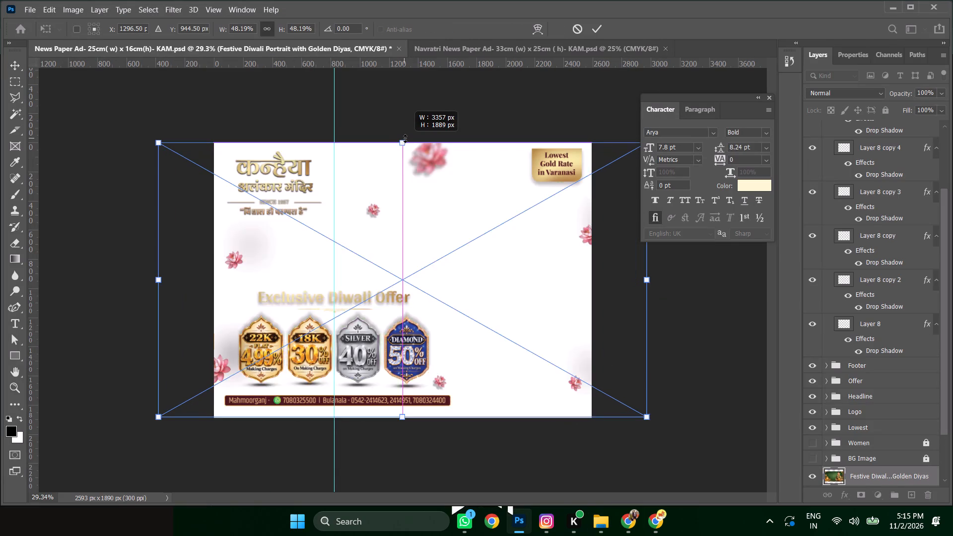
key("Return")
Shift the Golden Diyas portrait layer about 150 px left so both of the woman's arms fit inside the canvas.
key("shift+Left")
key("shift+Left")
key("shift+Left")
key("shift+Left")
key("shift+Left")
key("shift+Left")
key("shift+Left")
key("shift+Left")
key("shift+Left")
key("shift+Left")
key("shift+Left")
key("shift+Left")
key("shift+Left")
key("shift+Left")
key("shift+Left")
key("shift+Left")
key("shift+Left")
key("shift+Left")
key("shift+Left")
key("shift+Left")
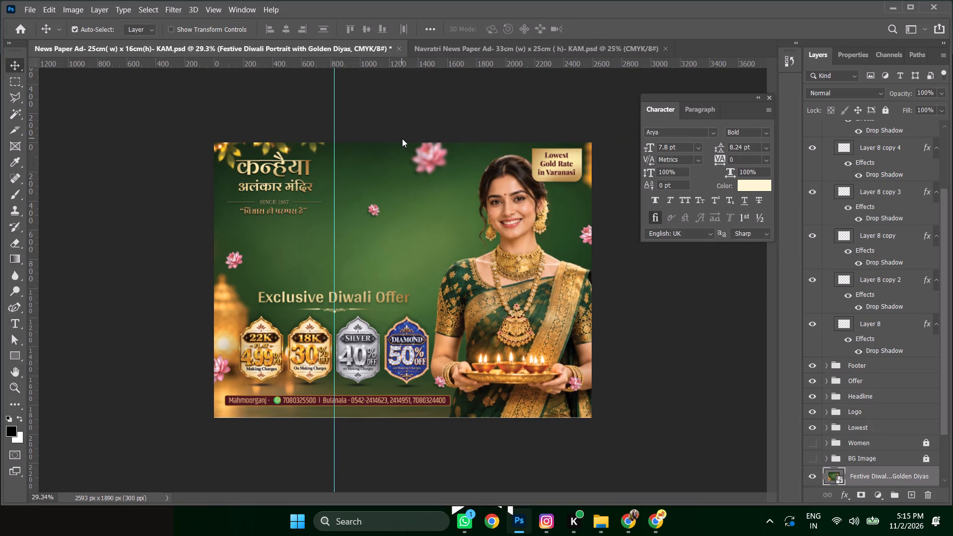
Adjust the Golden Diyas portrait layer vertically and fit its lower edge to the bottom of the canvas.
key("Down")
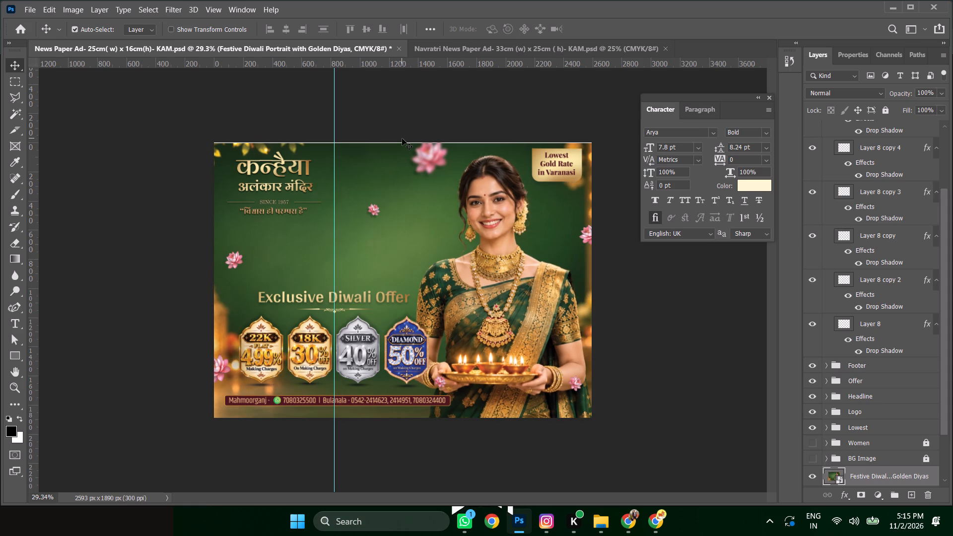
key("Up")
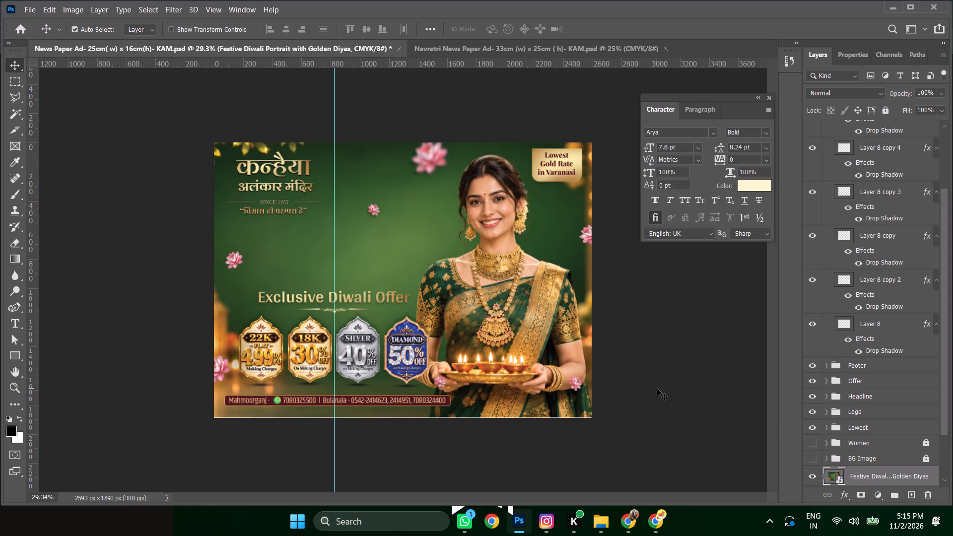
key("ctrl+t")
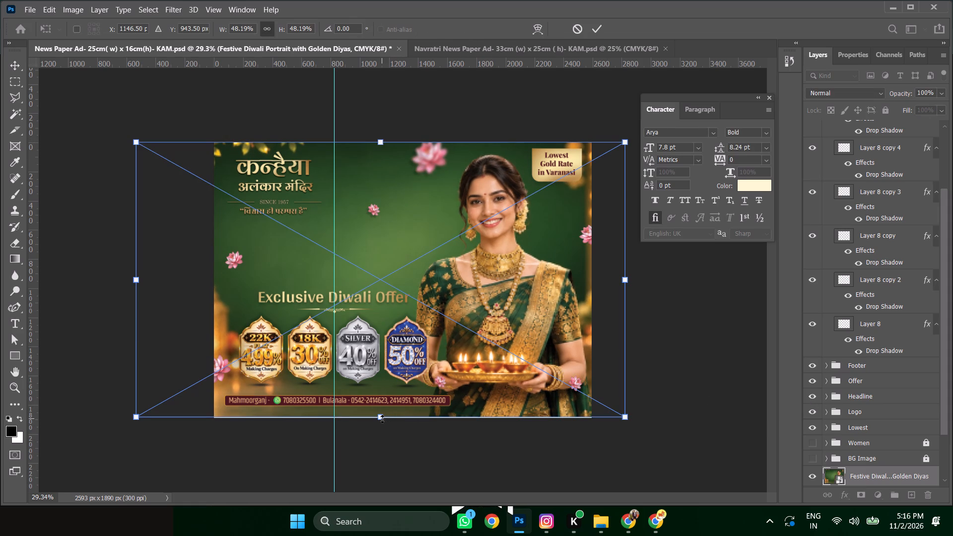
left_click(382, 419)
key("Return")
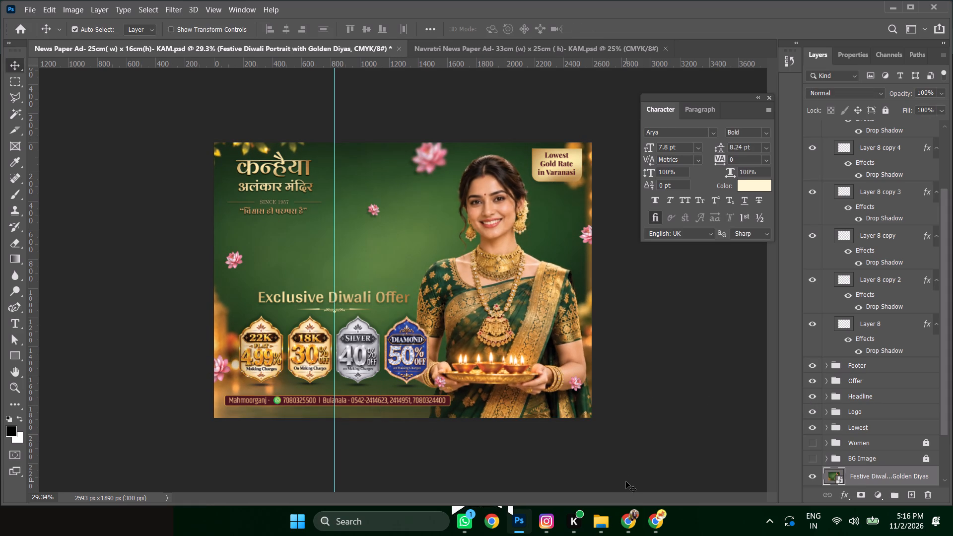
Nudge the Golden Diyas portrait layer sideways, settling it slightly further right so the woman clears the headline and Diamond badge.
key("shift+Left")
key("shift+Left")
key("shift+Left")
key("shift+Left")
key("shift+Left")
key("shift+Left")
key("shift+Left")
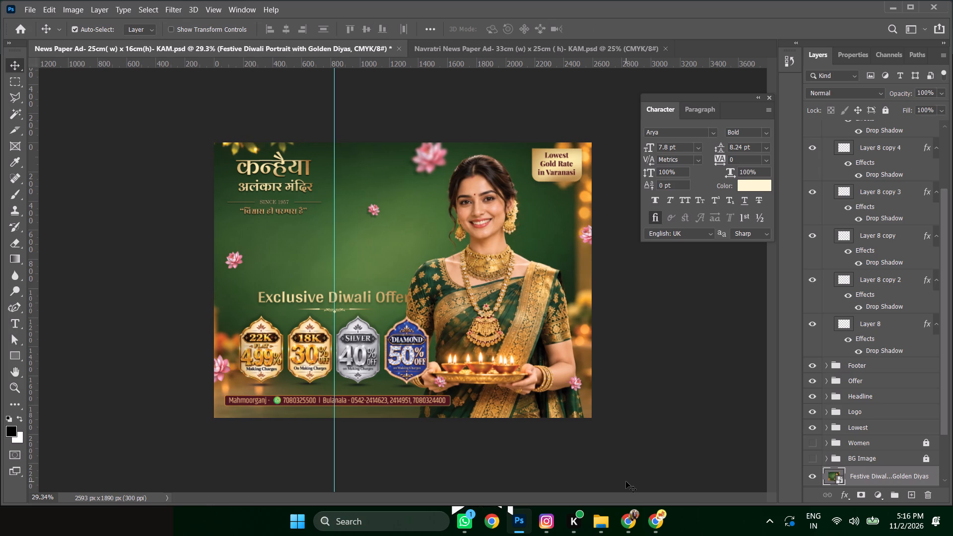
key("shift+Right")
key("shift+Right")
key("shift+Right")
key("shift+Right")
key("shift+Right")
key("shift+Right")
key("shift+Right")
key("shift+Right")
key("shift+Right")
key("shift+Right")
key("shift+Right")
key("shift+Right")
key("shift+Right")
key("shift+Right")
key("shift+Right")
key("shift+Right")
key("shift+Right")
key("shift+Right")
key("shift+Right")
key("shift+Right")
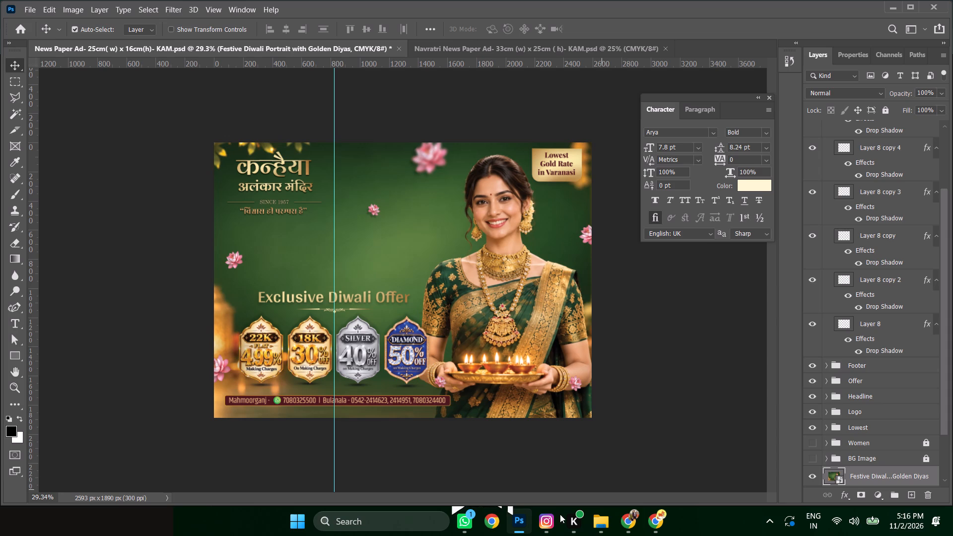
Move the gold border frame Rectangle 7 out of the BG Image group to above Women, leaving BG Image hidden and locked.
left_click(929, 457)
left_click(813, 459)
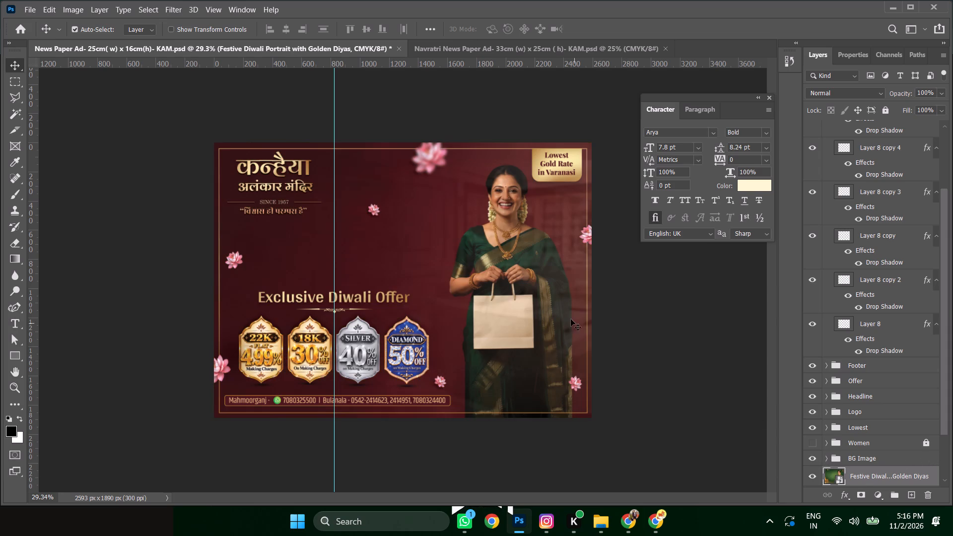
left_click(588, 312)
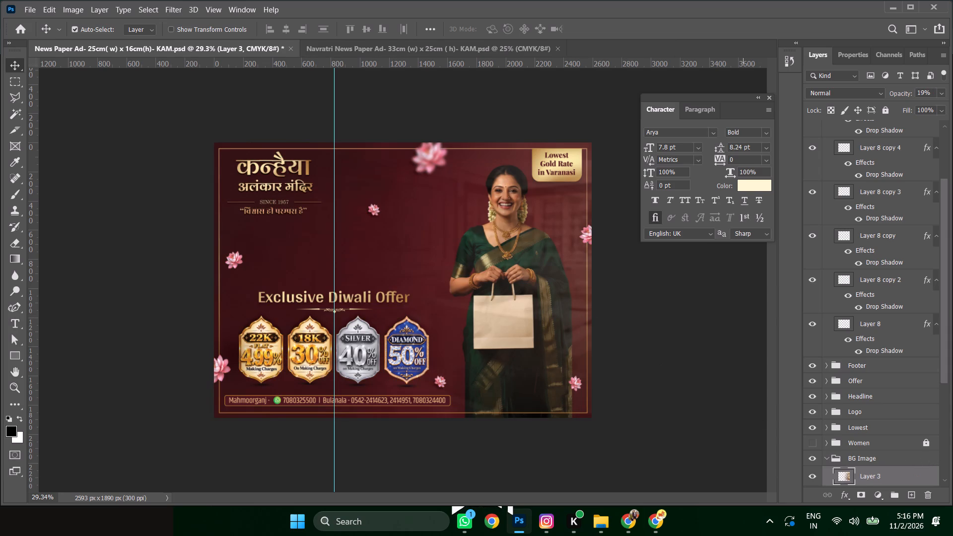
scroll(893, 458, "down", 3)
left_click_drag(890, 450, 892, 439)
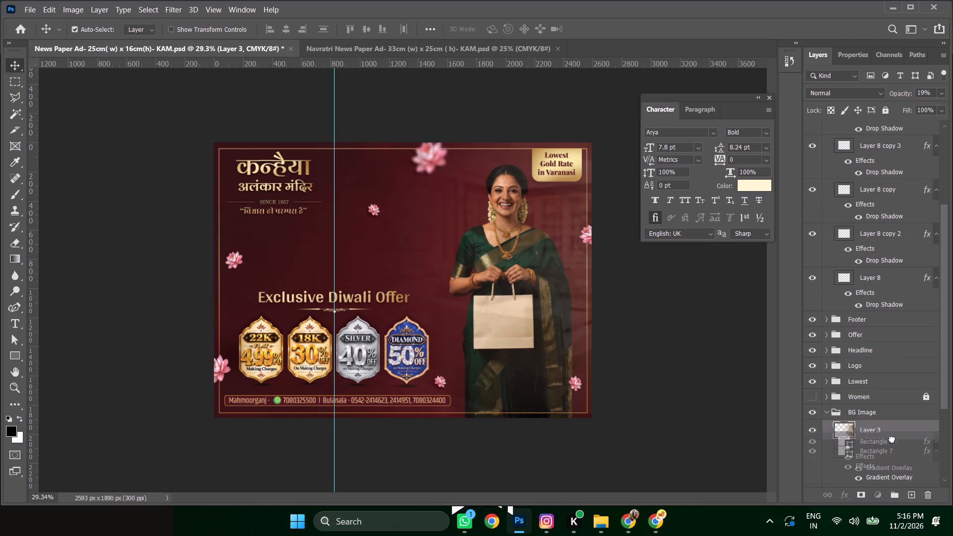
left_click_drag(892, 439, 898, 389)
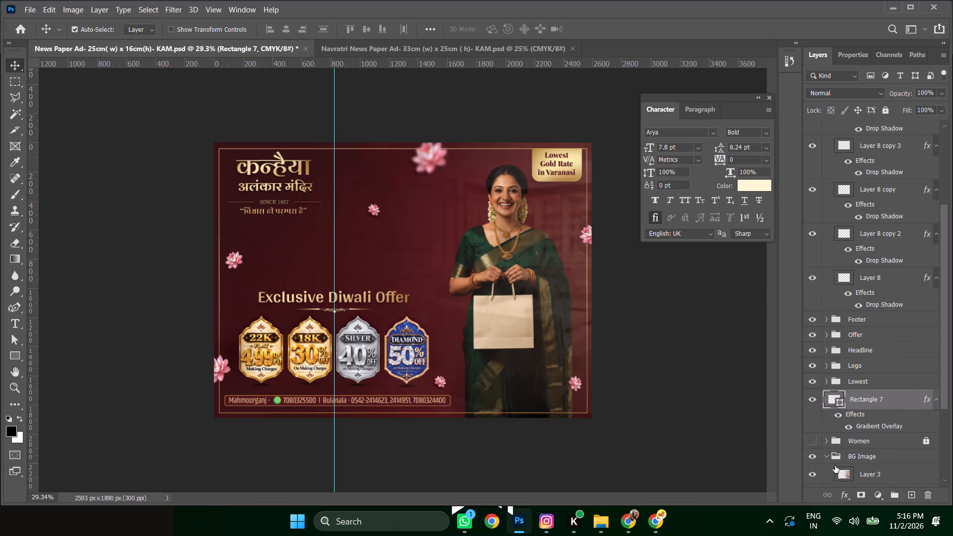
left_click(828, 456)
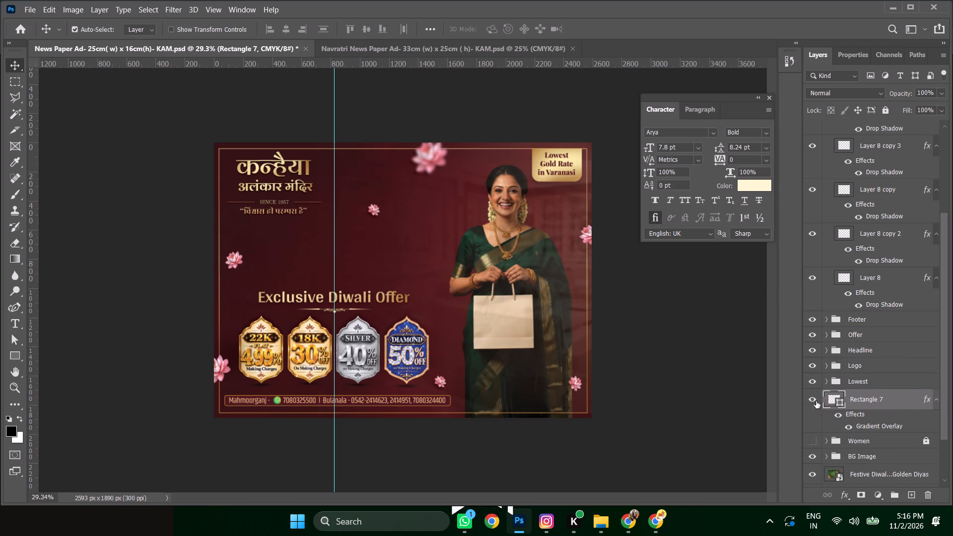
left_click(814, 457)
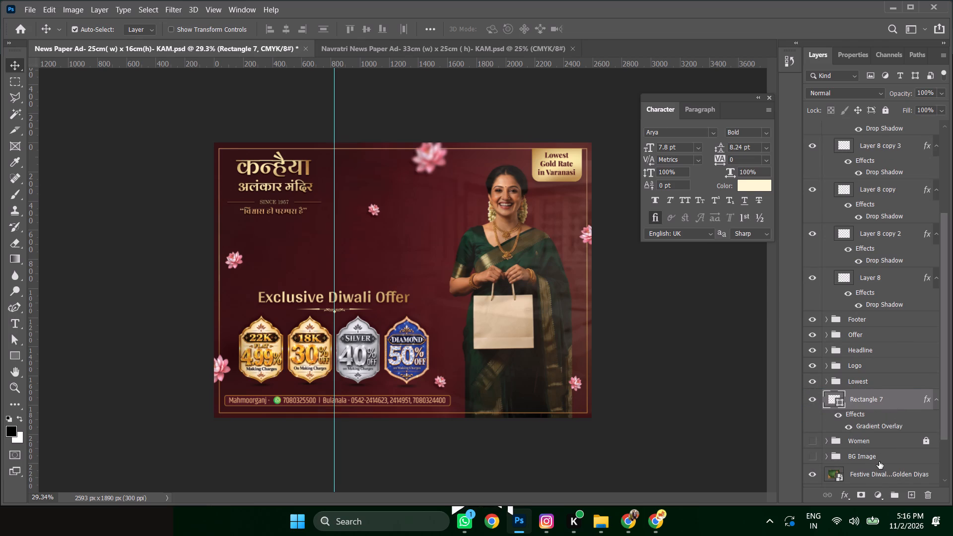
left_click(879, 462)
left_click(883, 108)
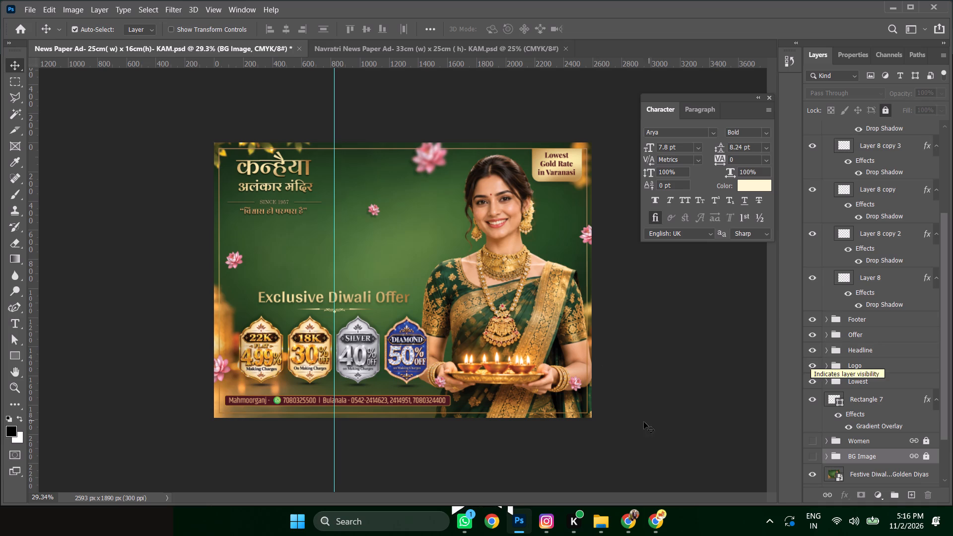
Collapse the Flowers group and hide it.
left_click(237, 259)
scroll(866, 191, "up", 13)
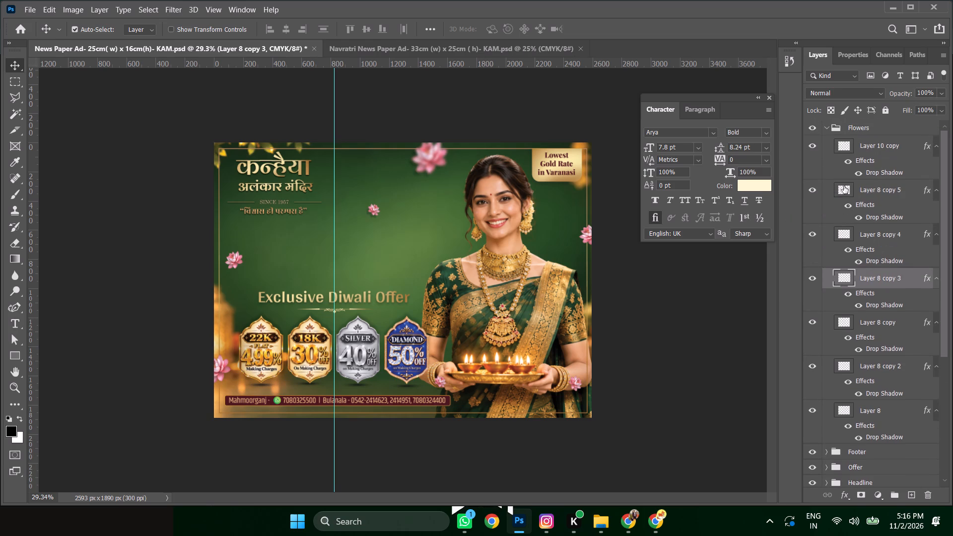
scroll(844, 186, "up", 2)
left_click(825, 127)
left_click(811, 128)
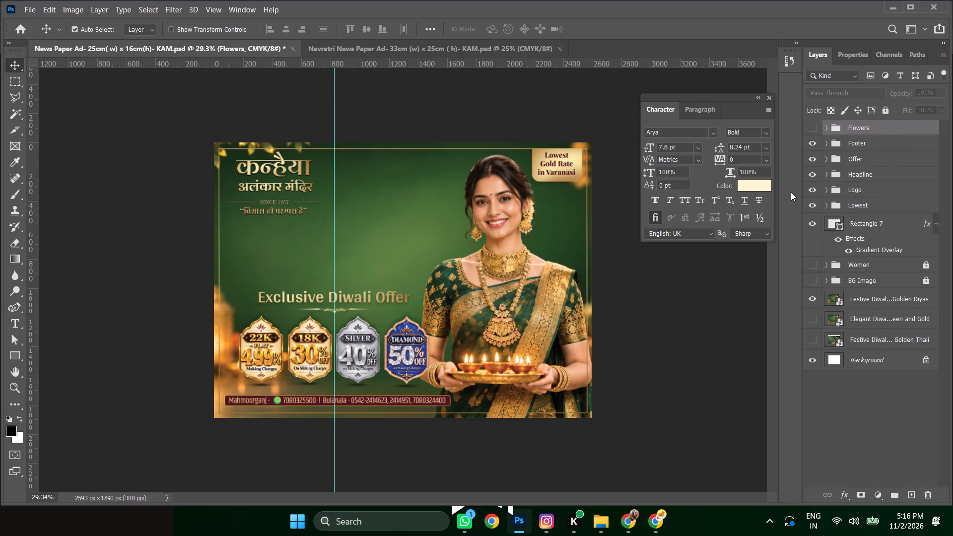
Shift the Golden Diyas portrait layer about 40 px left so the woman's arm sits inside the gold border.
key("shift+Left")
key("shift+Left")
left_click(565, 244)
key("shift+Left")
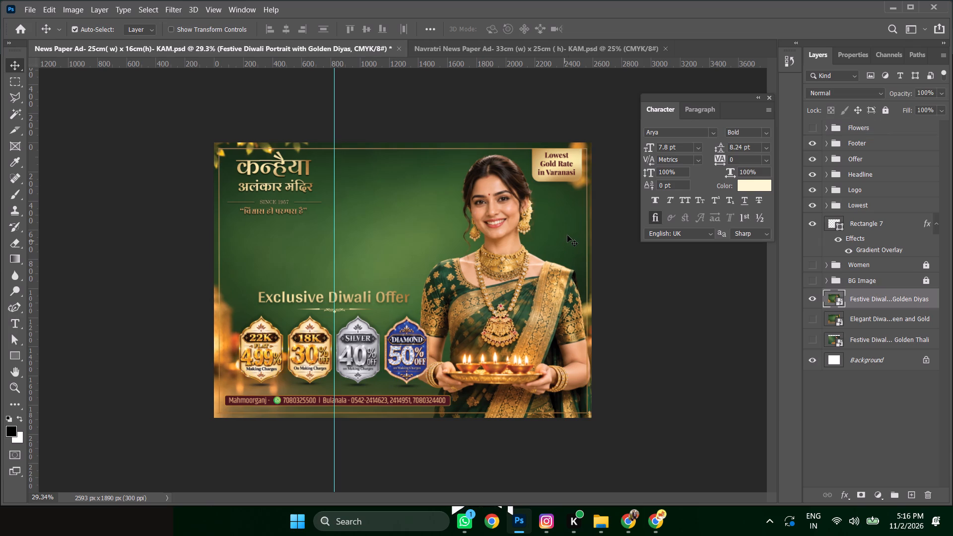
key("shift+Left")
key("shift+Left")
key("shift+Left")
key("shift+Left")
key("shift+Right")
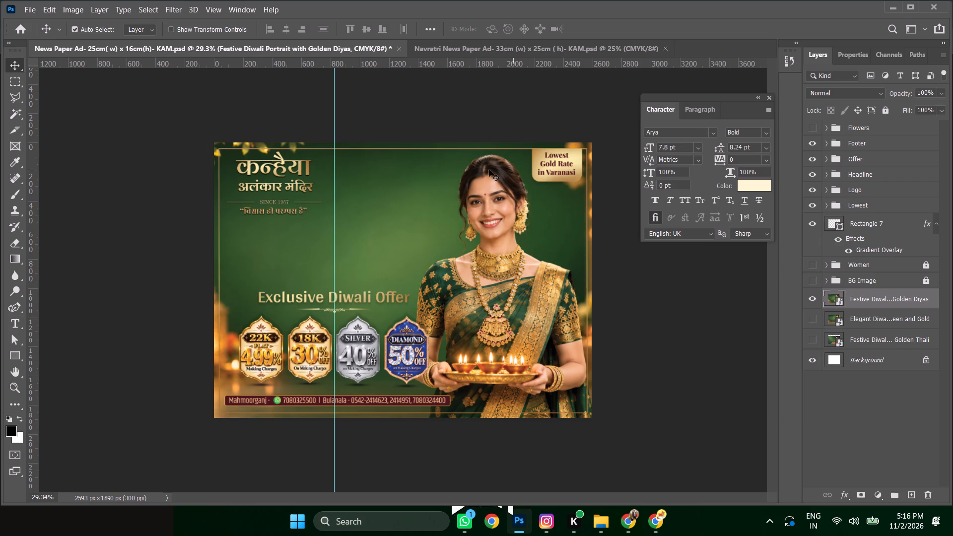
Change the footer contact bar's fill to dark green #223c2a sampled from the woman's blouse, and collapse the Footer group.
scroll(276, 195, "up", 12, "alt")
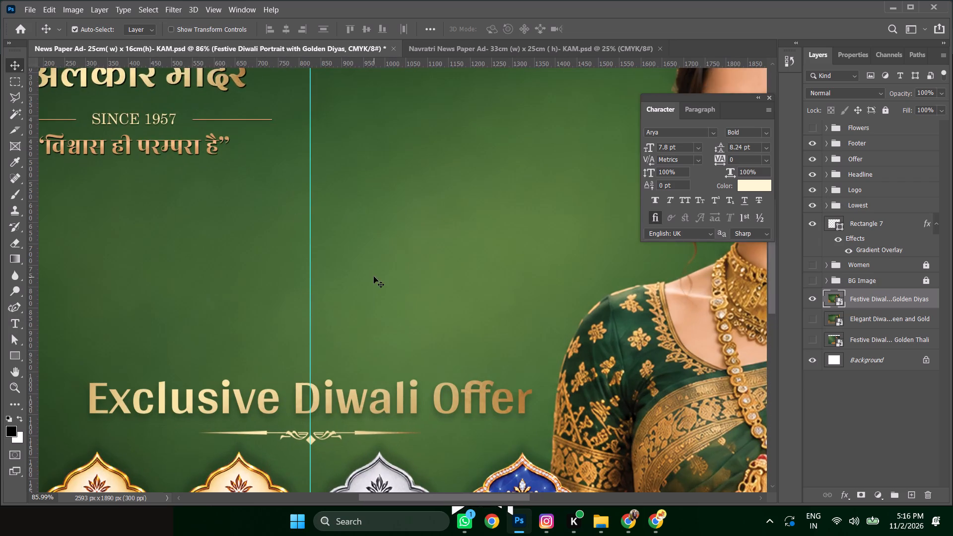
scroll(374, 276, "down", 17)
scroll(420, 236, "down", 12, "alt")
scroll(408, 326, "up", 5, "alt")
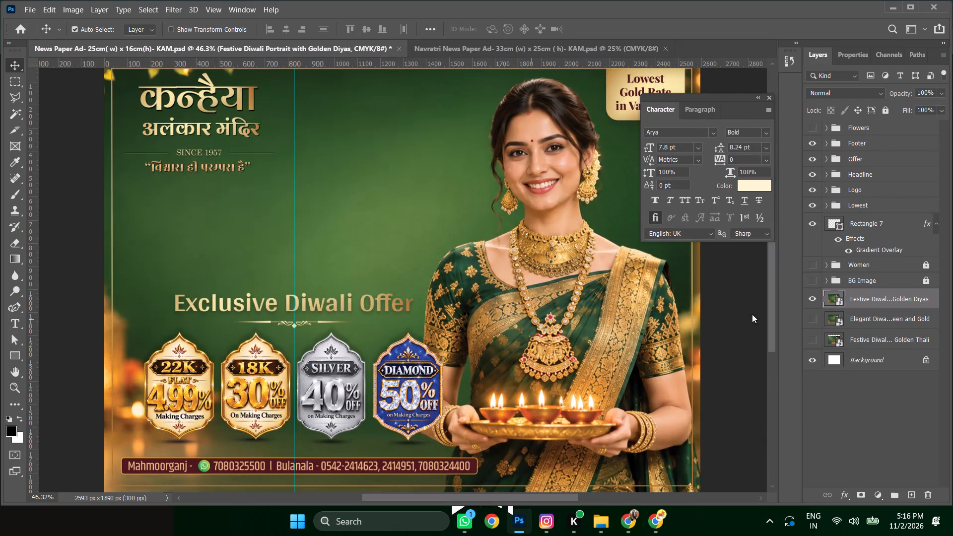
scroll(501, 276, "down", 3, "alt")
scroll(449, 430, "up", 12, "alt")
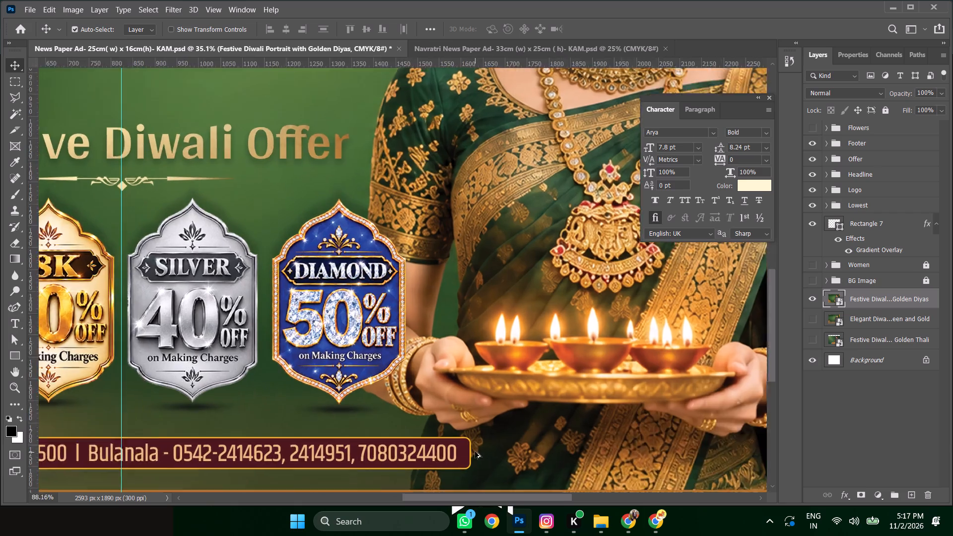
scroll(475, 452, "up", 2, "alt")
left_click(466, 455)
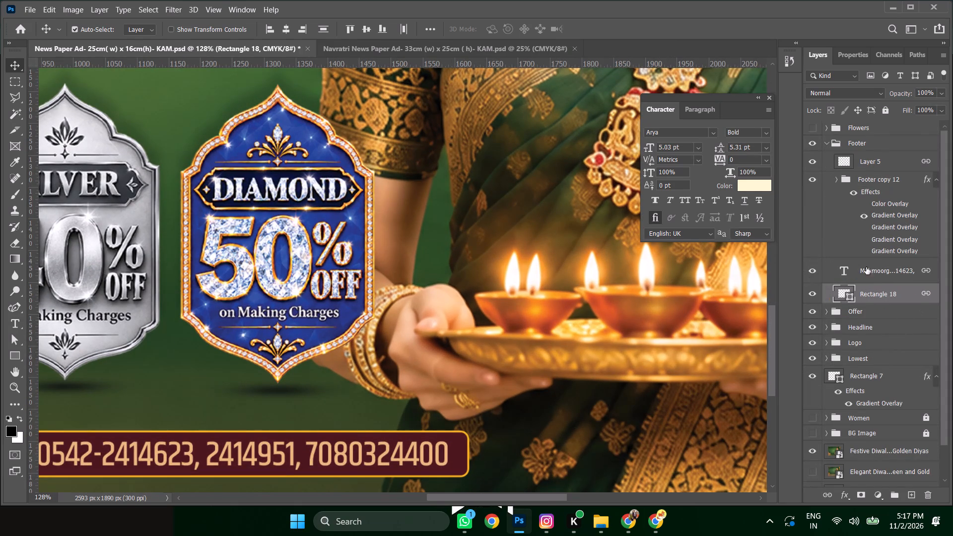
left_click(850, 57)
scroll(390, 247, "down", 11, "alt")
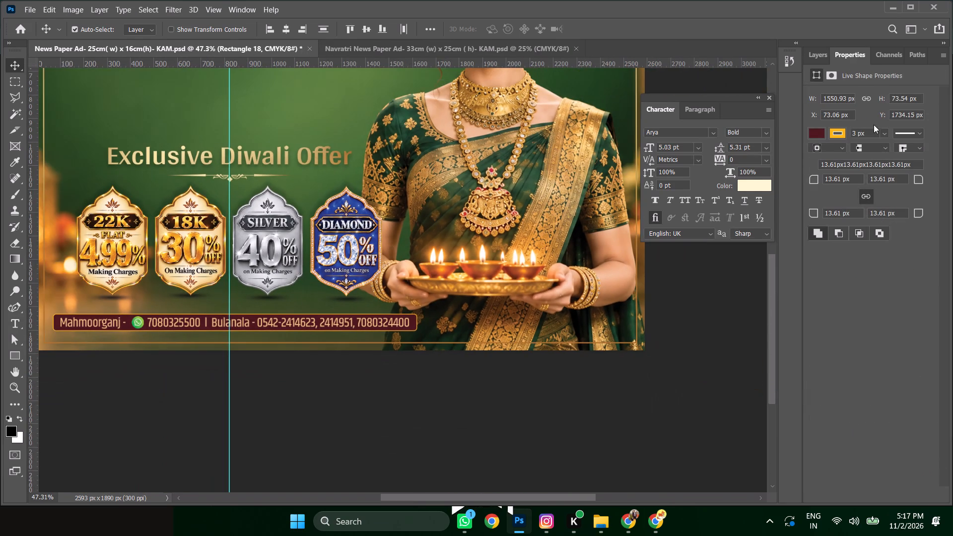
left_click(819, 134)
left_click(940, 154)
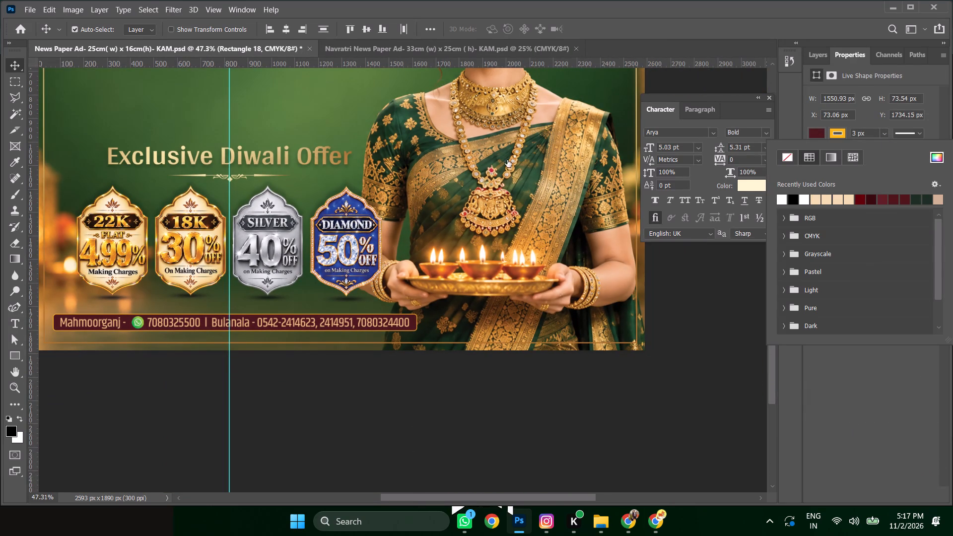
left_click(414, 131)
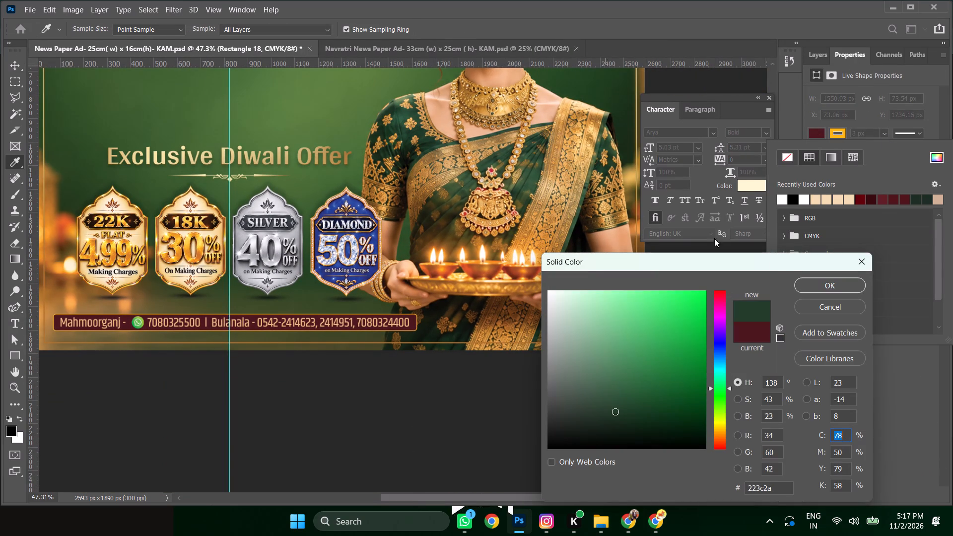
left_click(819, 285)
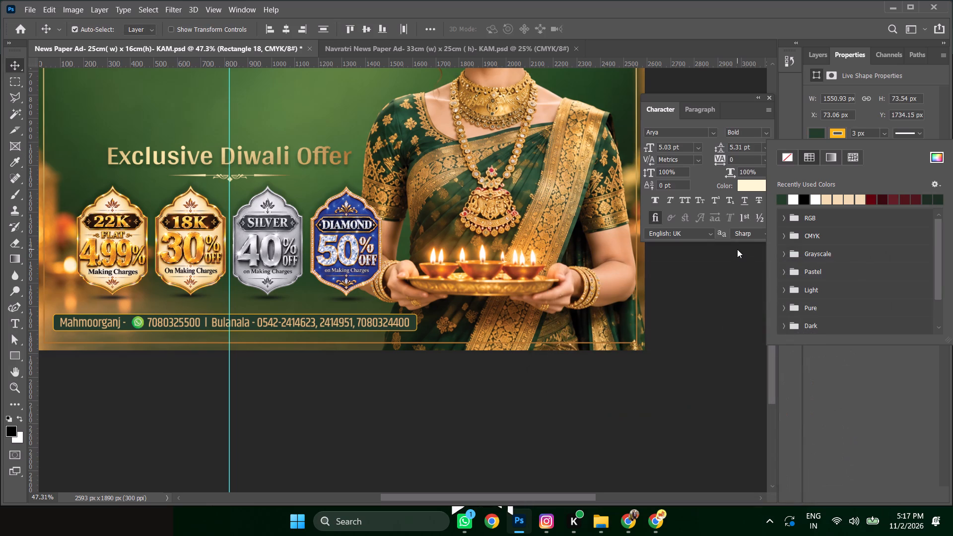
left_click(21, 61)
scroll(242, 142, "down", 4, "alt")
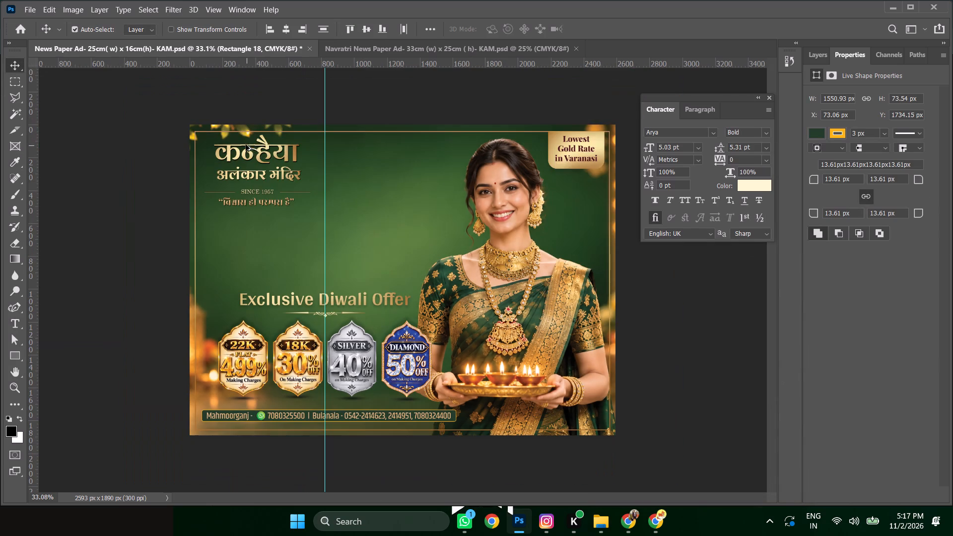
scroll(309, 250, "down", 1, "alt")
scroll(293, 303, "up", 3, "alt")
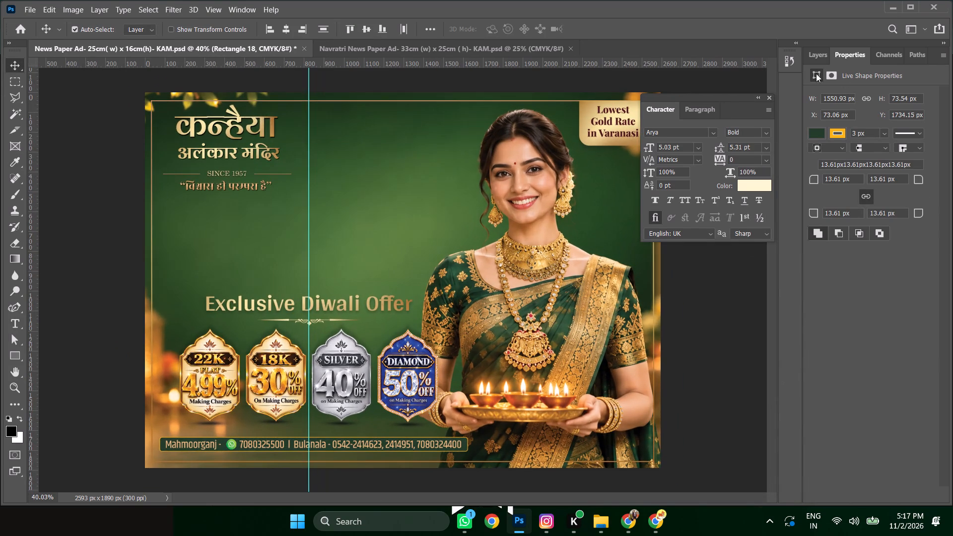
left_click(823, 56)
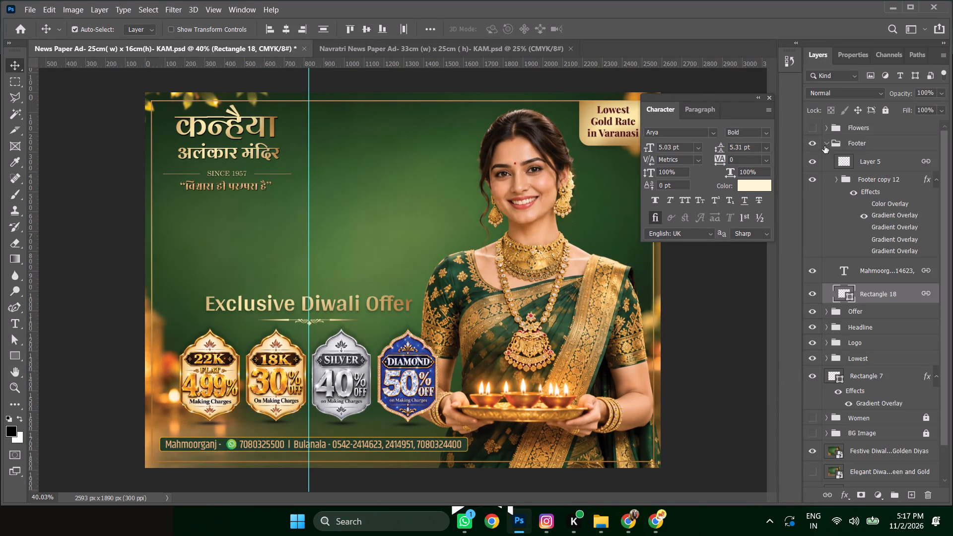
left_click(826, 141)
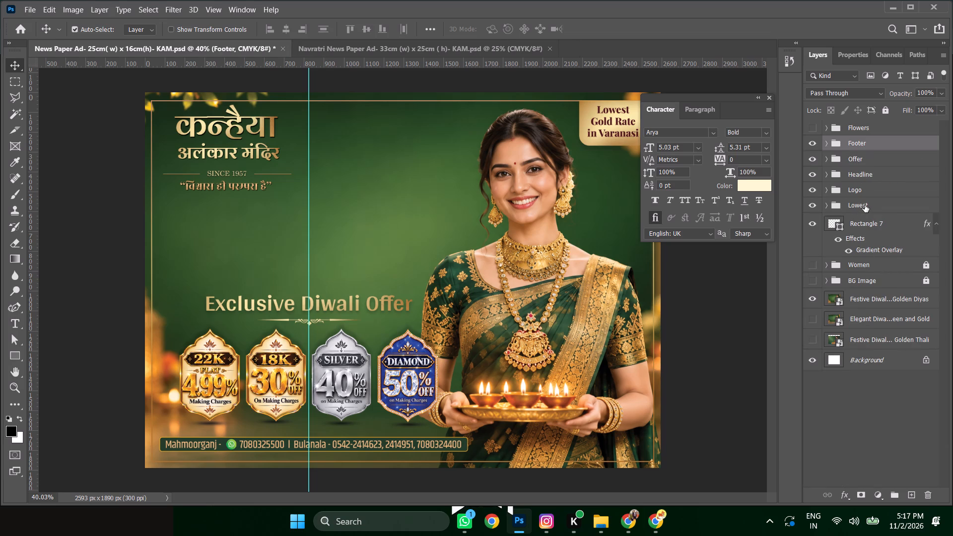
Scale the Offer and Headline groups together to 95.45%.
left_click(869, 193)
left_click(872, 176)
left_click(874, 163, "ctrl")
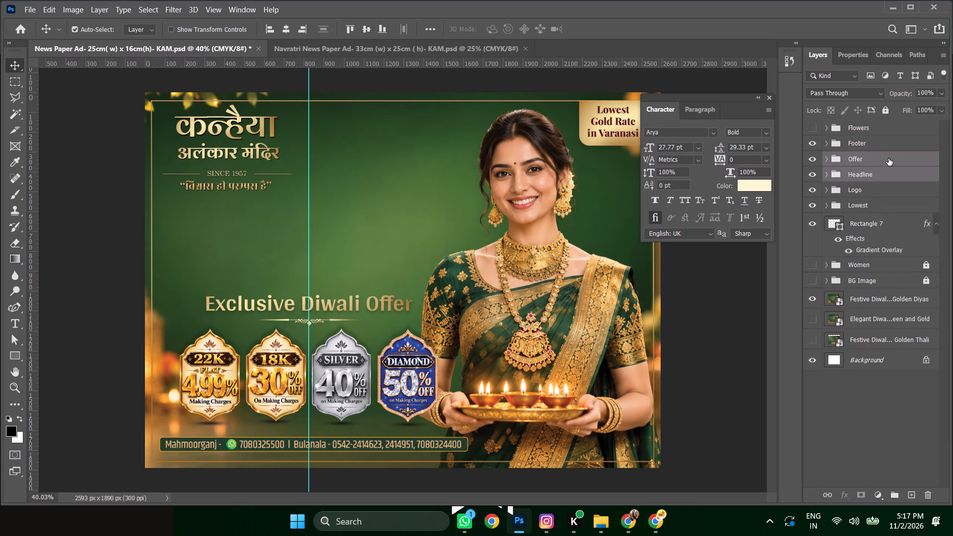
key("ctrl+t")
left_click_drag(440, 337, 428, 338)
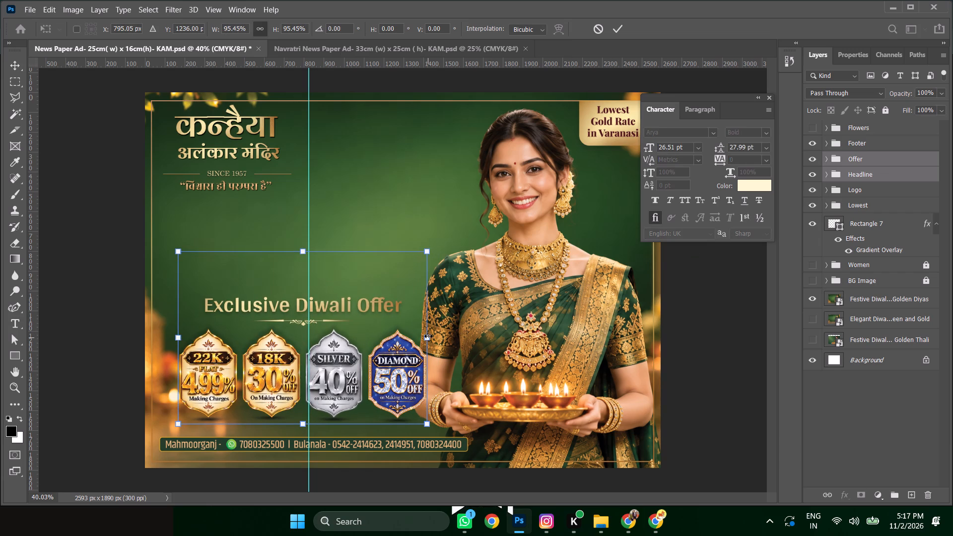
key("Return")
Shift the Offer and Headline groups left and down, closer to the footer contact bar and clear of the woman's arm.
key("shift+Left")
key("shift+Left")
key("shift+Left")
key("shift+Down")
key("shift+Left")
key("shift+Down")
key("shift+Left")
key("shift+Down")
key("shift+Left")
key("shift+Down")
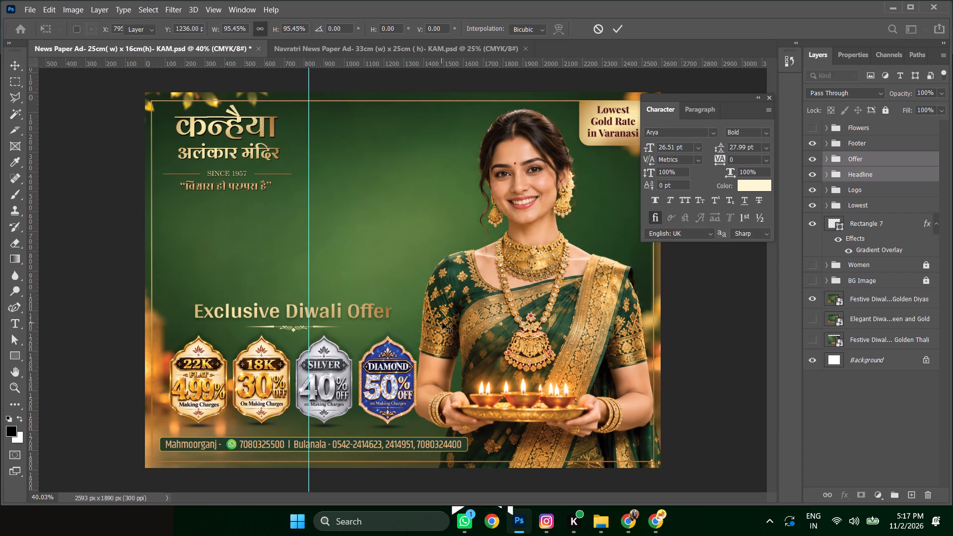
key("shift+Left")
key("shift+Down")
key("shift+Down")
key("shift+Left")
key("shift+Up")
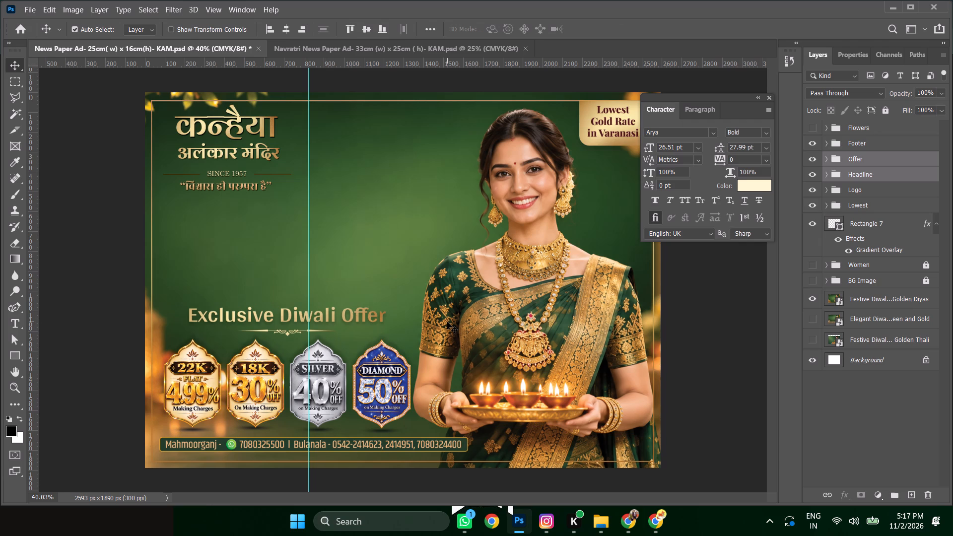
Move the Logo group about 30 px down and 10 px left, away from the top border line.
left_click(854, 187)
key("shift+Down")
key("shift+Down")
key("shift+Left")
key("shift+Down")
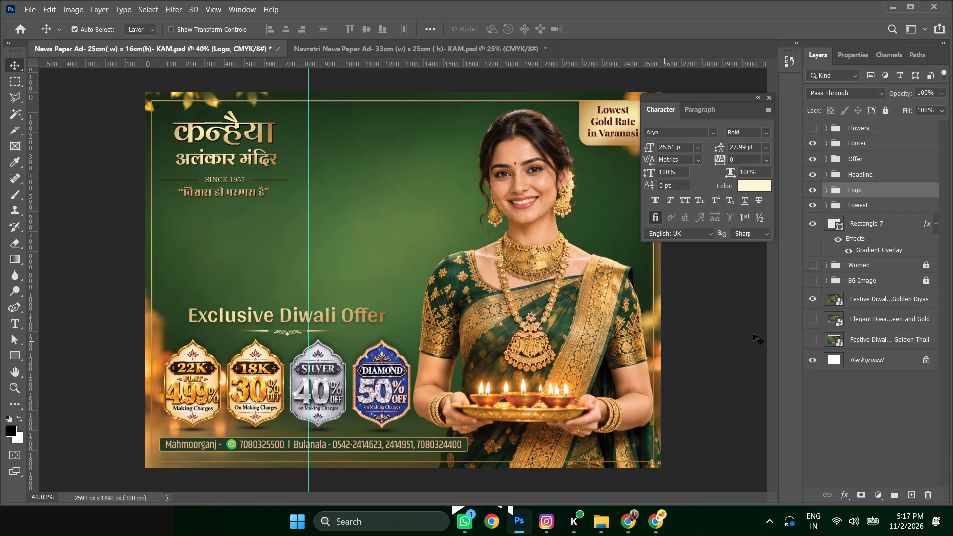
Nudge the Offer and Headline groups another 10 px left.
left_click(862, 175)
left_click(865, 159, "shift")
key("shift+Left")
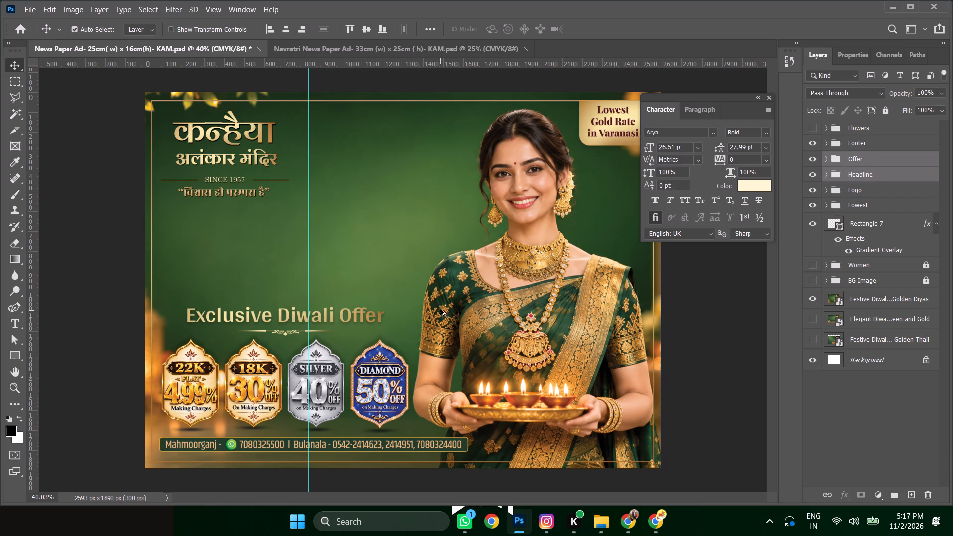
Unlink the clipped gold texture Layer 7 from the Exclusive Diwali Offer text layer.
scroll(440, 304, "up", 4, "alt")
left_click(227, 327)
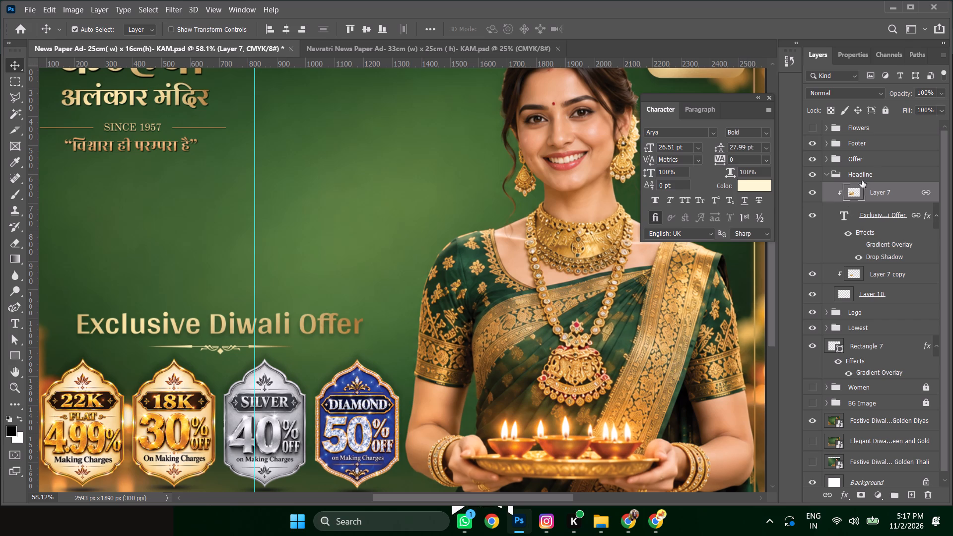
left_click(884, 197)
right_click(884, 196)
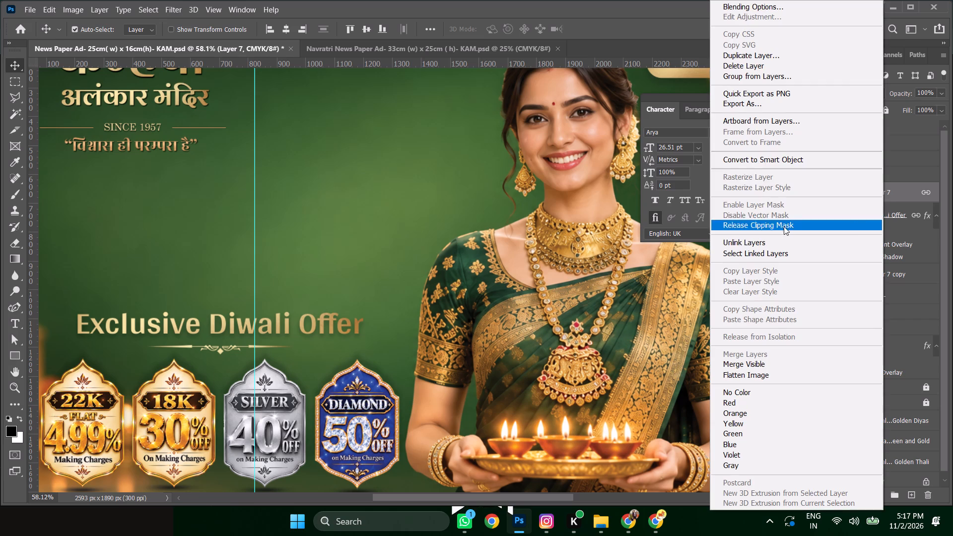
left_click(754, 240)
Reposition the clipped gold texture Layer 7 vertically over the Exclusive Diwali Offer text, keeping its size at 100%.
left_click(880, 192)
key("shift+Up")
key("shift+Up")
key("shift+Up")
key("shift+Up")
key("shift+Up")
key("shift+Up")
key("shift+Up")
key("shift+Up")
key("shift+Up")
key("shift+Up")
key("shift+Up")
key("shift+Up")
key("shift+Up")
key("shift+Up")
key("shift+Up")
key("shift+Up")
key("shift+Up")
key("shift+Up")
key("shift+Up")
key("shift+Up")
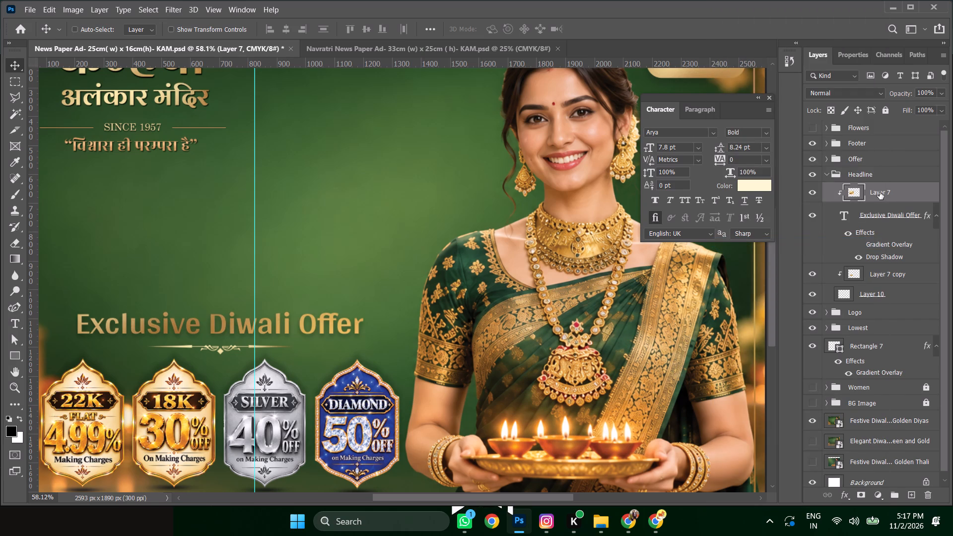
key("ctrl+t")
key("shift+Down")
key("shift+Down")
key("shift+Down")
key("shift+Down")
key("shift+Down")
key("shift+Down")
key("shift+Down")
key("shift+Down")
key("shift+Down")
key("shift+Down")
key("shift+Down")
key("shift+Down")
key("shift+Down")
key("shift+Down")
key("shift+Down")
key("shift+Down")
key("shift+Down")
key("shift+Down")
key("shift+Down")
key("shift+Down")
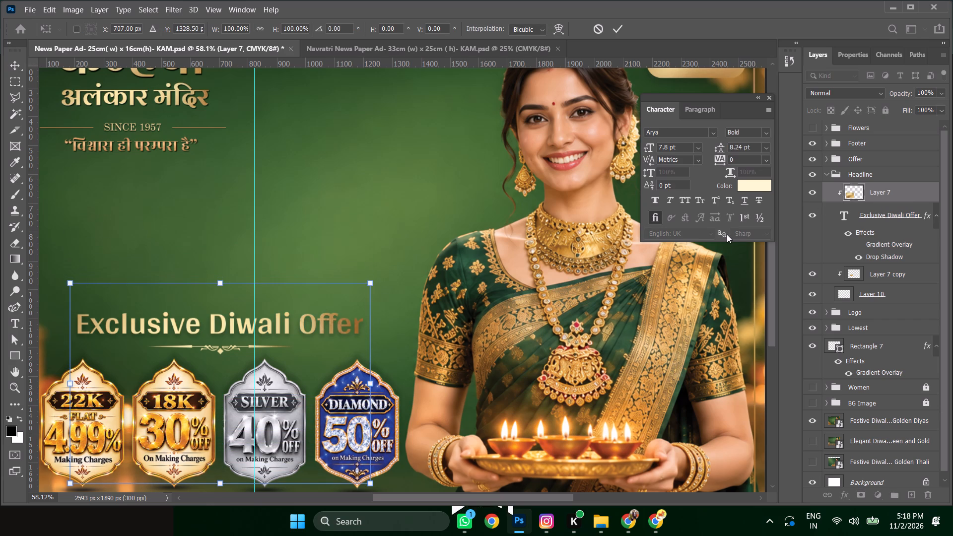
key("shift+Down")
key("shift+Up")
key("Return")
Tighten the Exclusive Diwali Offer text's drop shadow to 6 px size, 5 px distance and 38% opacity.
double_click(879, 255)
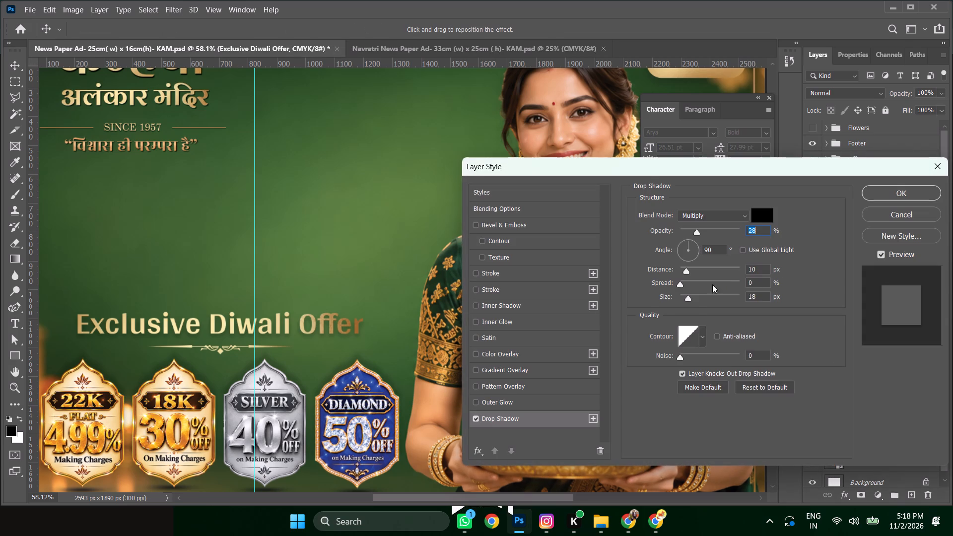
left_click(756, 295)
scroll(756, 295, "down", 2)
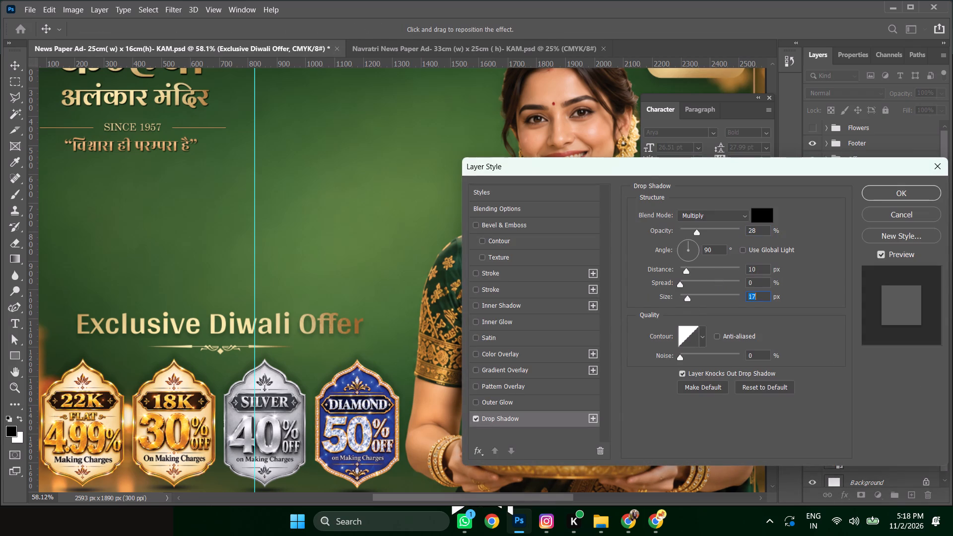
scroll(756, 295, "down", 10)
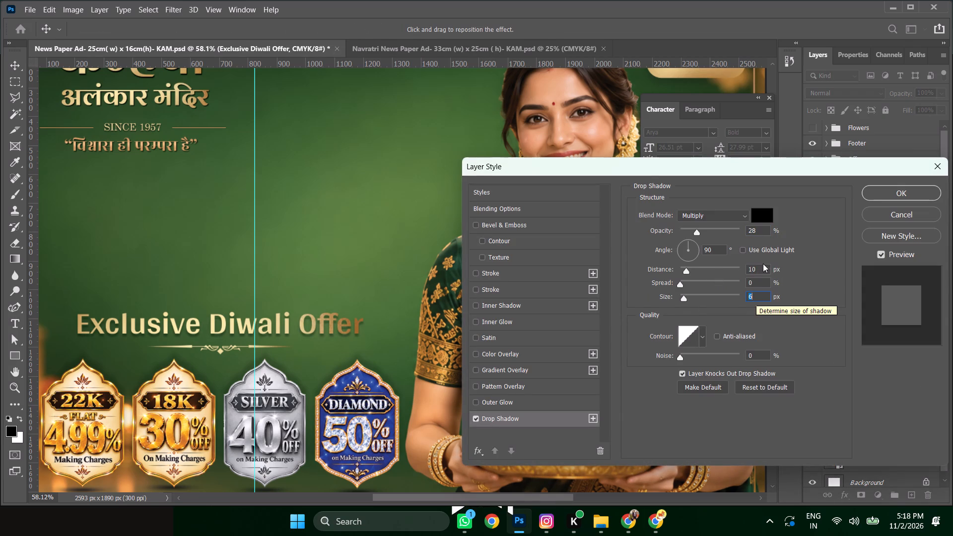
left_click(758, 268)
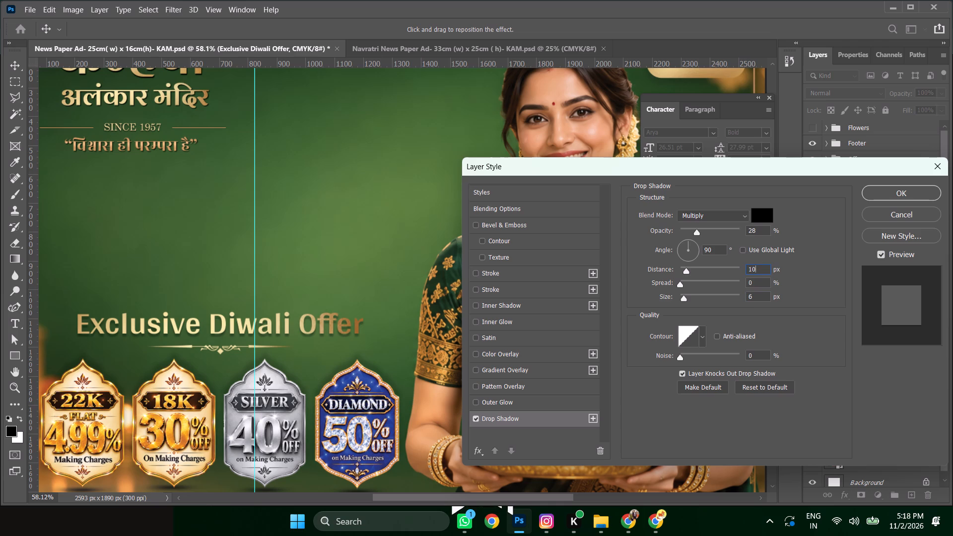
scroll(758, 268, "down", 5)
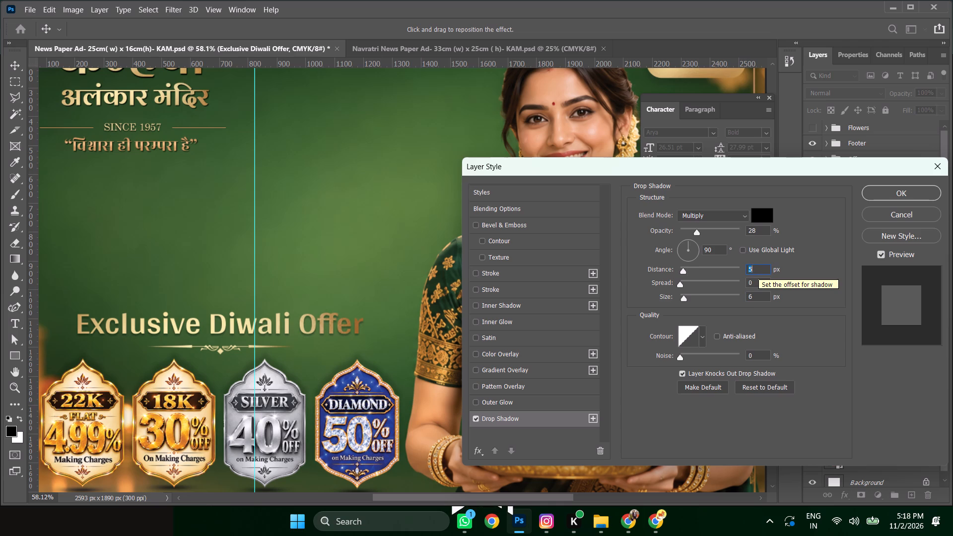
scroll(758, 268, "down", 1)
scroll(755, 263, "up", 1)
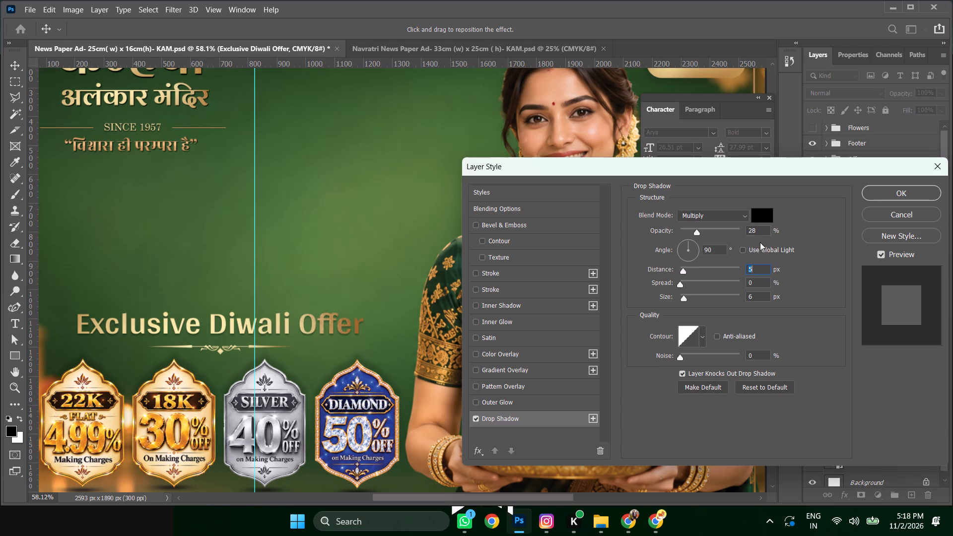
left_click(763, 229)
scroll(763, 229, "up", 10)
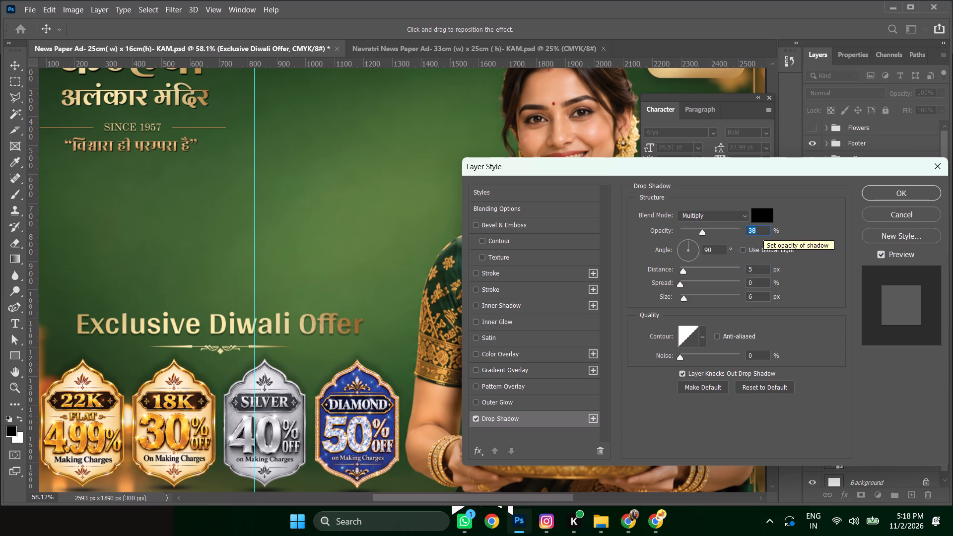
left_click(897, 191)
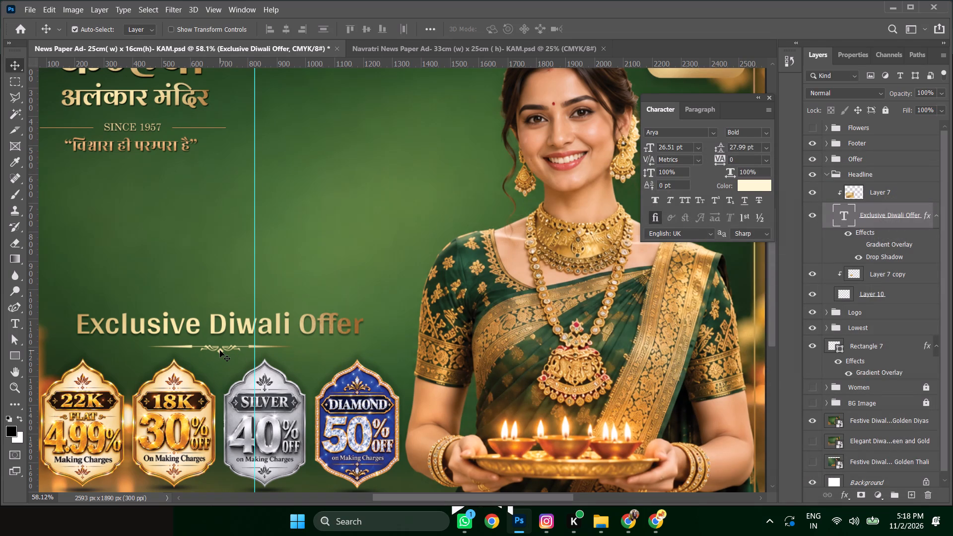
Copy the Exclusive Diwali Offer text's drop shadow onto Layer 10, the ornamental divider beneath the headline.
left_click(220, 350)
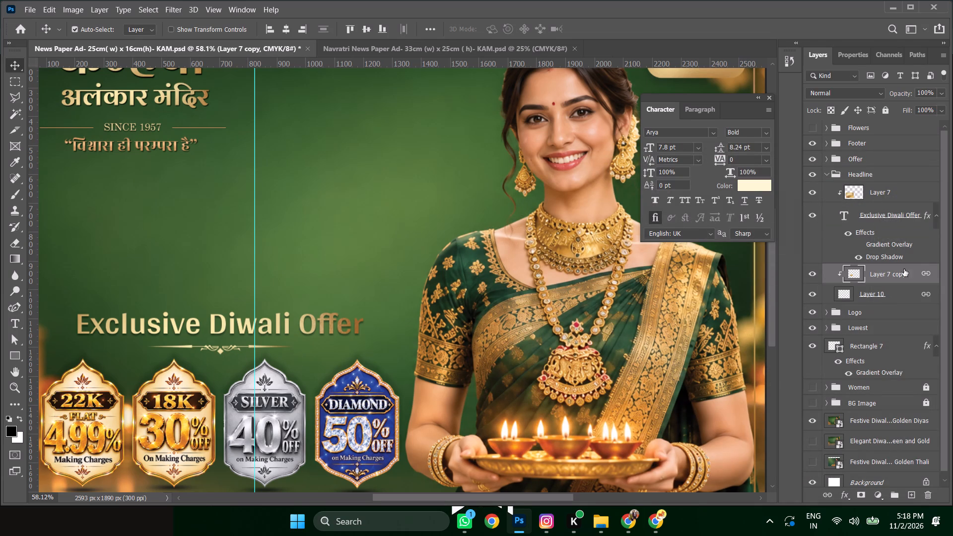
left_click_drag(875, 256, 872, 301, "alt")
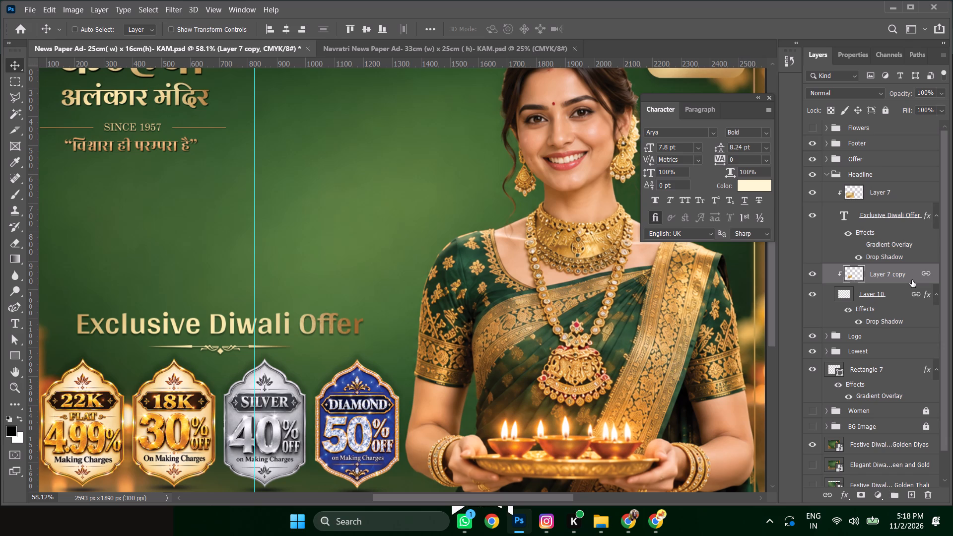
Save the ad document and collapse the Headline group.
key("ctrl+s")
left_click(828, 175)
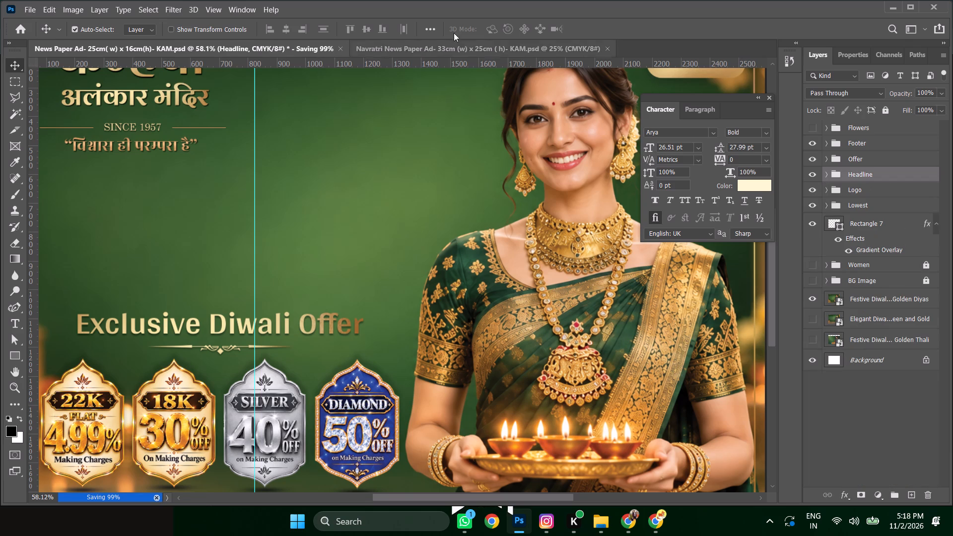
Lower the drop shadow opacity of the "विश्वास ही परम्परा है" tagline to 33%.
scroll(235, 136, "up", 8, "alt")
key("space")
key("space")
key("space")
key("space")
key("space")
key("space")
key("space")
key("space")
key("space")
key("space")
key("space")
key("space")
left_click_drag(151, 166, 362, 201)
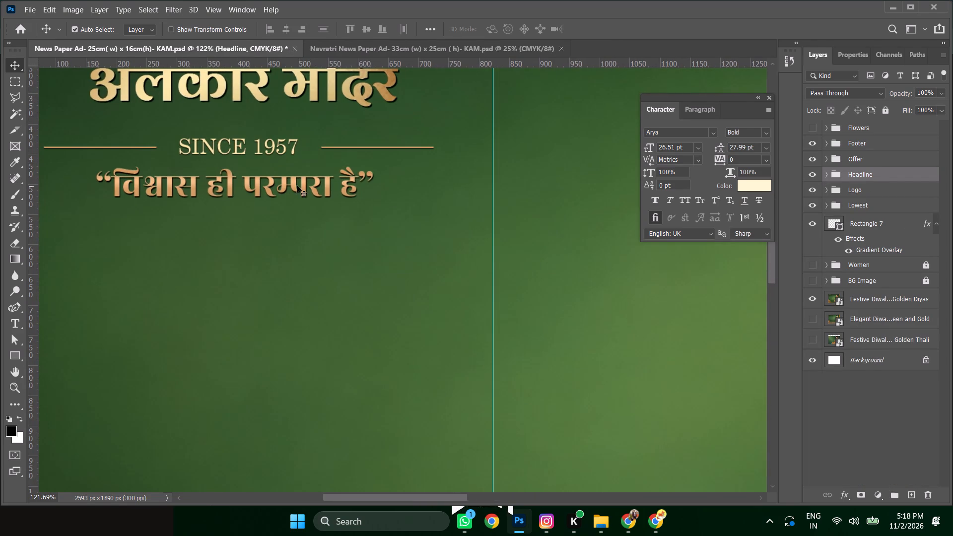
left_click(297, 186)
scroll(945, 319, "down", 4)
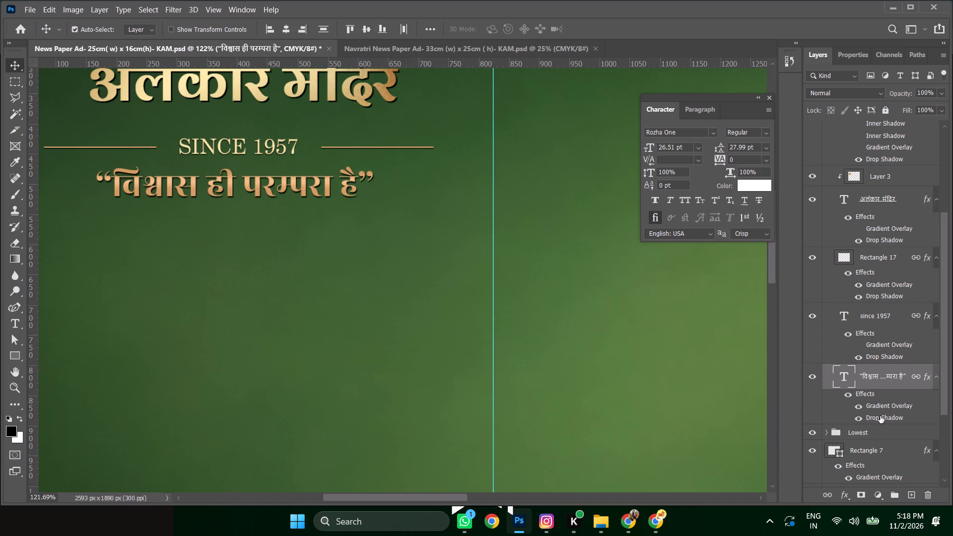
double_click(880, 416)
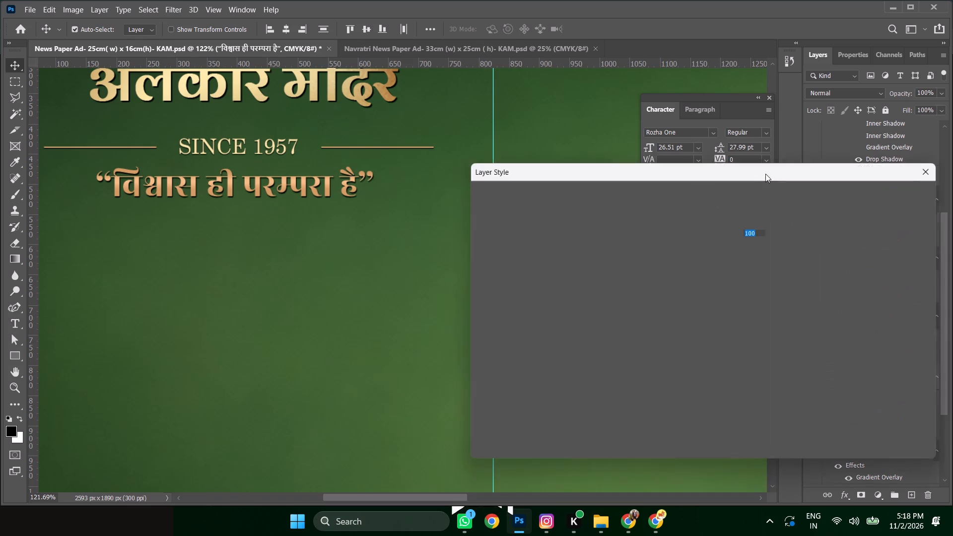
left_click_drag(739, 232, 700, 232)
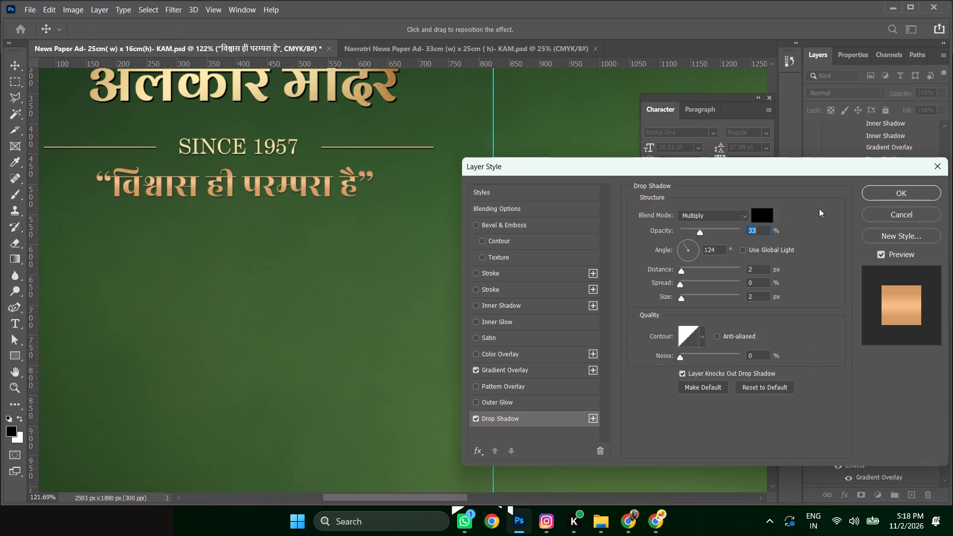
left_click(909, 192)
Soften the drop shadow of the अलंकार मंदिर logo text by lowering its opacity.
left_click(332, 85)
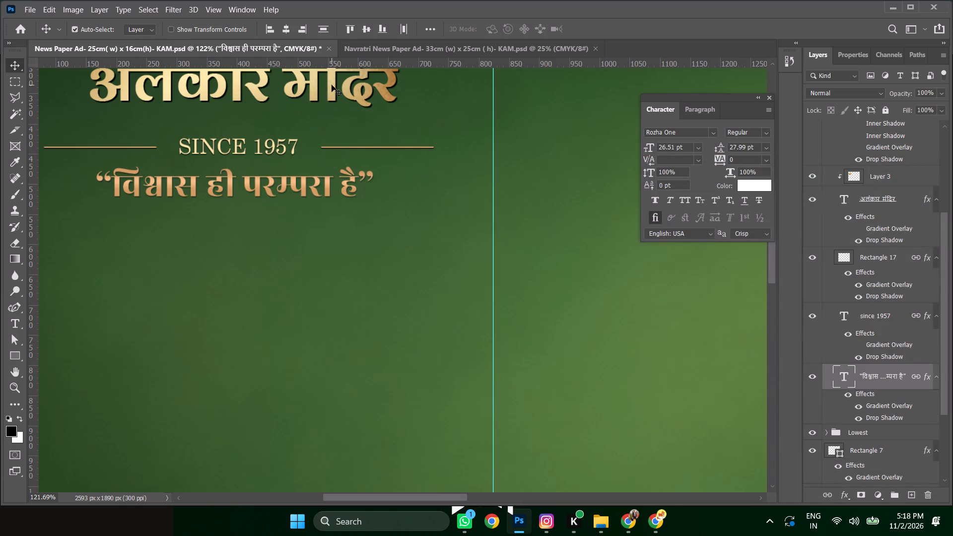
double_click(882, 241)
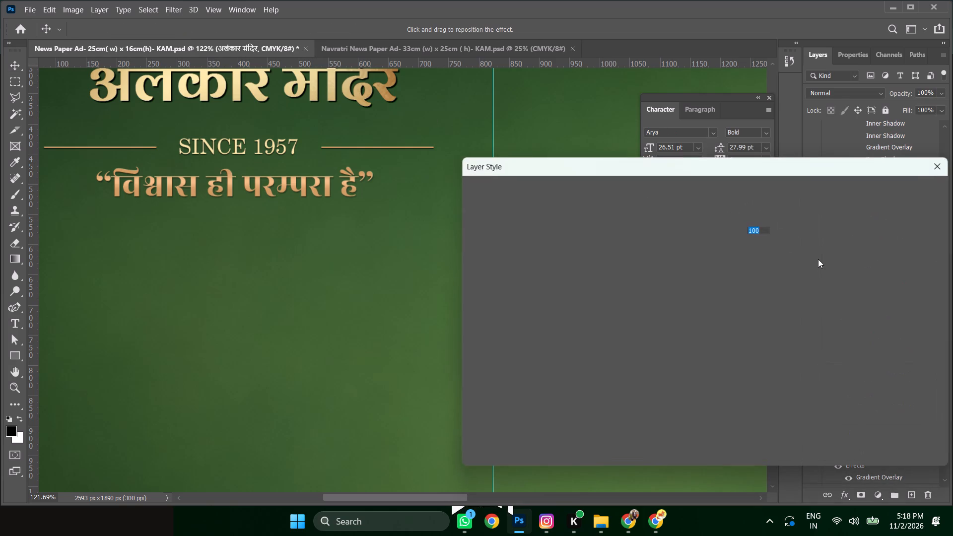
left_click_drag(740, 233, 697, 239)
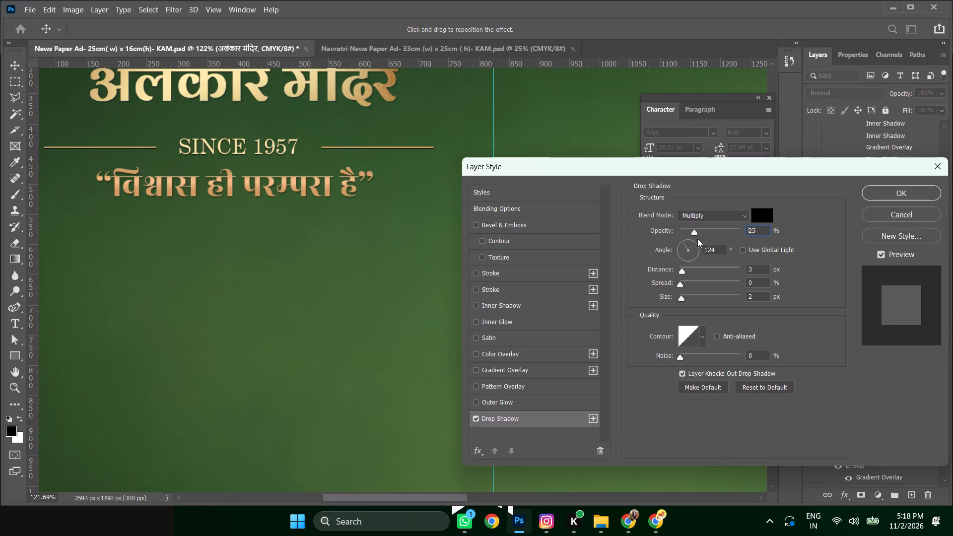
left_click_drag(697, 239, 700, 238)
left_click(892, 192)
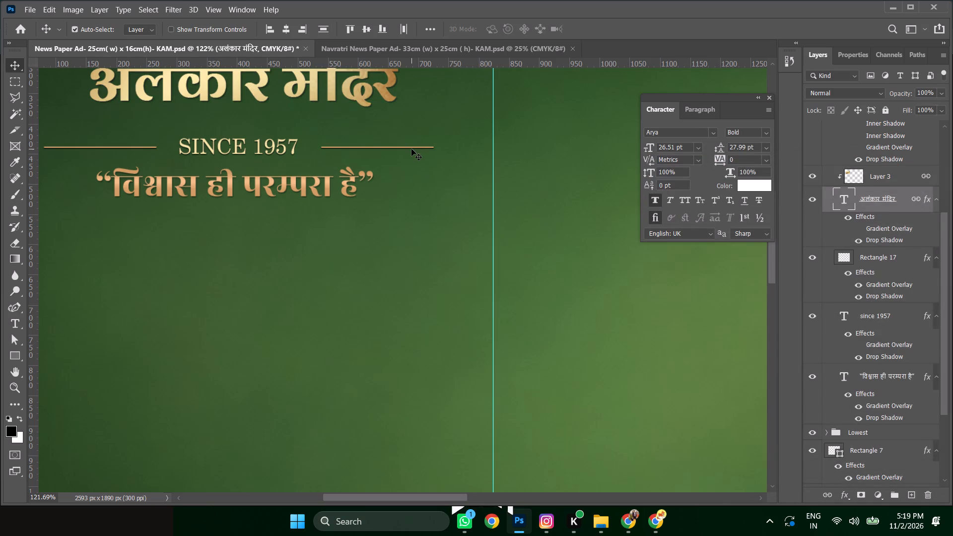
Lower the drop shadow opacity of Rectangle 17, the lines flanking SINCE 1957, to 64%.
left_click(411, 149)
left_click(417, 148)
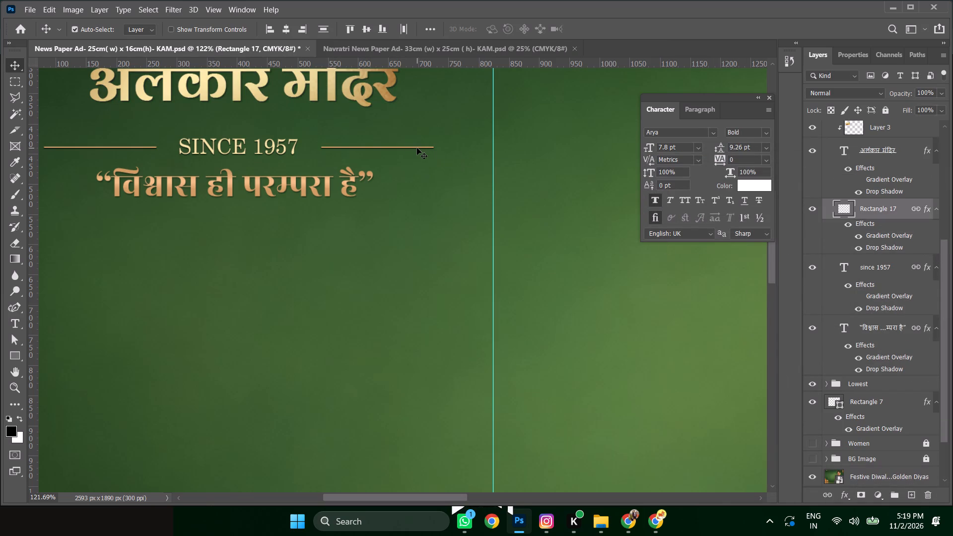
double_click(872, 247)
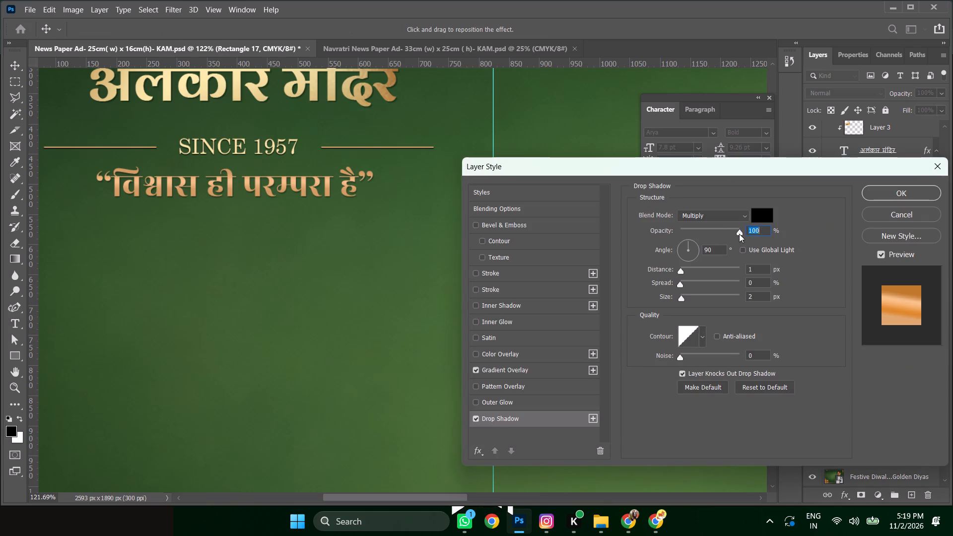
left_click_drag(739, 234, 718, 234)
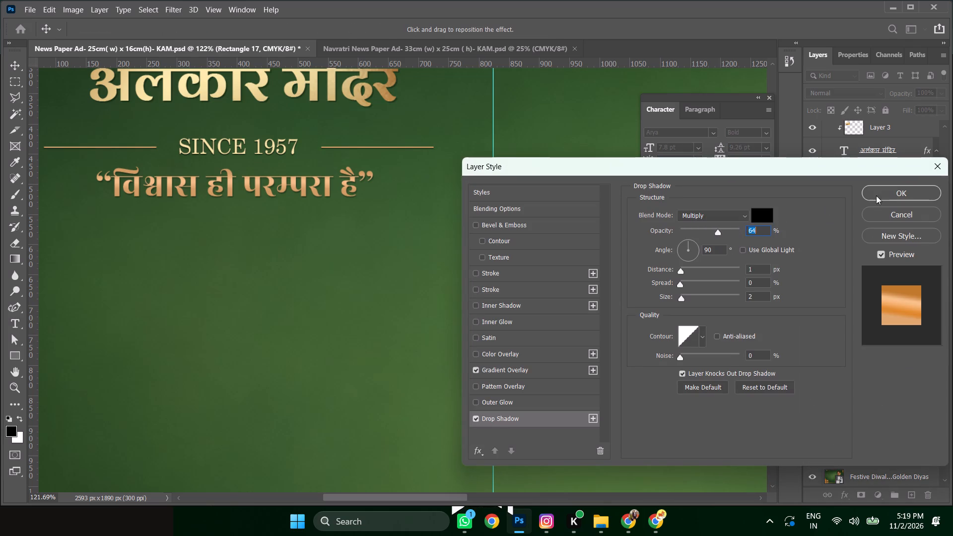
left_click(879, 194)
Collapse the Logo group and scale the Footer group proportionally to about 87%, keeping its left edge in place.
scroll(395, 214, "down", 12, "alt")
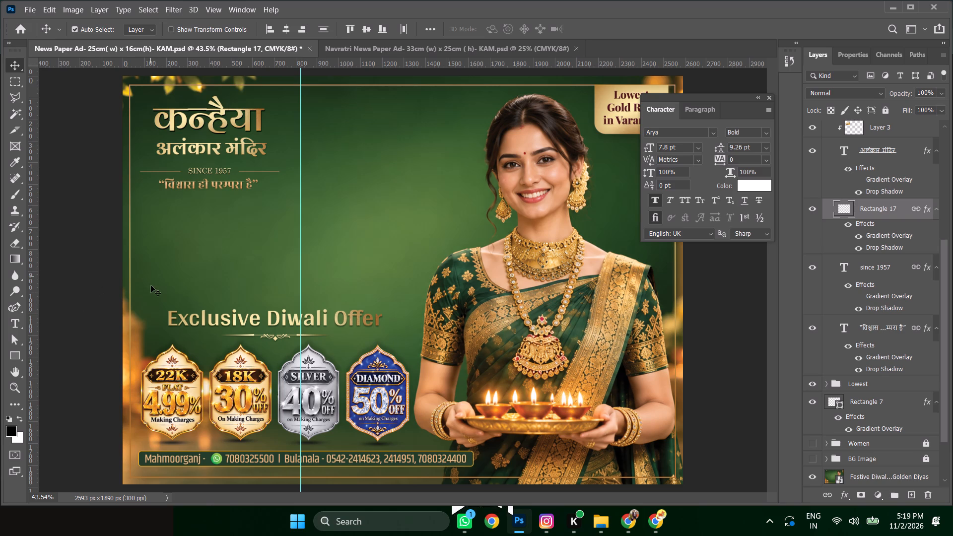
scroll(266, 380, "down", 3, "alt")
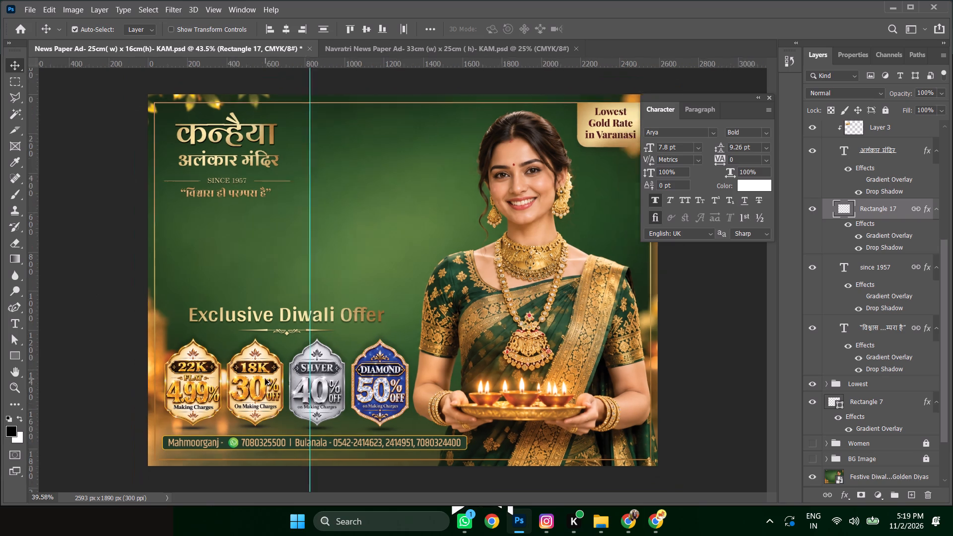
scroll(265, 379, "down", 2, "alt")
scroll(330, 380, "up", 3, "alt")
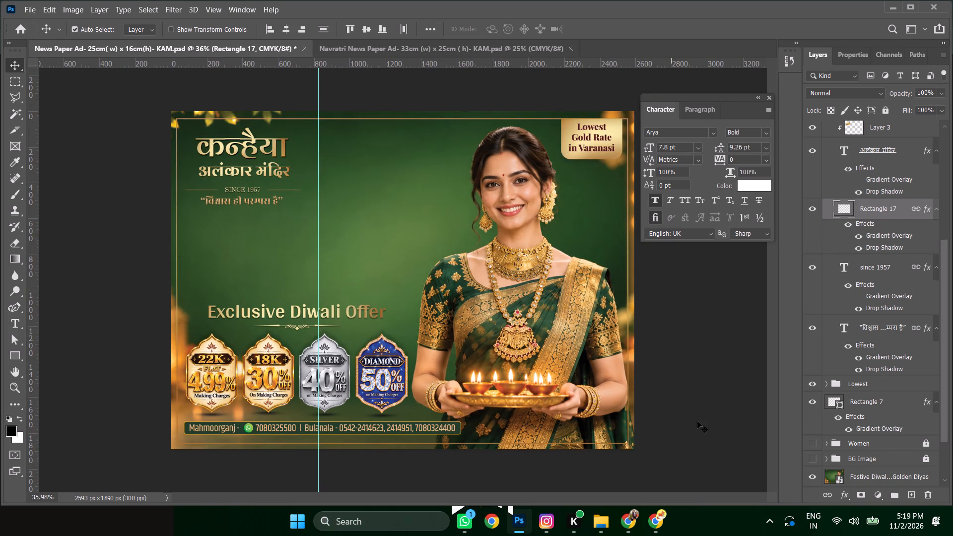
scroll(837, 214, "up", 15)
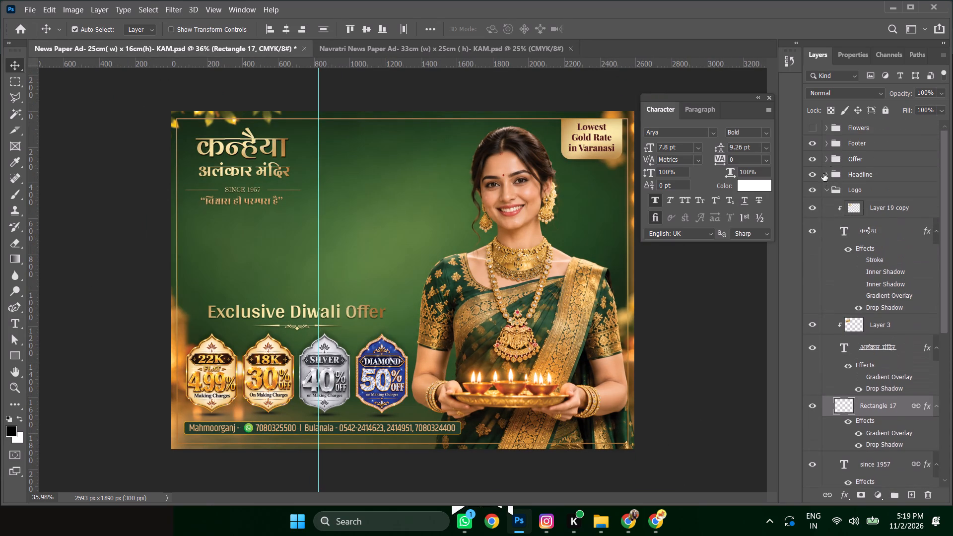
left_click(826, 189)
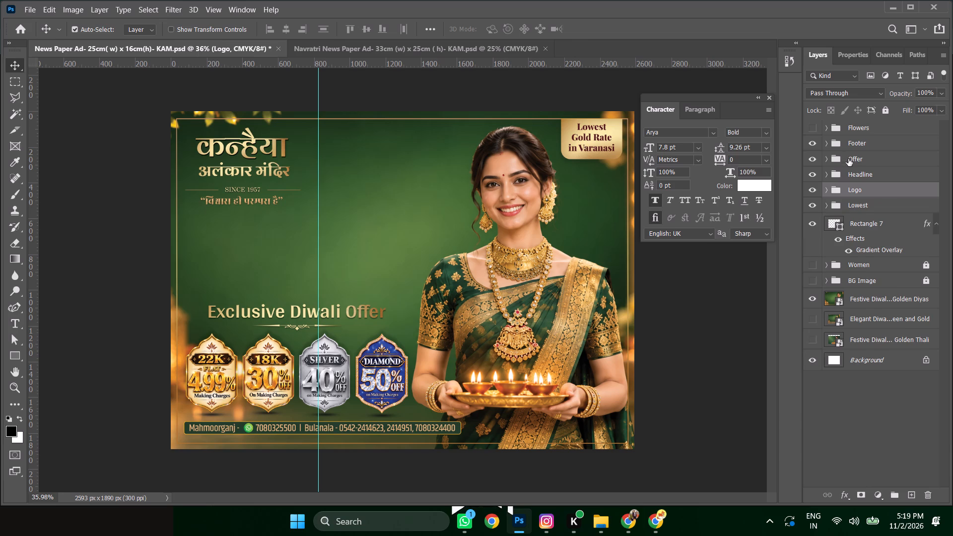
left_click(865, 143)
key("ctrl+t")
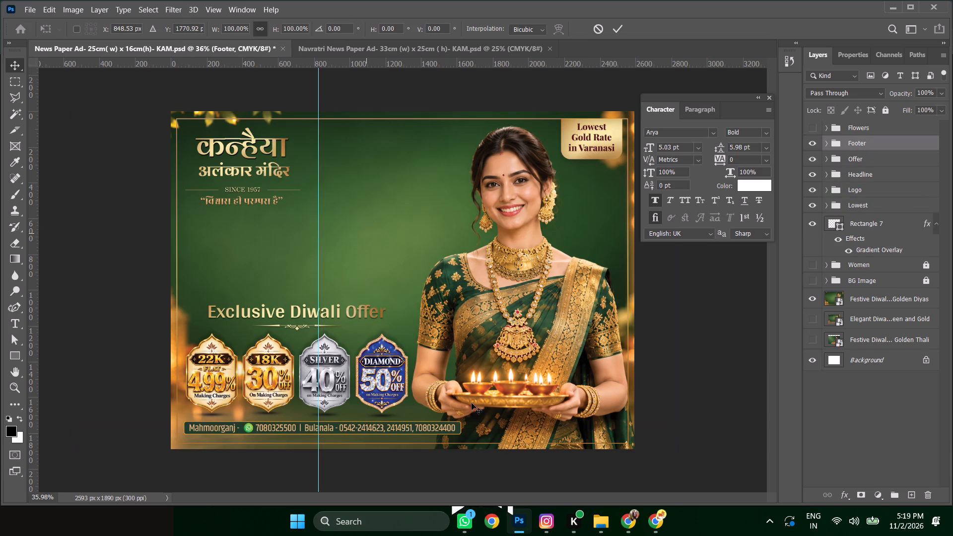
left_click_drag(462, 426, 422, 426)
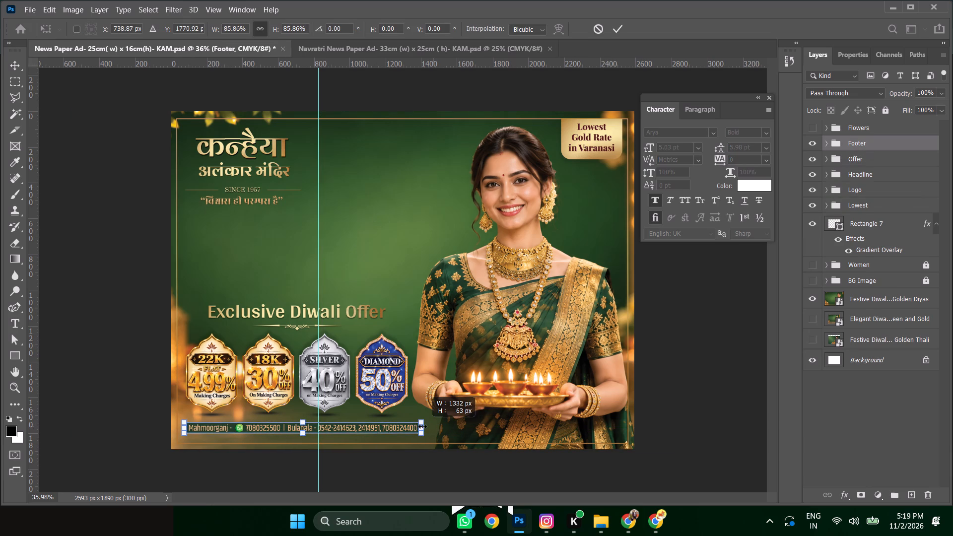
left_click_drag(422, 426, 426, 427)
key("Return")
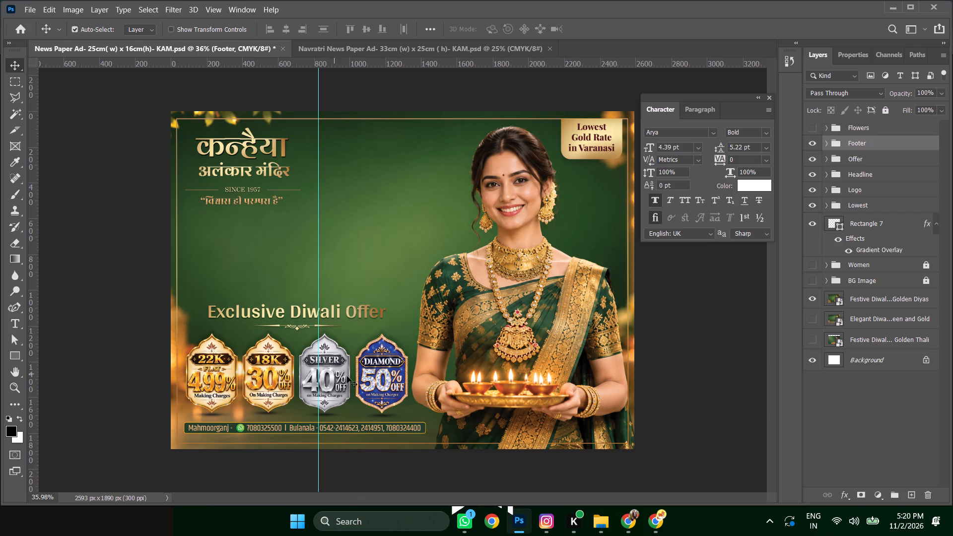
Add a vertical guide at the Footer group's horizontal centre and remove the old vertical guide.
key("ctrl+t")
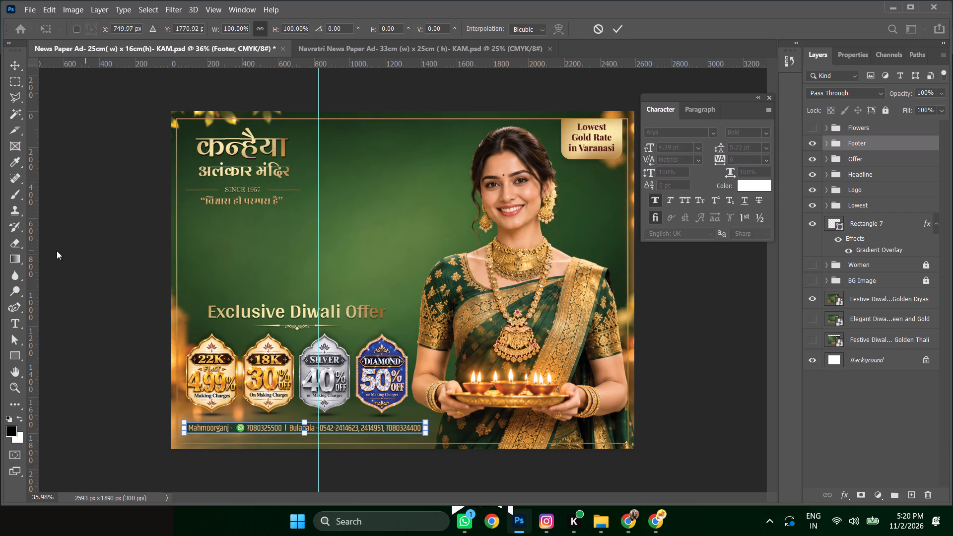
left_click_drag(30, 255, 303, 255)
key("Return")
left_click_drag(319, 233, 114, 233)
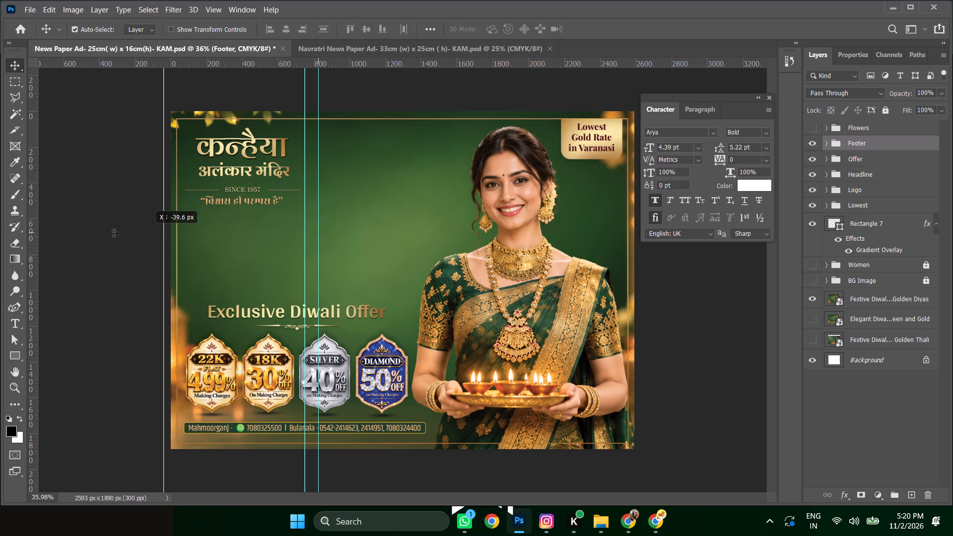
left_click_drag(114, 233, 37, 242)
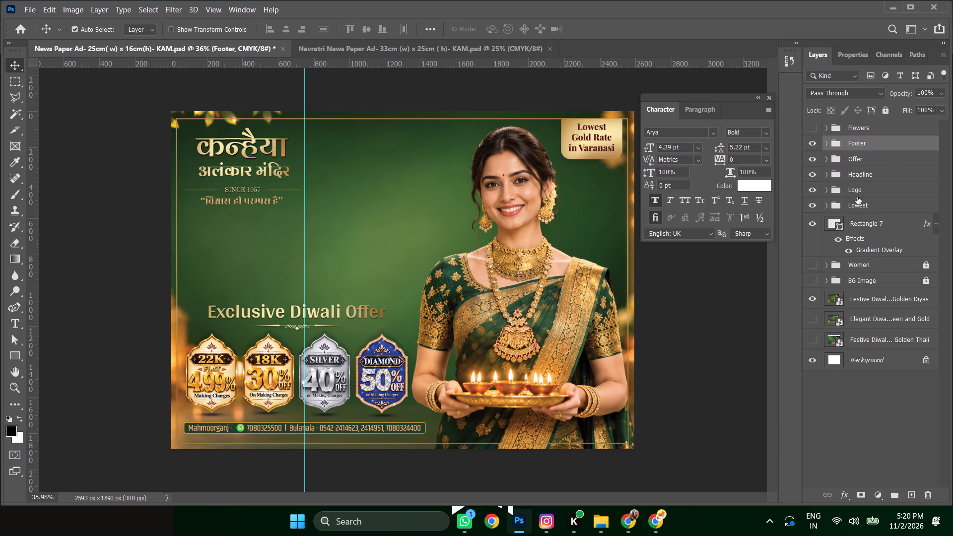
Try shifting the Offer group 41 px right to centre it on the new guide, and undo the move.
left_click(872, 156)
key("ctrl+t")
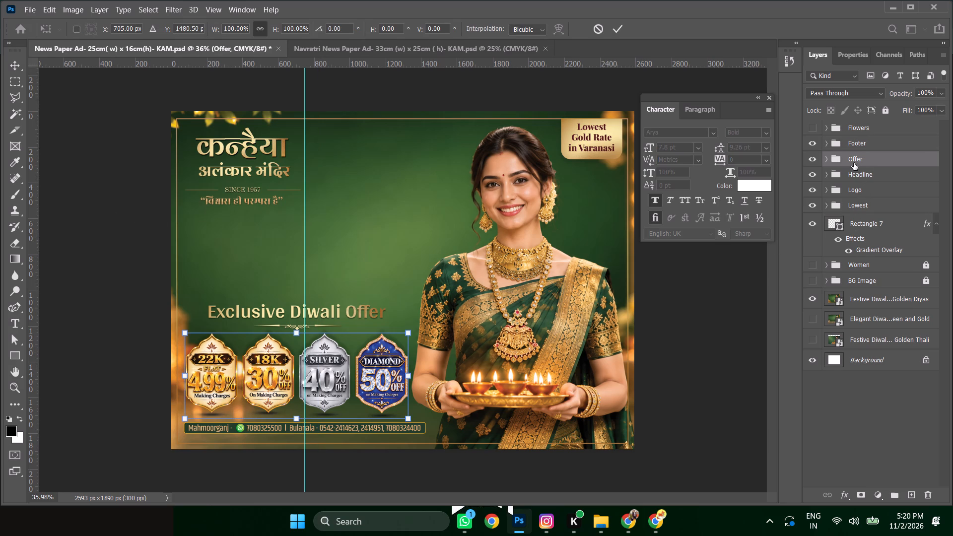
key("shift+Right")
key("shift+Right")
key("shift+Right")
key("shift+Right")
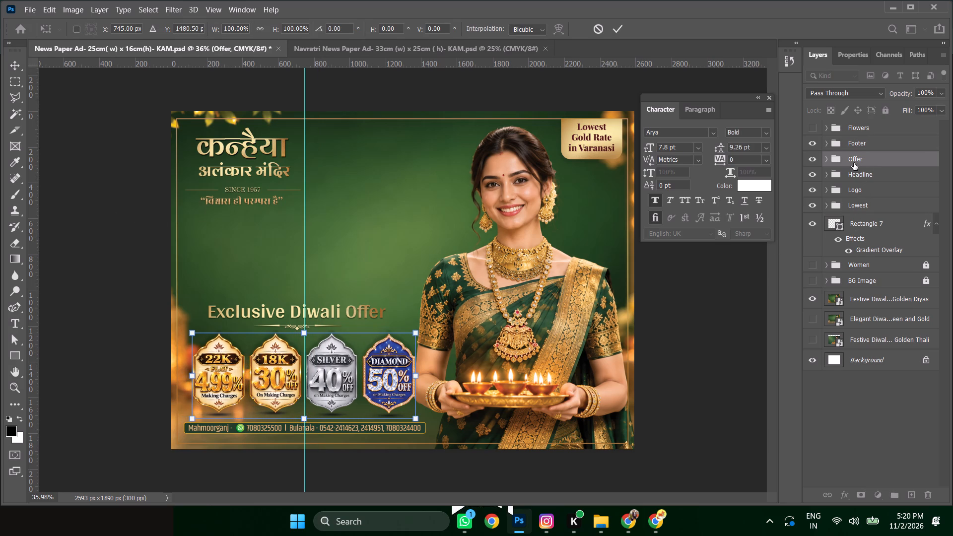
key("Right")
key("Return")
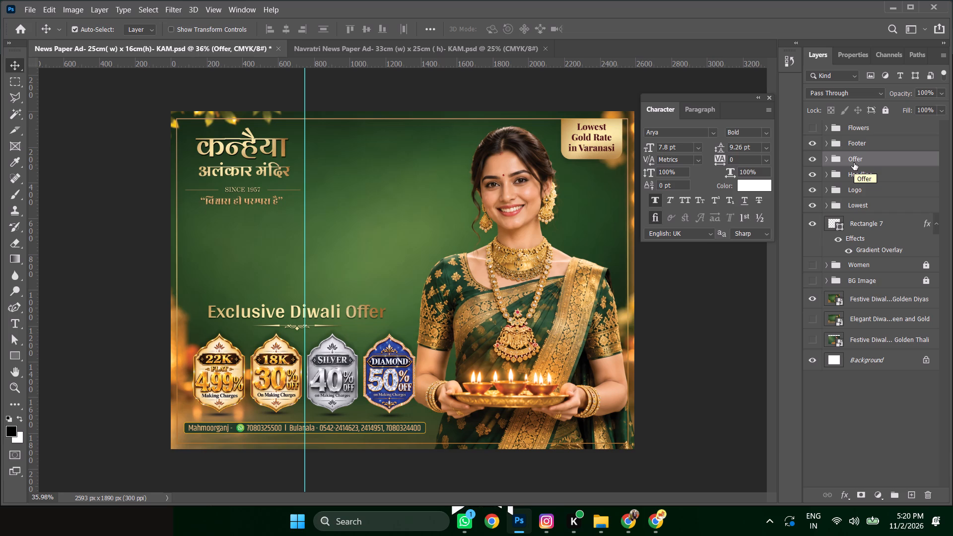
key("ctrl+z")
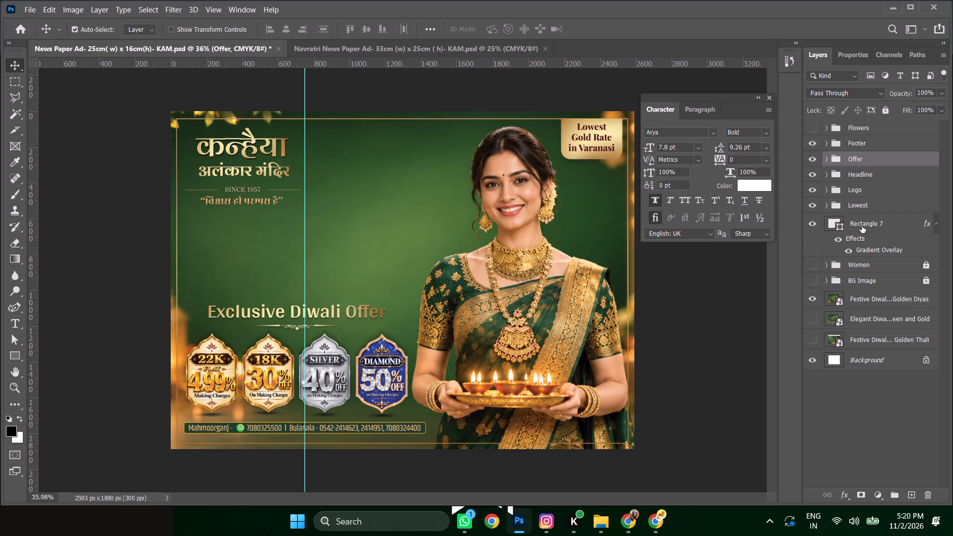
Compare the centres of the Footer and Offer groups against the vertical guide.
left_click(875, 143)
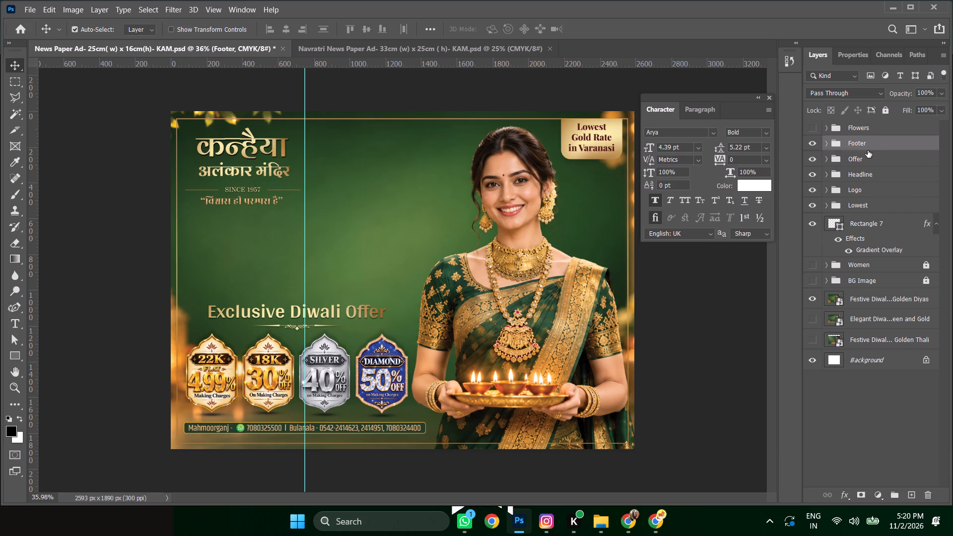
key("ctrl+t")
key("Return")
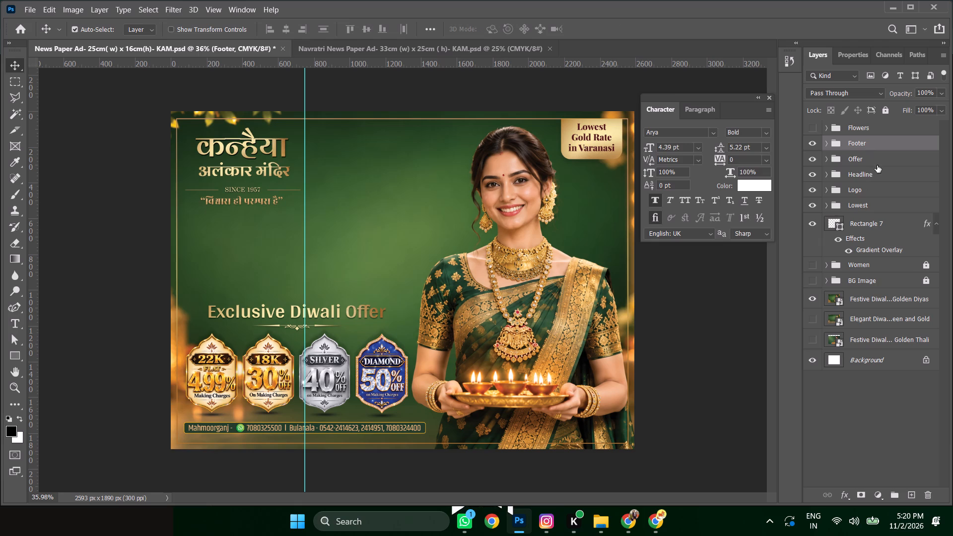
left_click(876, 161)
key("ctrl+t")
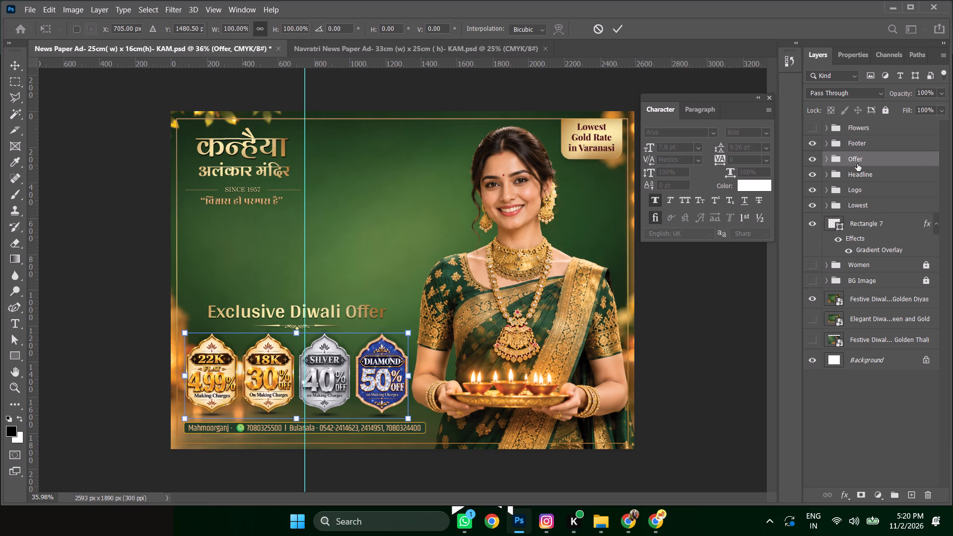
key("Return")
Check the Headline group's centre against the guide and nudge the group up 10 px.
left_click(866, 171)
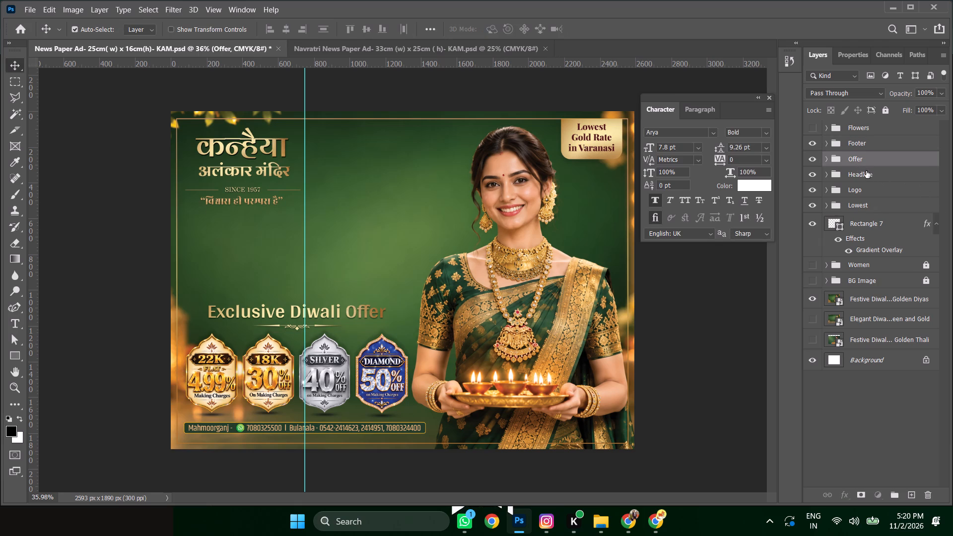
key("ctrl+t")
key("Return")
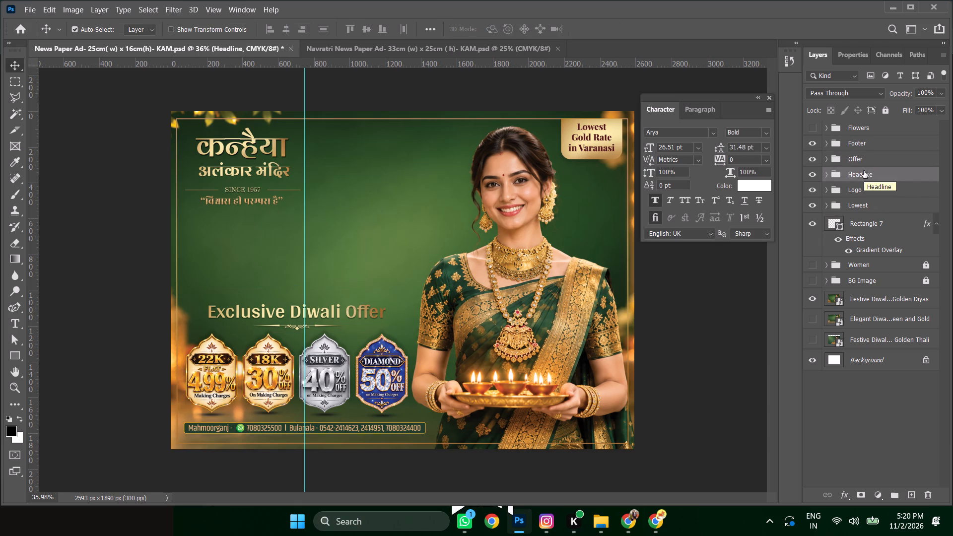
key("shift+Up")
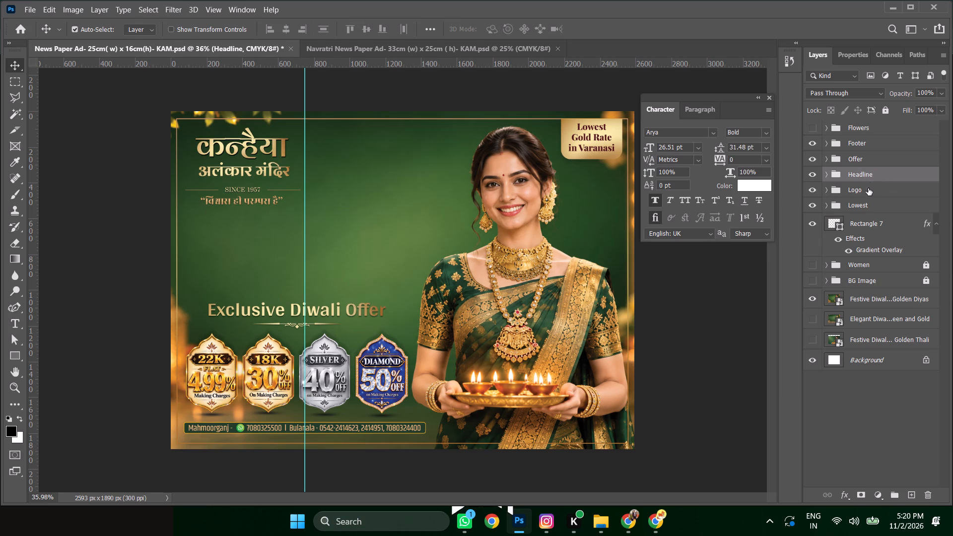
Select the Offer and Headline groups together and nudge them up by a net 20 px.
left_click(879, 155, "shift")
key("shift+Up")
key("shift+Up")
key("shift+Up")
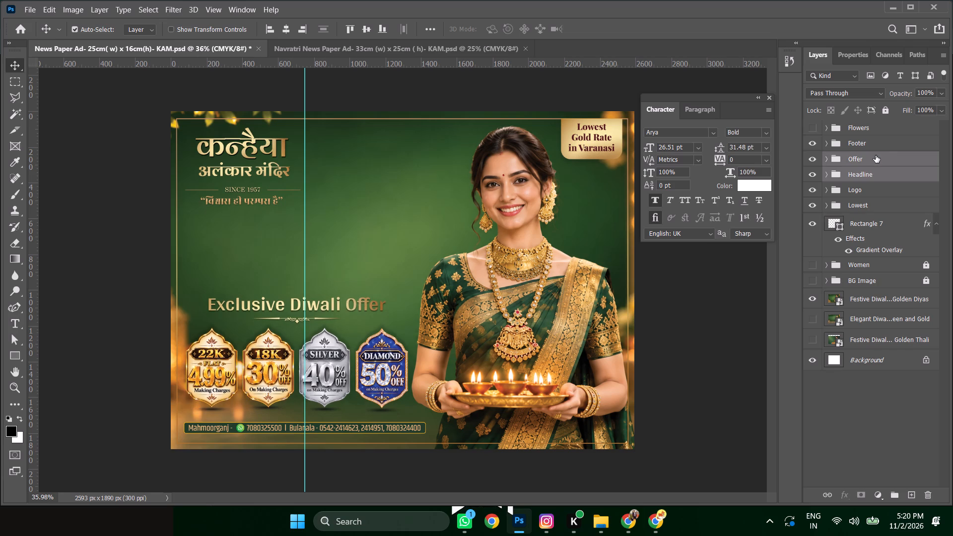
key("shift+Up")
key("shift+Down")
key("shift+Down")
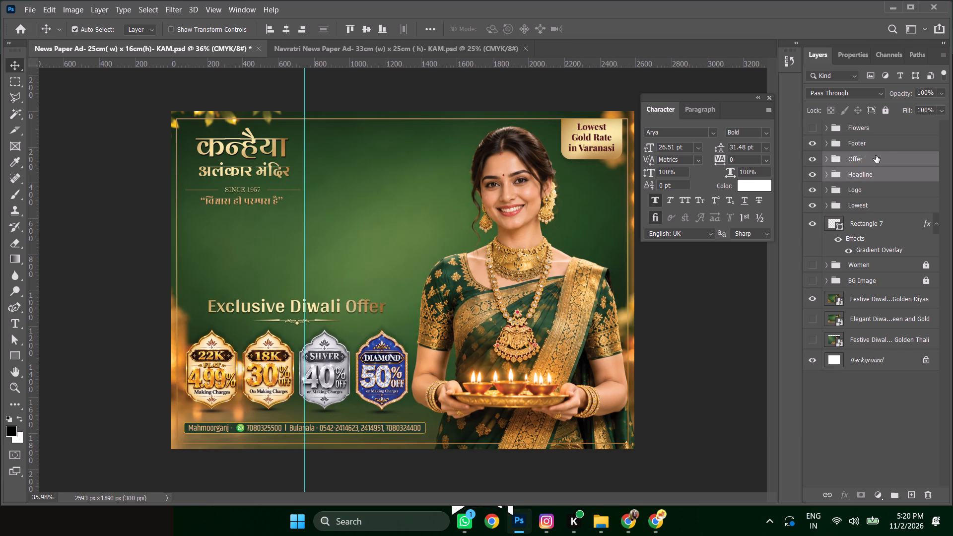
key("shift+Down")
key("shift+Up")
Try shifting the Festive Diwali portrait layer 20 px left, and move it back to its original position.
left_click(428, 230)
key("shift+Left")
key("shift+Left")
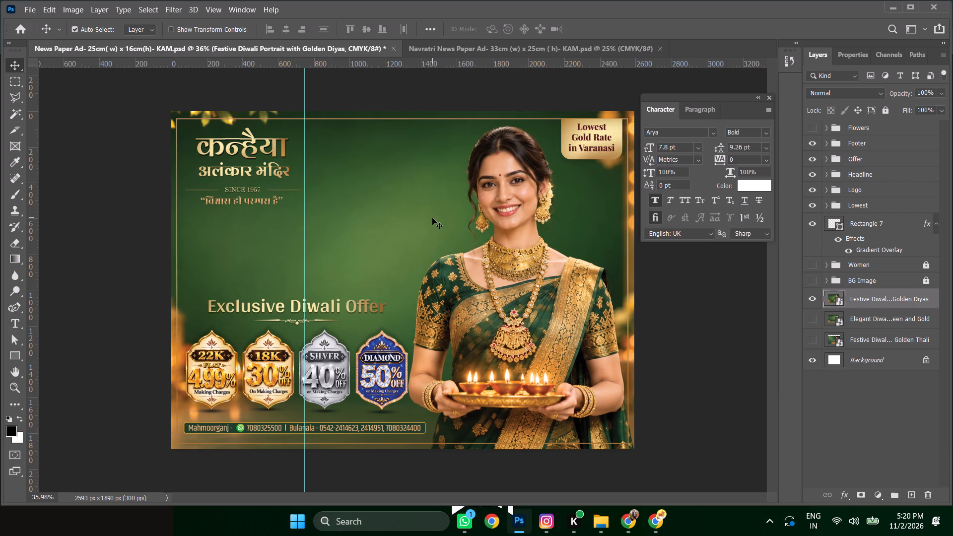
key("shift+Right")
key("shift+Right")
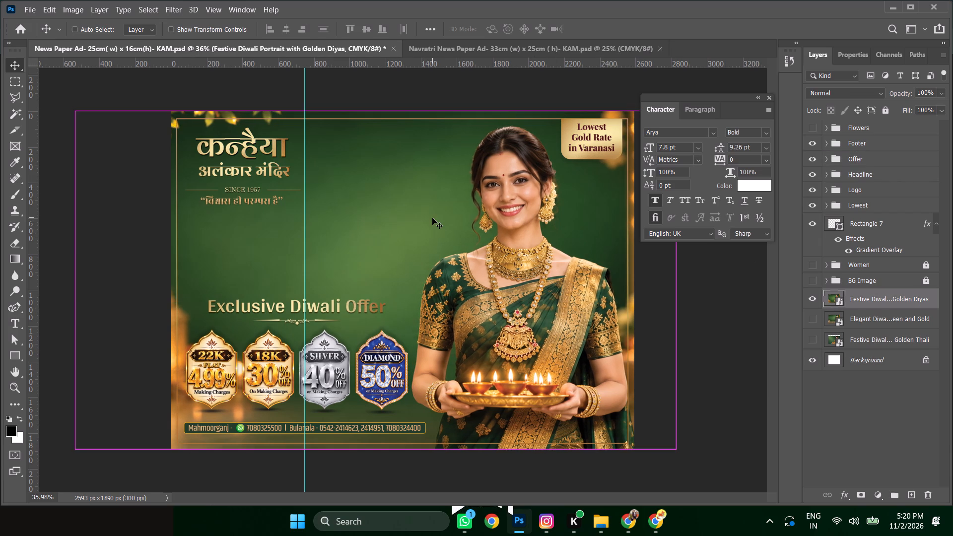
Save the newspaper ad document.
key("ctrl+s")
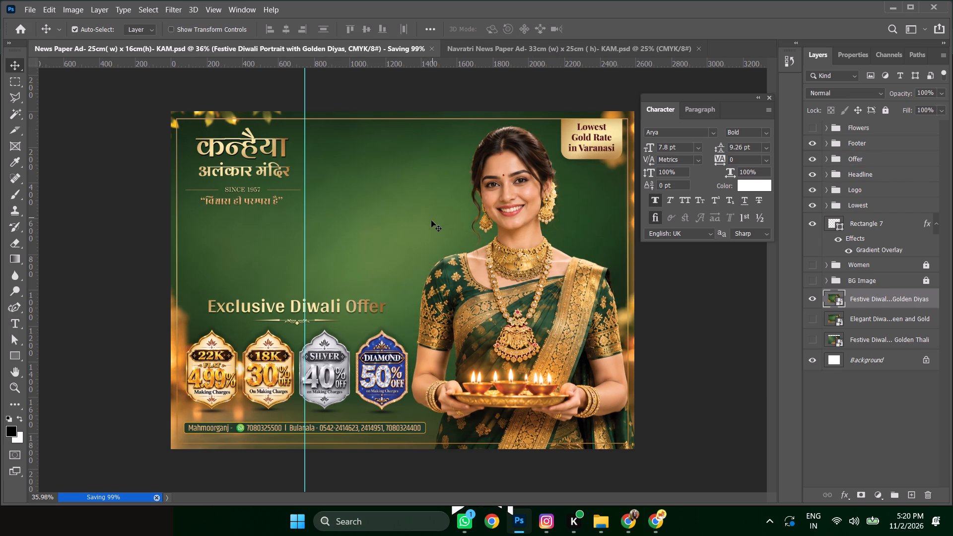
Recolour the "Lowest Gold Rate in Varanasi" text to dark green #223c2a, sampled at the edge of the footer contact bar.
scroll(605, 137, "up", 3, "alt")
left_click(608, 123)
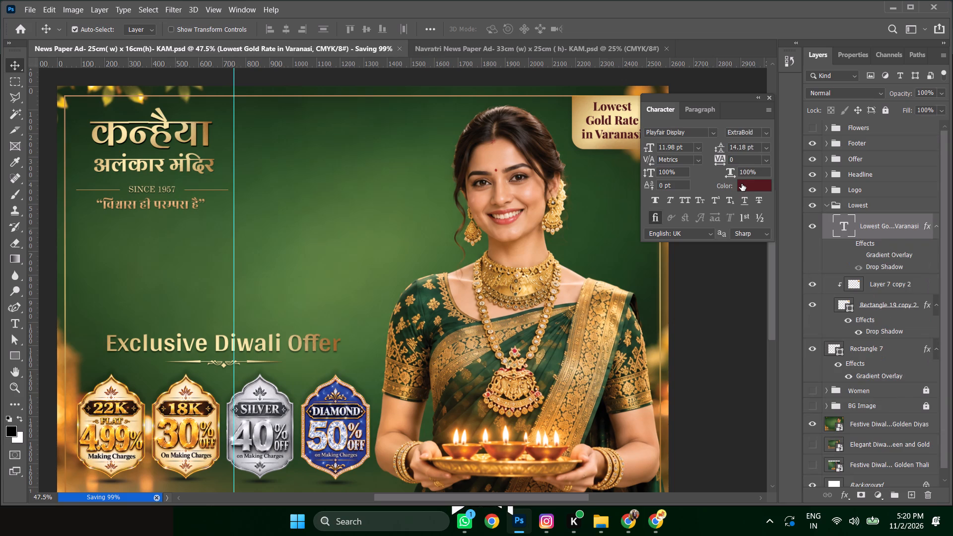
left_click(743, 184)
scroll(408, 254, "down", 5)
scroll(341, 291, "down", 6)
scroll(305, 337, "down", 6)
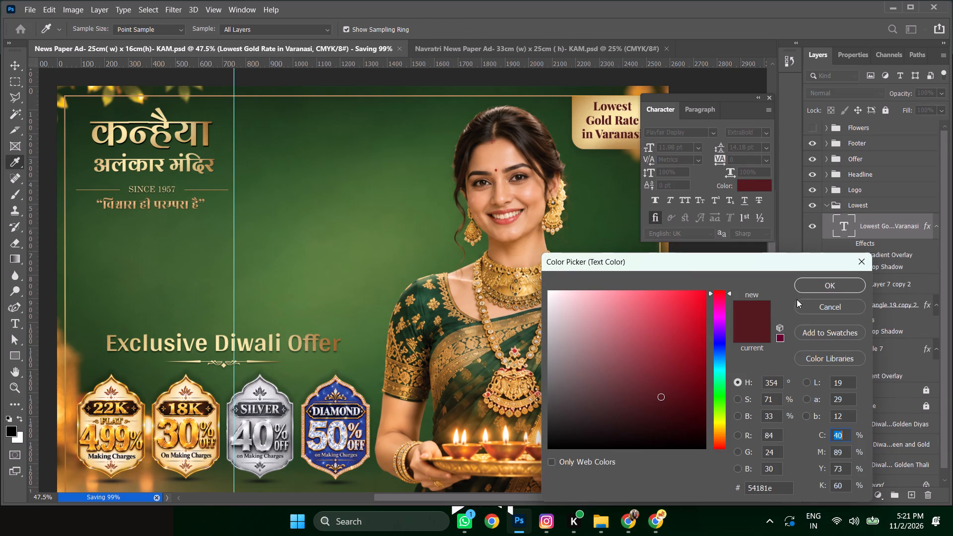
left_click(857, 265)
scroll(494, 264, "down", 9)
scroll(457, 247, "down", 2, "alt")
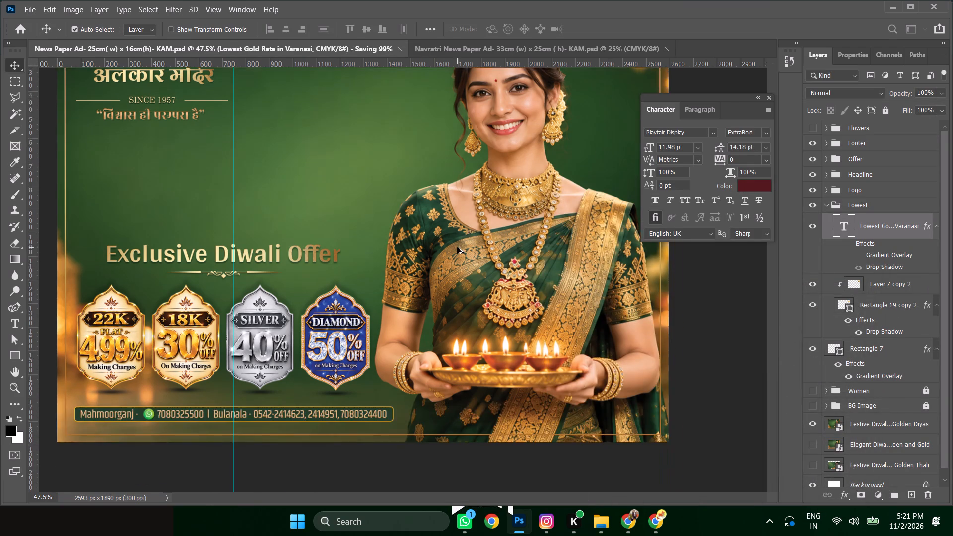
scroll(457, 247, "down", 1, "alt")
scroll(457, 247, "up", 2, "alt")
left_click(743, 184)
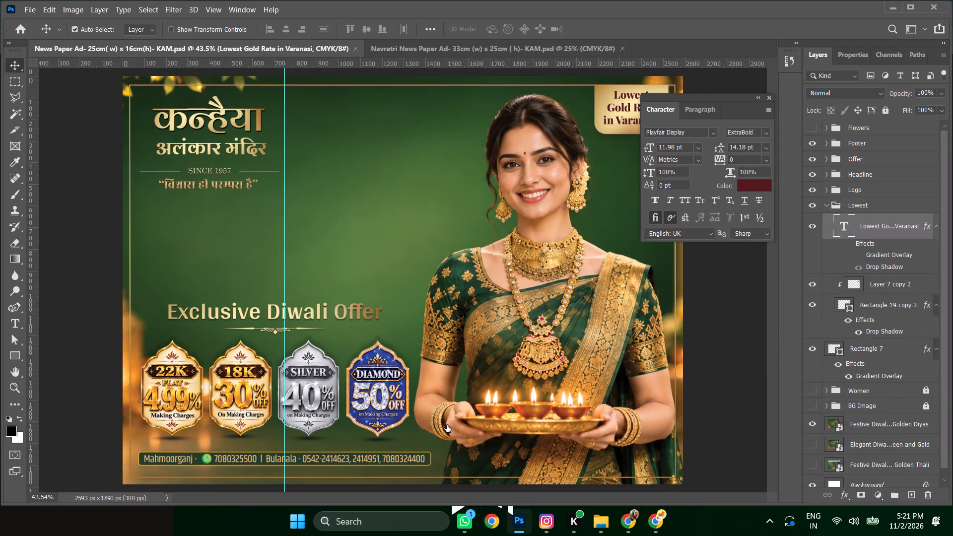
left_click(428, 456)
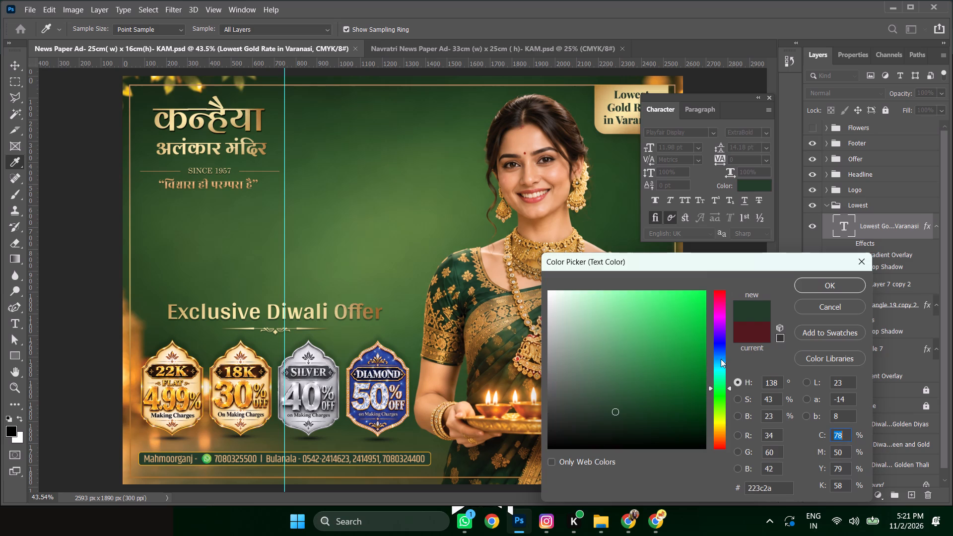
left_click(825, 284)
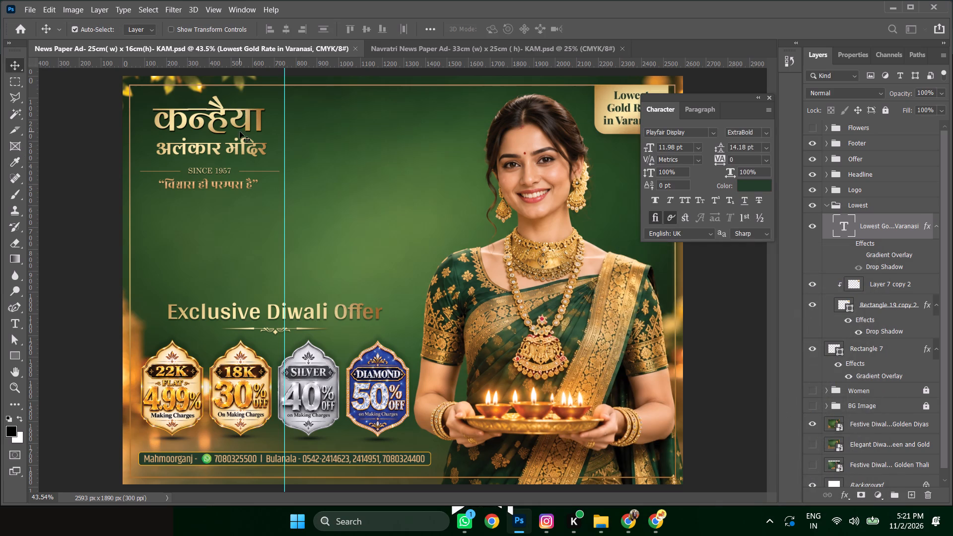
Lower the drop shadow opacity of the कन्हैया logo text to 38%.
scroll(241, 130, "up", 5, "alt")
left_click(248, 122)
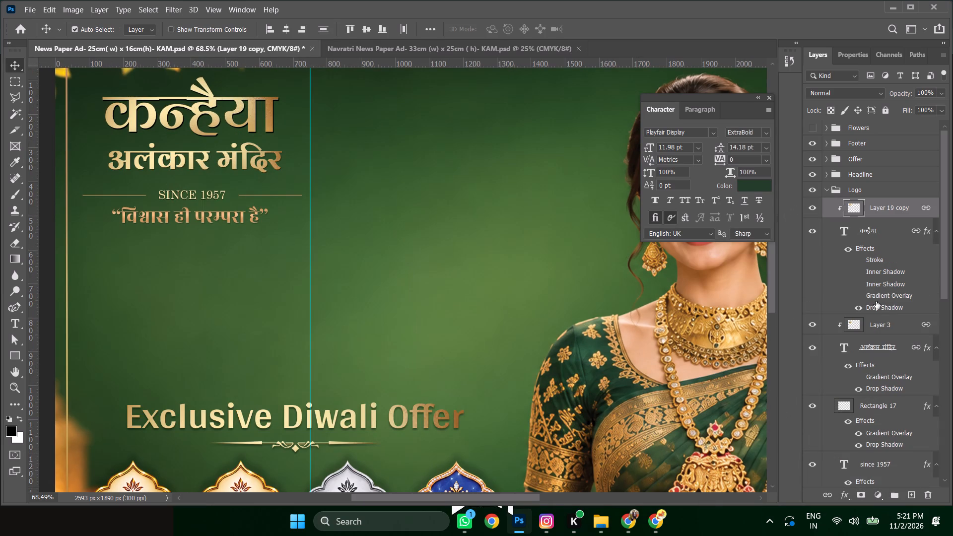
double_click(874, 308)
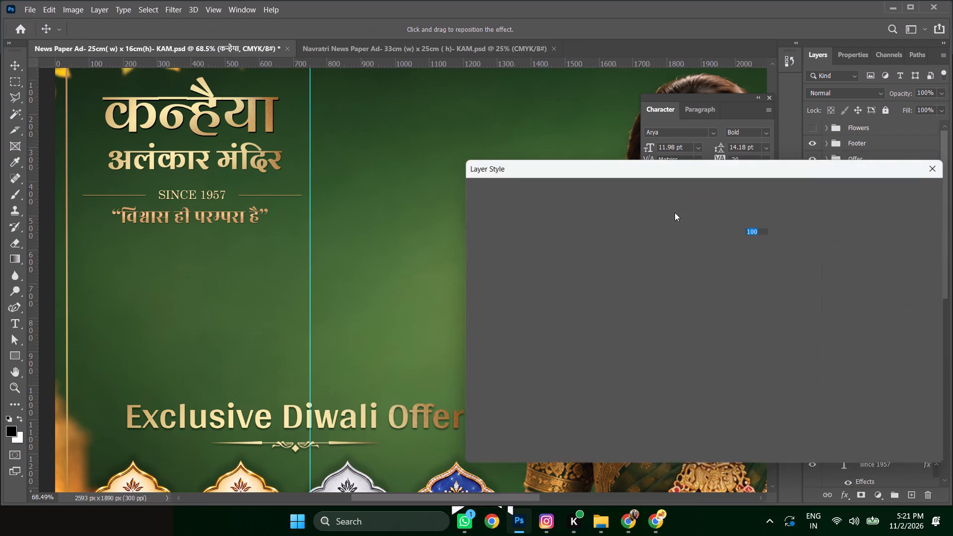
left_click_drag(740, 233, 735, 233)
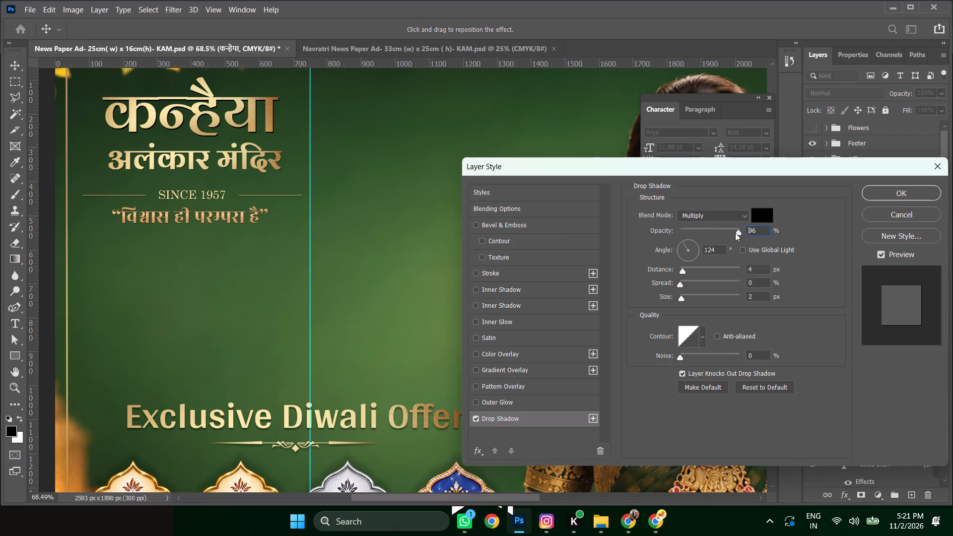
left_click_drag(735, 233, 703, 236)
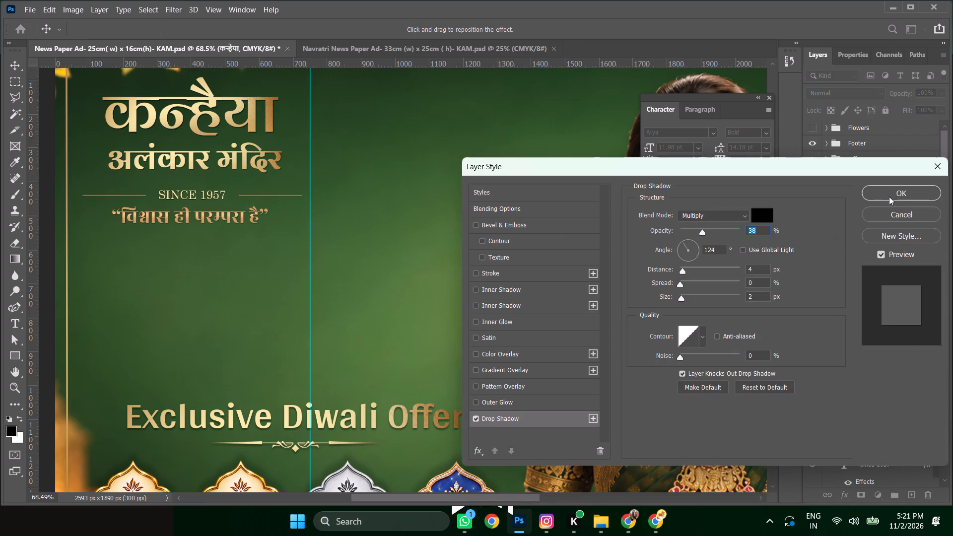
left_click(884, 196)
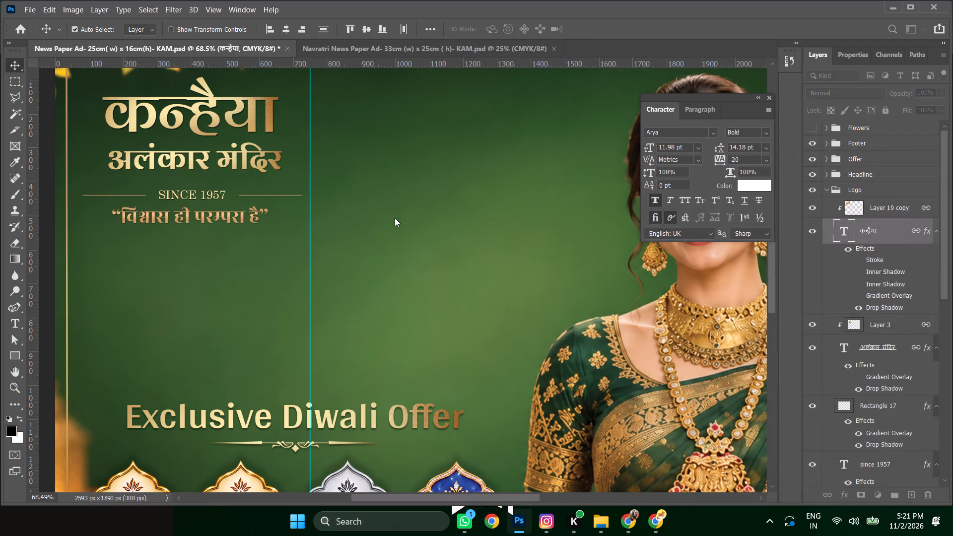
Save the ad document and review the whole layout.
key("ctrl+s")
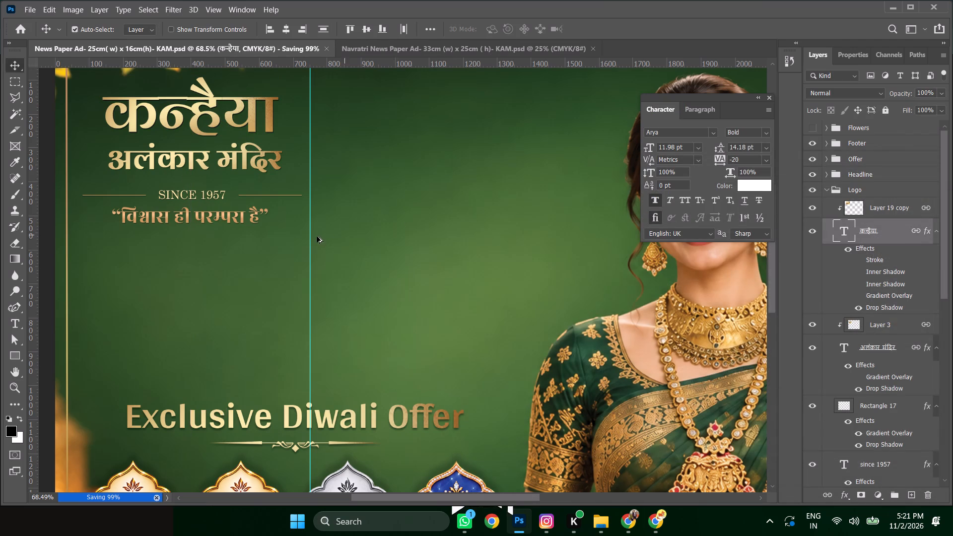
scroll(315, 234, "down", 8, "alt")
scroll(398, 281, "up", 1, "alt")
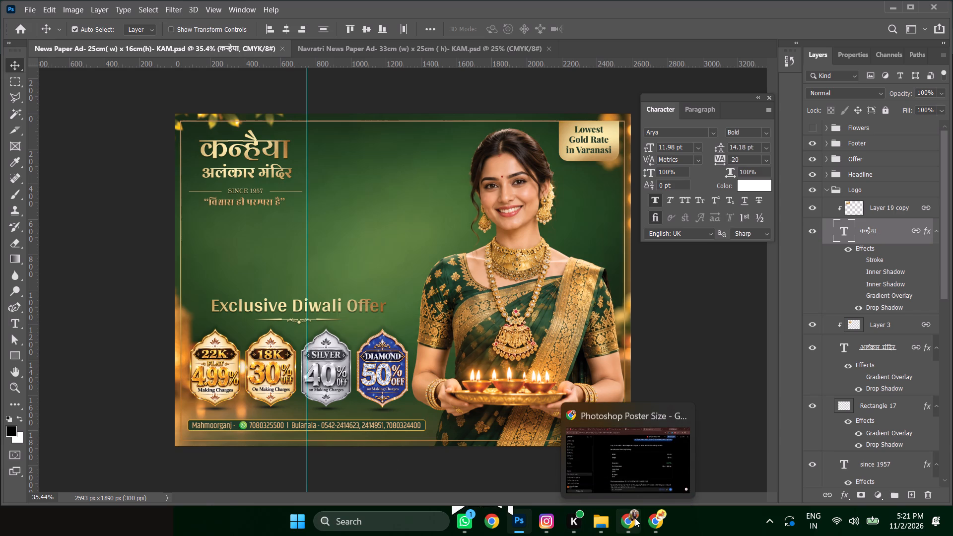
Switch to Chrome and search Google in a new tab for "hanging diya png".
left_click(655, 519)
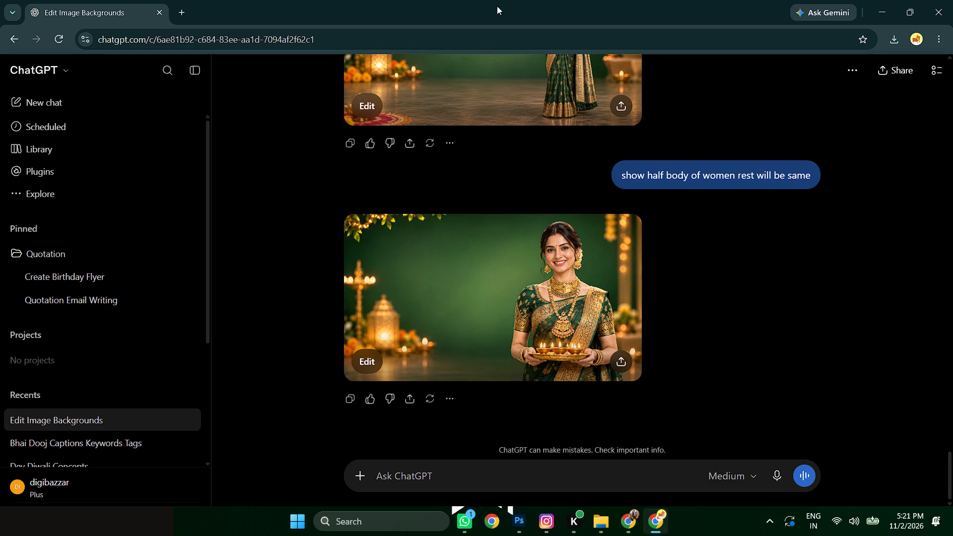
left_click(626, 524)
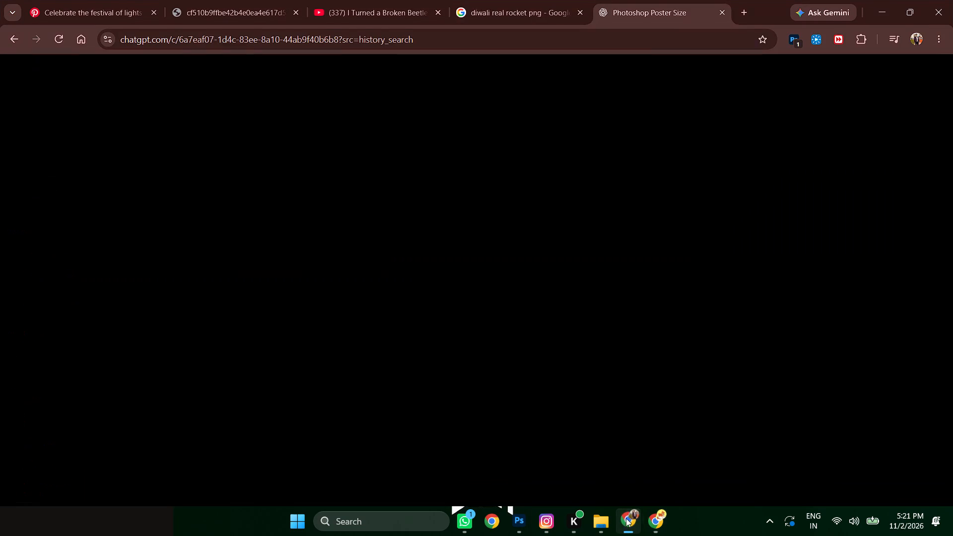
left_click(742, 15)
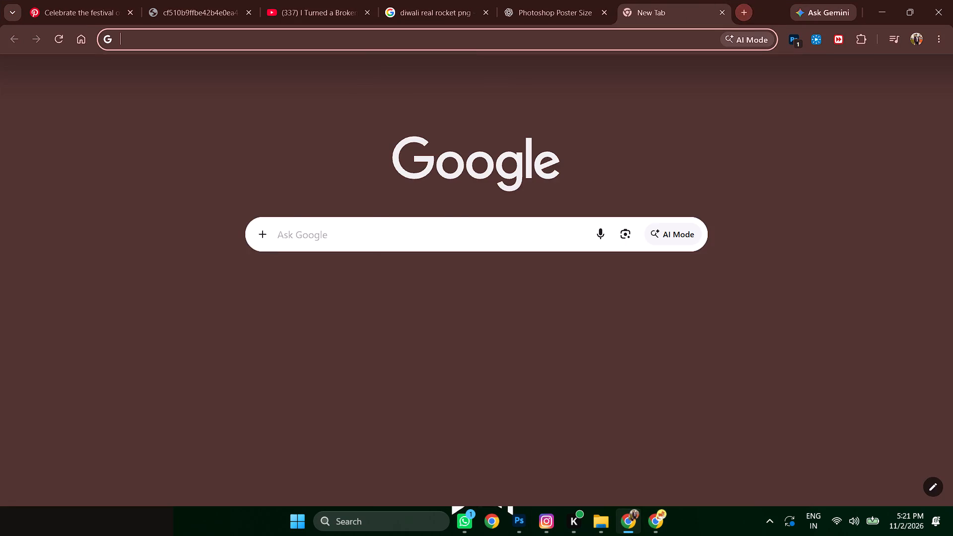
left_click(456, 229)
type("hanging diya png")
key("Return")
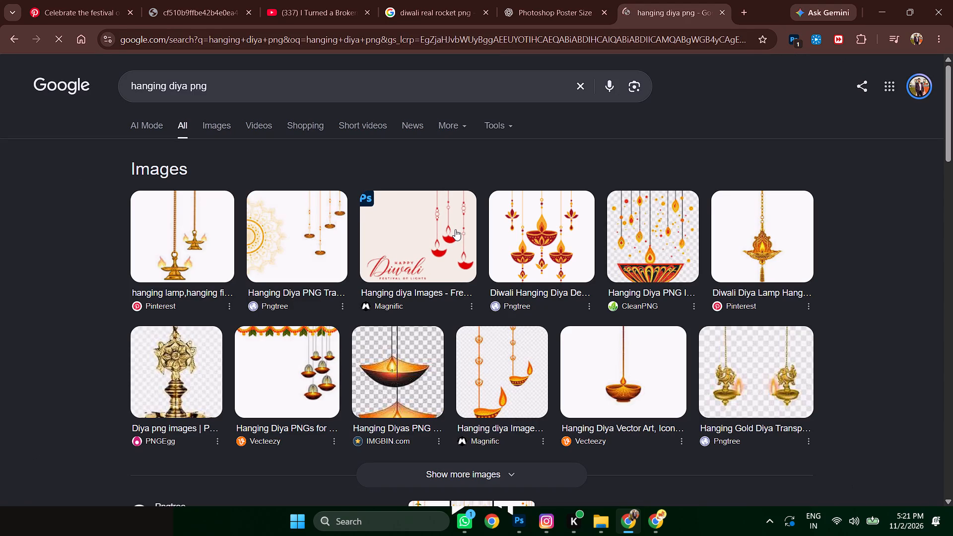
scroll(530, 336, "down", 5)
scroll(511, 310, "up", 5)
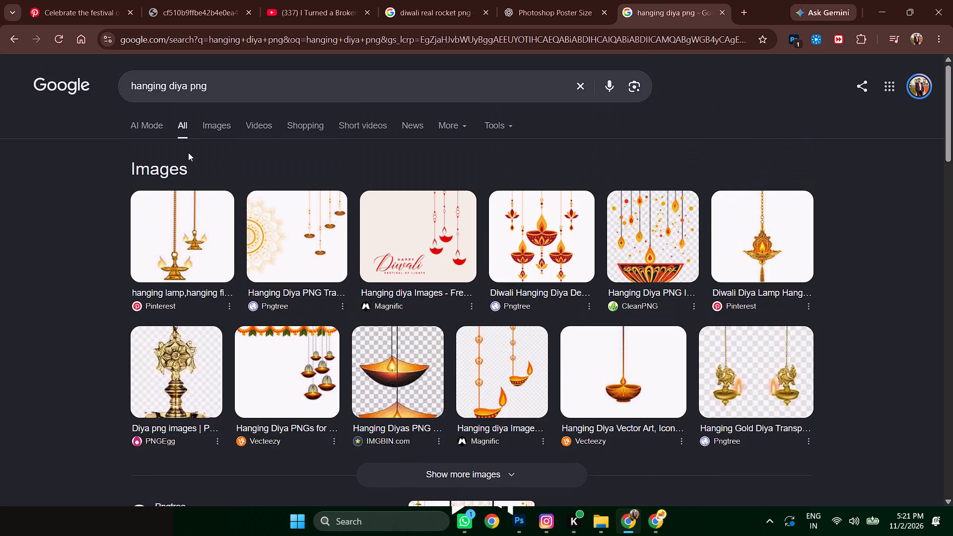
Refine the search to "hanging real diya png" and show only image results.
left_click(168, 84)
type("real")
key("space")
key("Return")
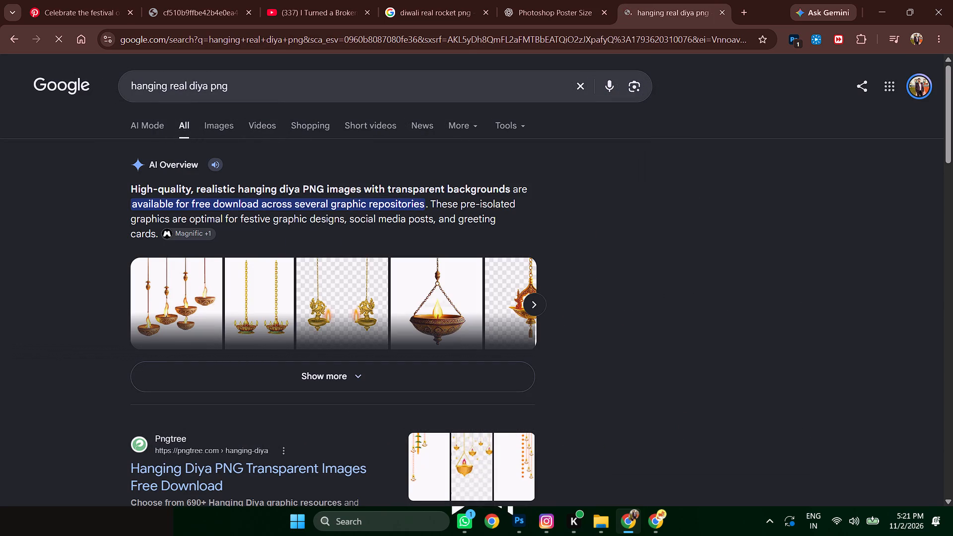
left_click(212, 124)
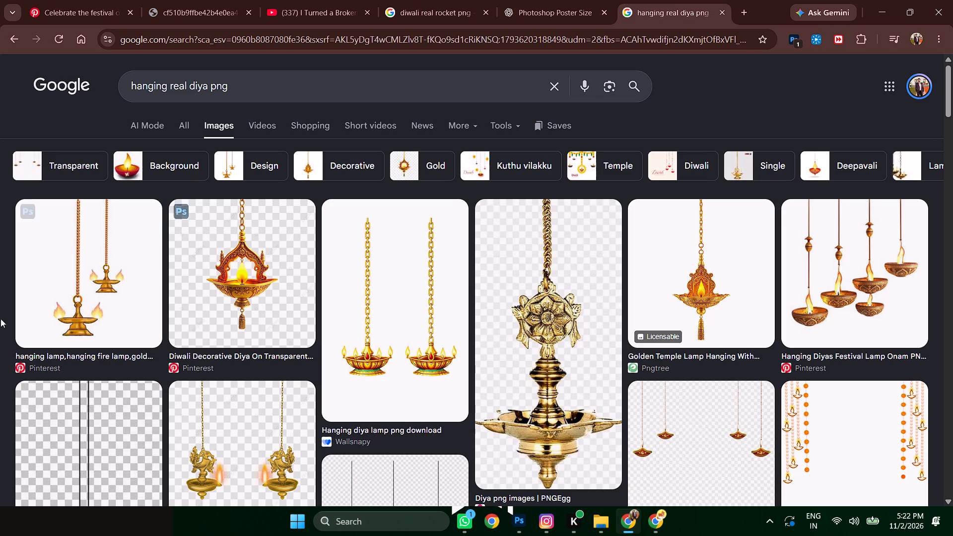
Preview the hanging diya results, open the Pngtree golden temple lamp with chain at full size, and copy the image.
left_click(225, 285)
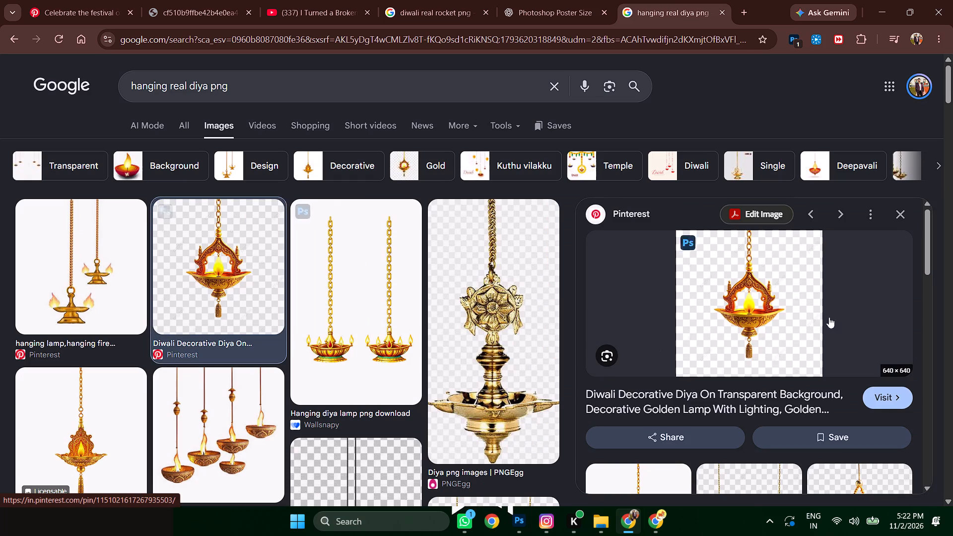
left_click(897, 214)
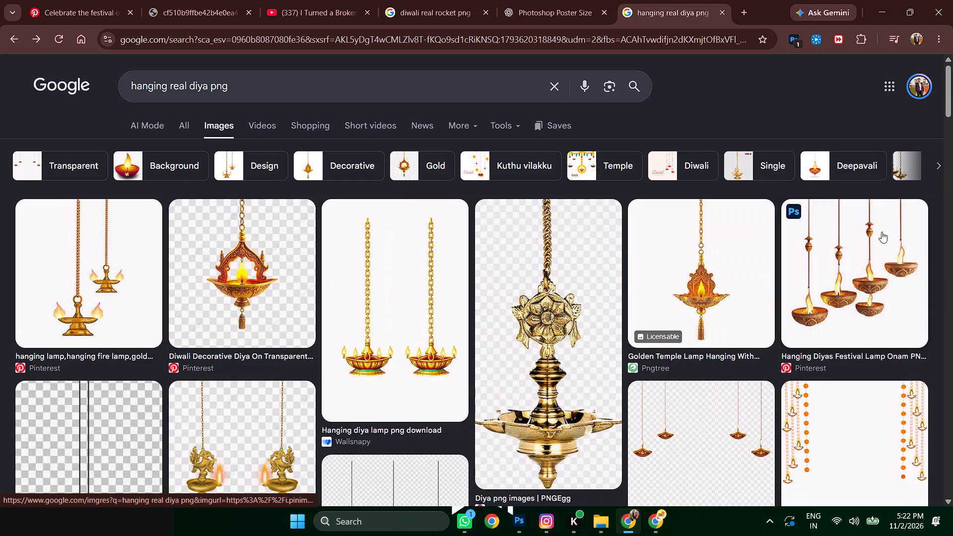
left_click(857, 270)
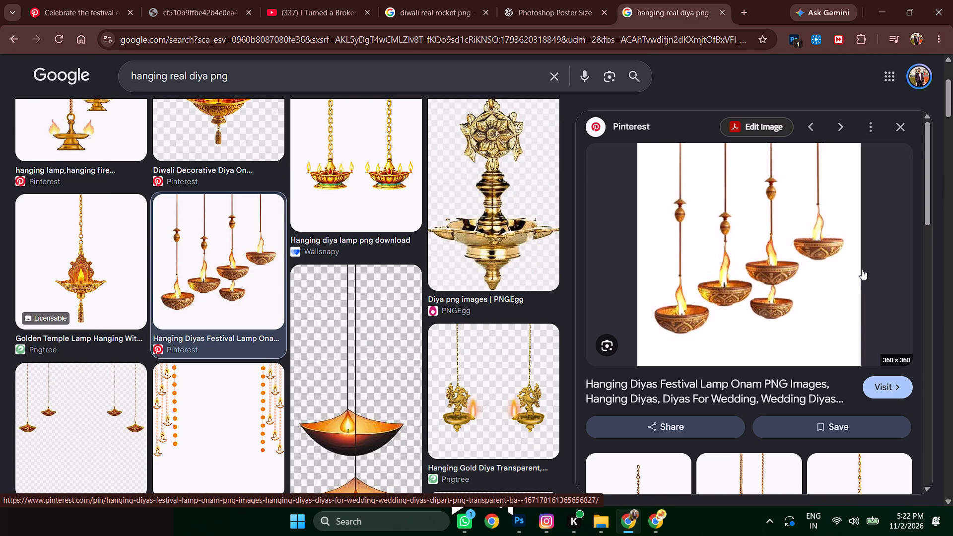
left_click(709, 242)
left_click(708, 242)
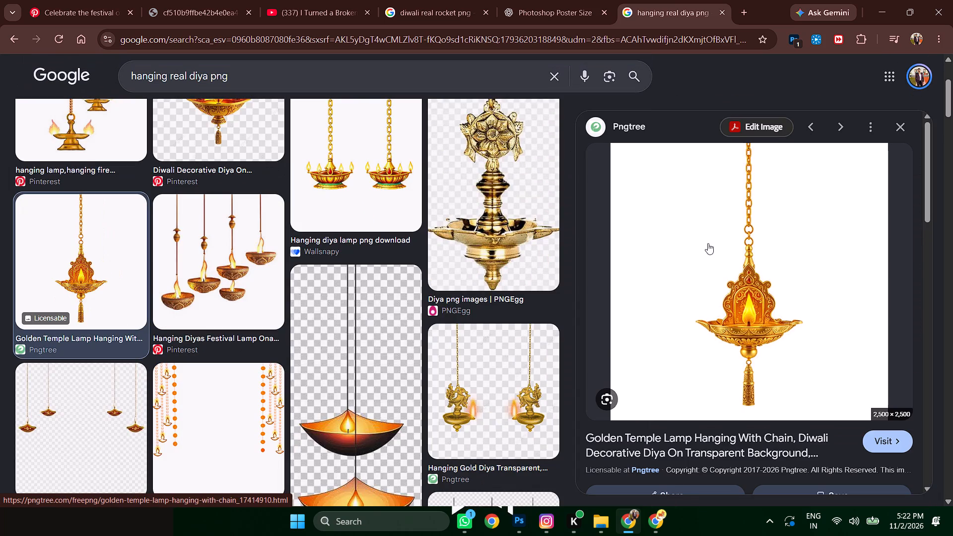
right_click(718, 277)
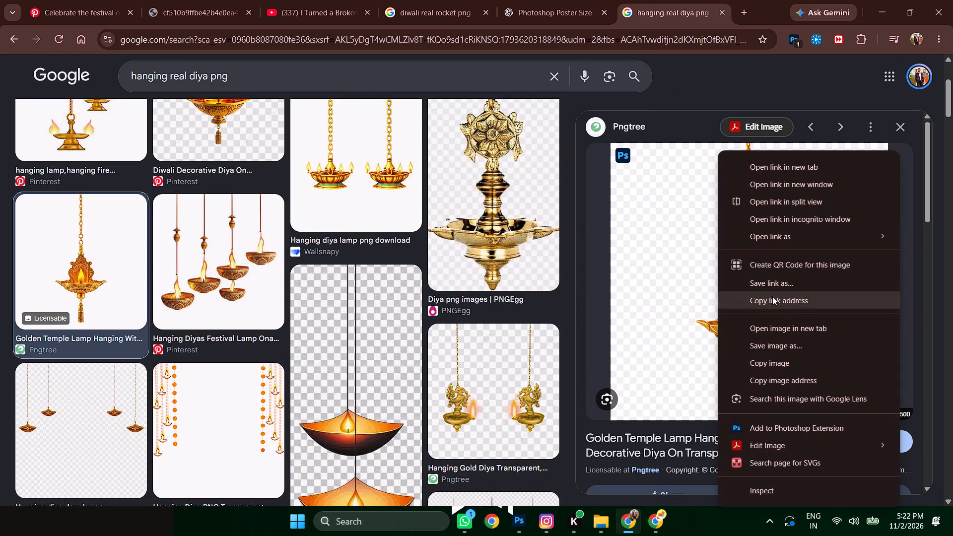
left_click(770, 324)
left_click(674, 12)
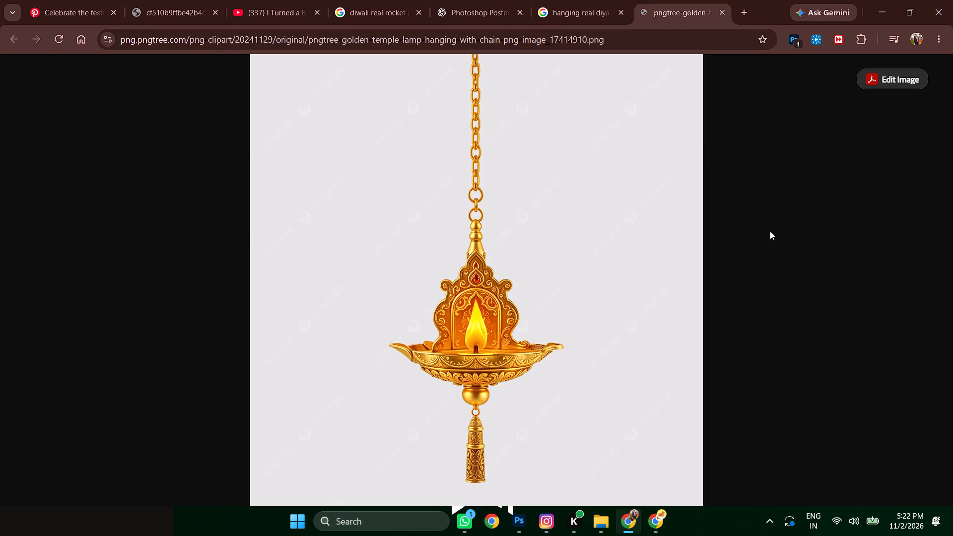
right_click(468, 194)
left_click(522, 243)
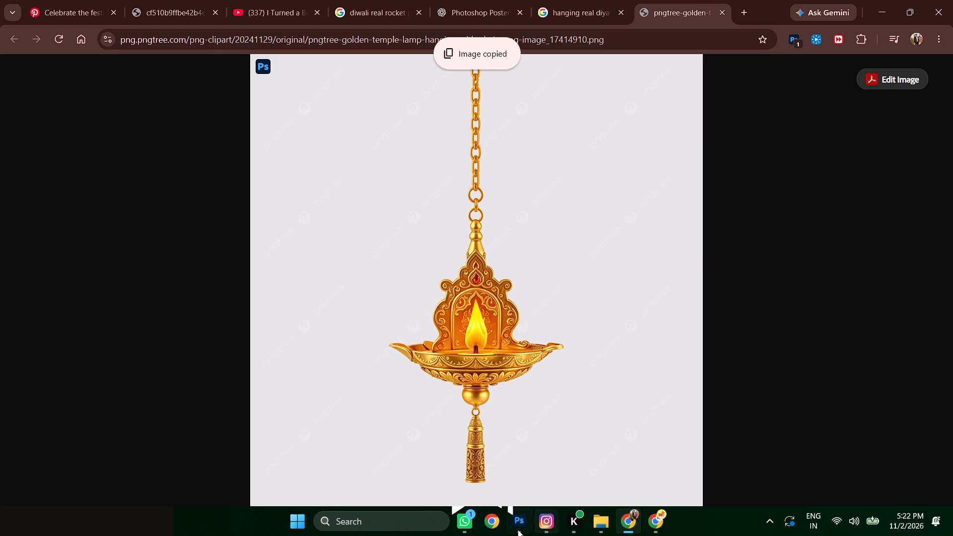
Back in Photoshop, collapse the Logo and Lowest groups and paste the copied lamp image above the Flowers group.
left_click(517, 523)
scroll(437, 229, "up", 4, "alt")
key("space")
key("space")
key("space")
key("space")
left_click_drag(395, 198, 442, 255)
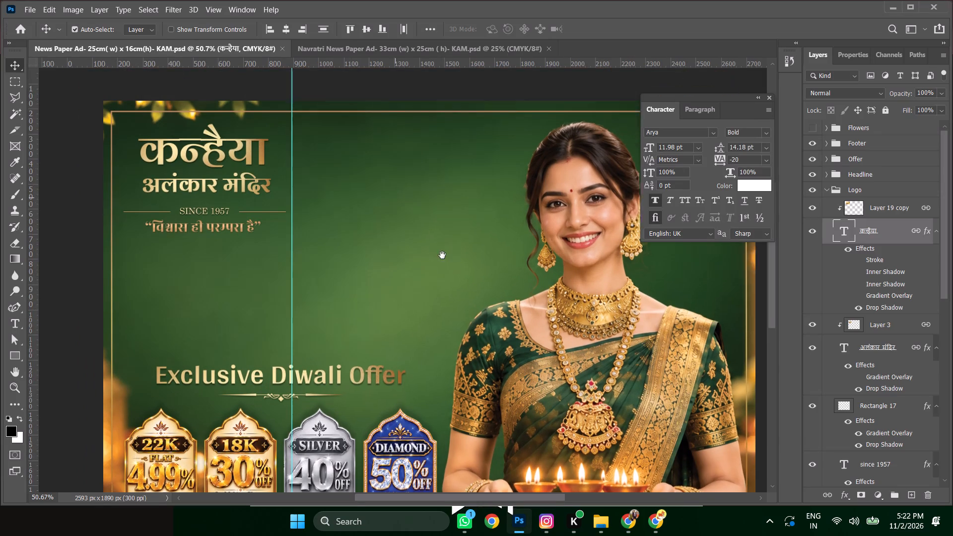
left_click_drag(442, 255, 447, 260)
scroll(884, 237, "up", 5)
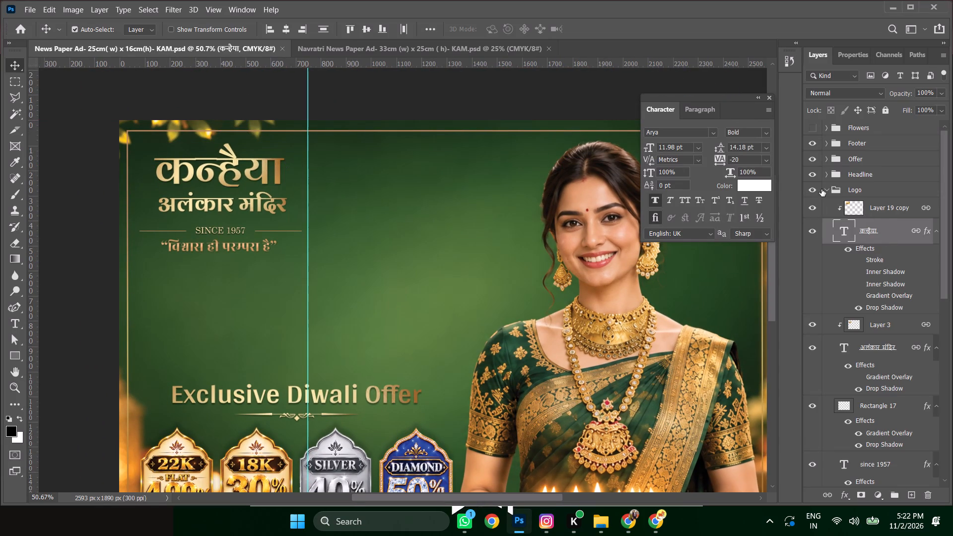
left_click(824, 189)
left_click(844, 129)
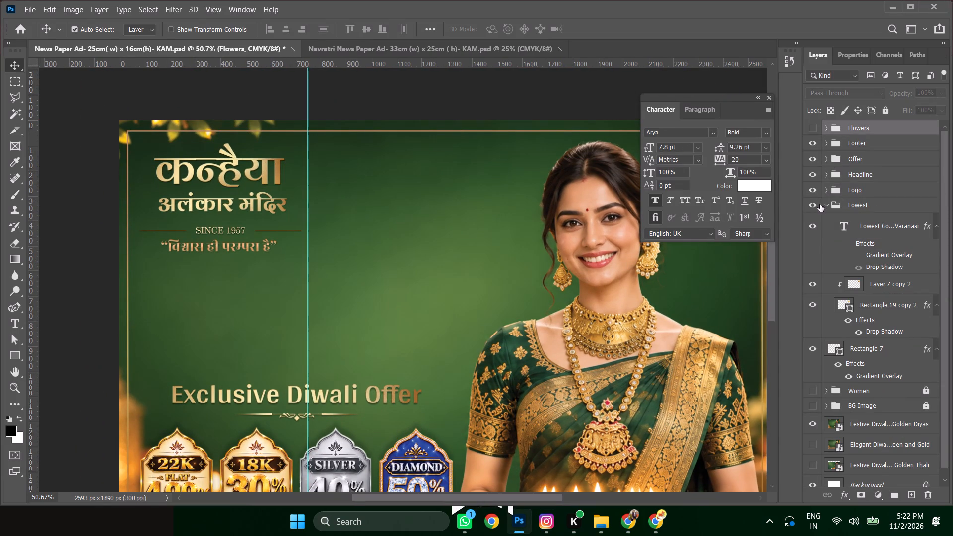
left_click(827, 204)
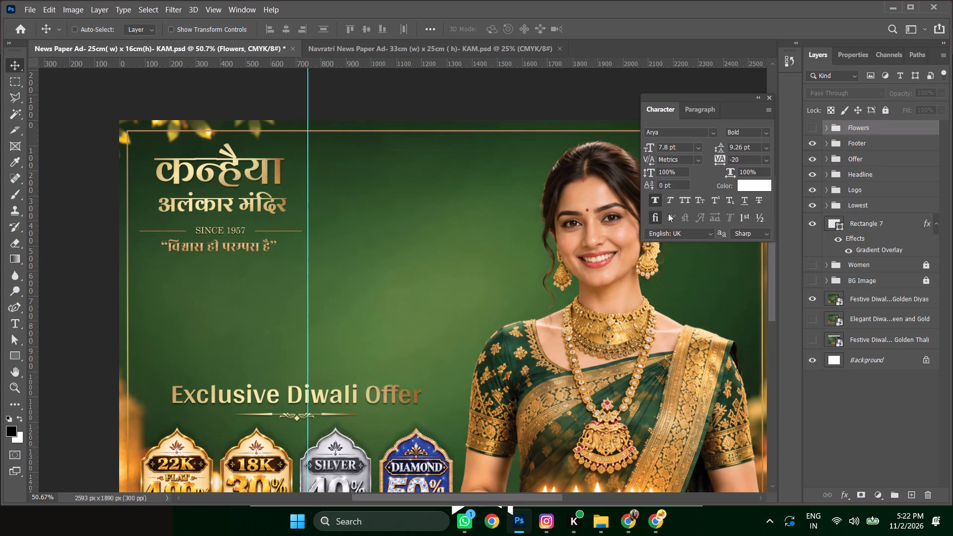
key("ctrl+v")
Scale the pasted lamp image to about 58% and move it up over the middle of the ad.
key("ctrl+t")
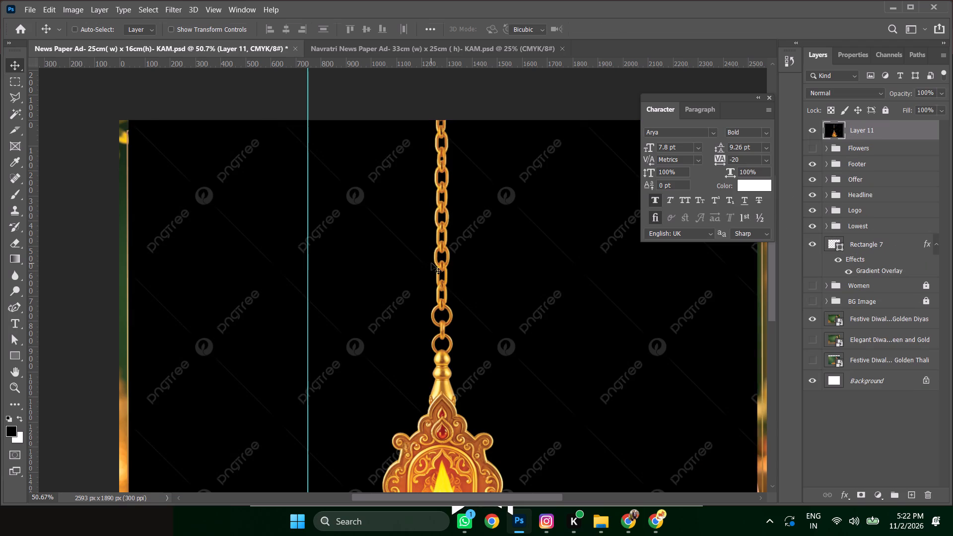
scroll(483, 254, "down", 5, "alt")
left_click(596, 332)
left_click_drag(600, 330, 589, 330, "alt")
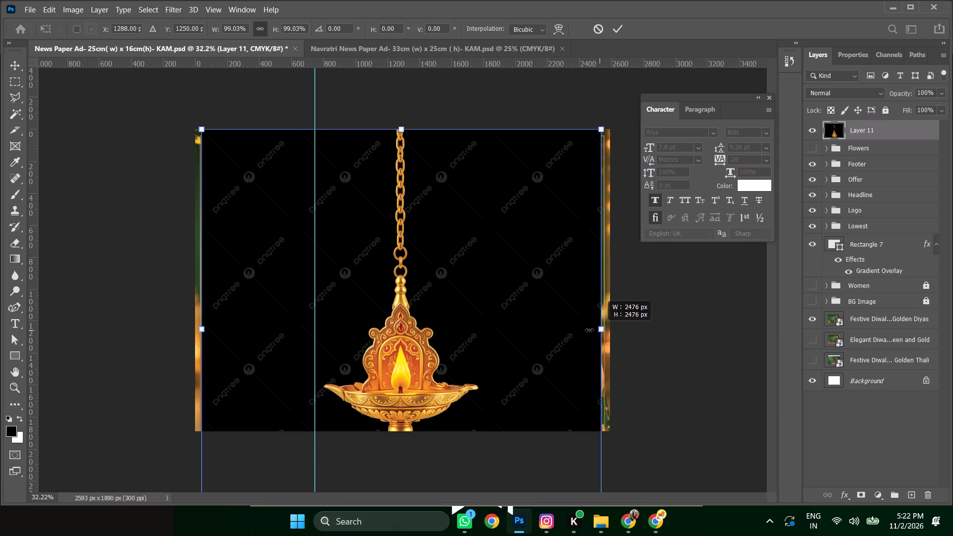
left_click_drag(589, 330, 516, 319, "alt")
left_click_drag(467, 358, 463, 300)
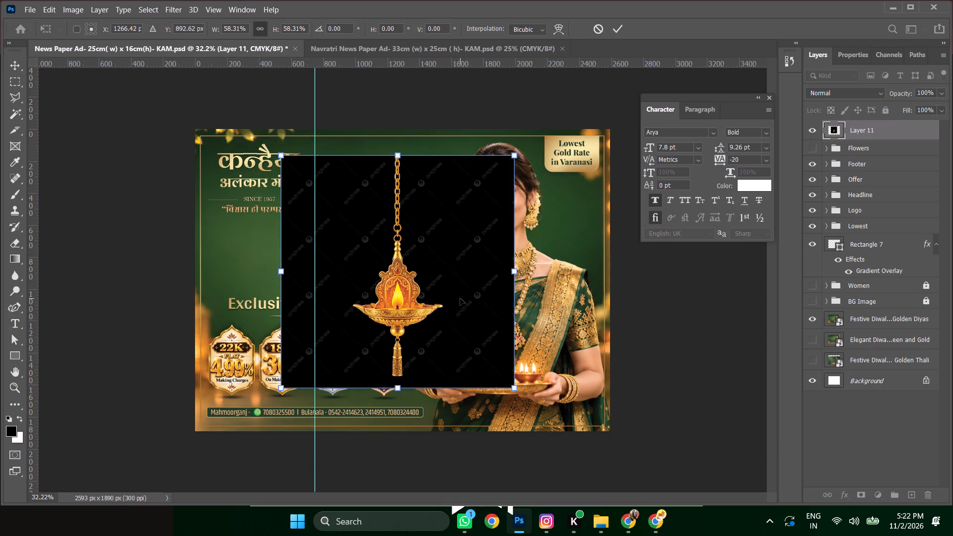
key("Return")
Remove the lamp's black, watermarked background with the Magic Wand, extending the selection to similar areas before deleting and deselecting.
scroll(419, 286, "up", 7, "alt")
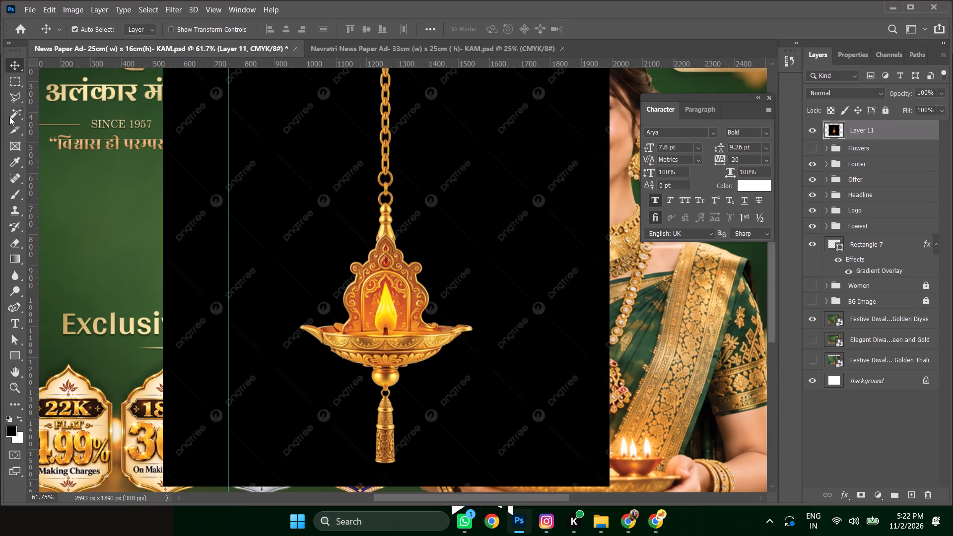
left_click(12, 112)
left_click(317, 174)
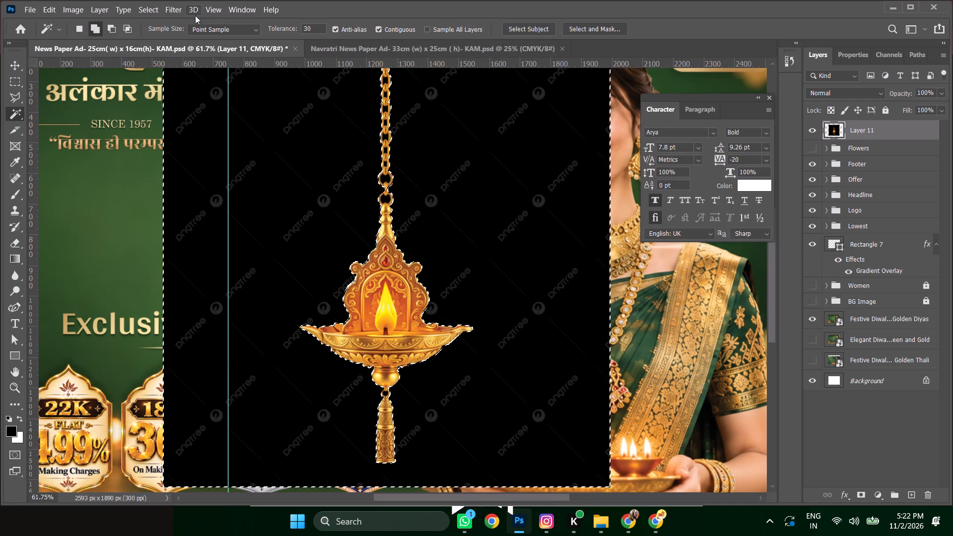
left_click(156, 10)
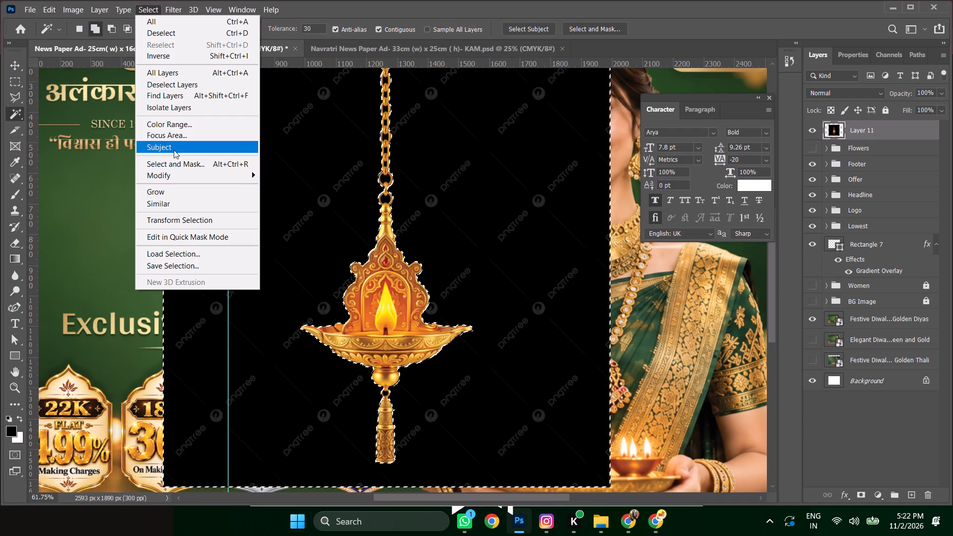
left_click(171, 205)
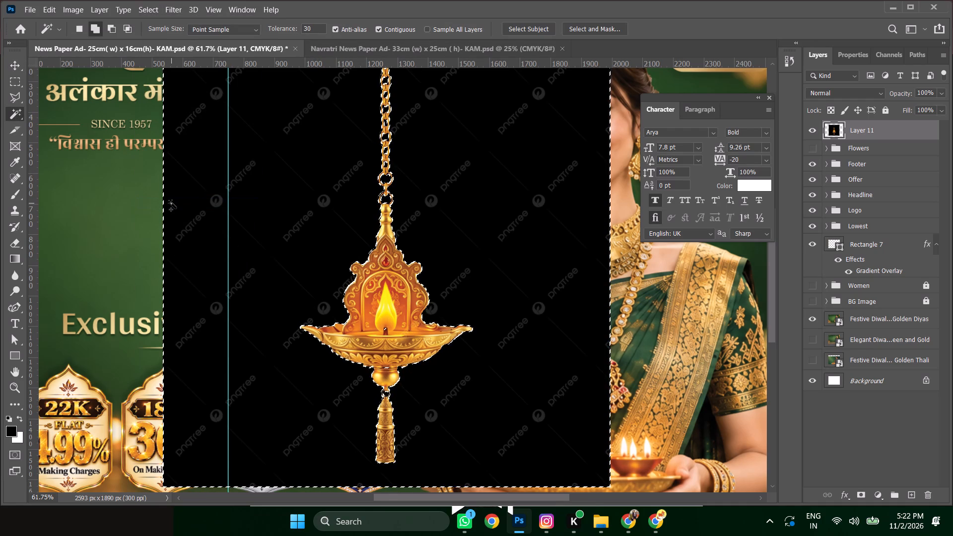
key("Delete")
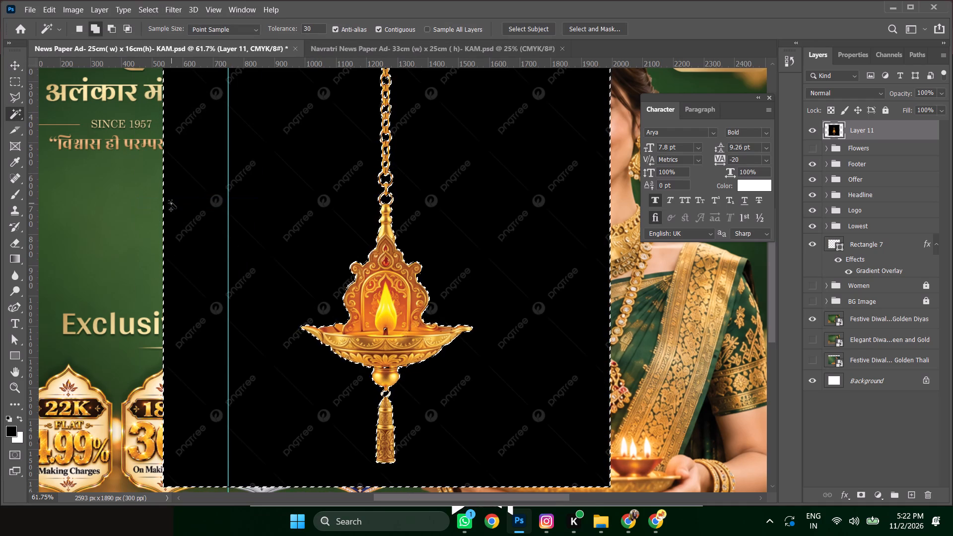
key("ctrl+d")
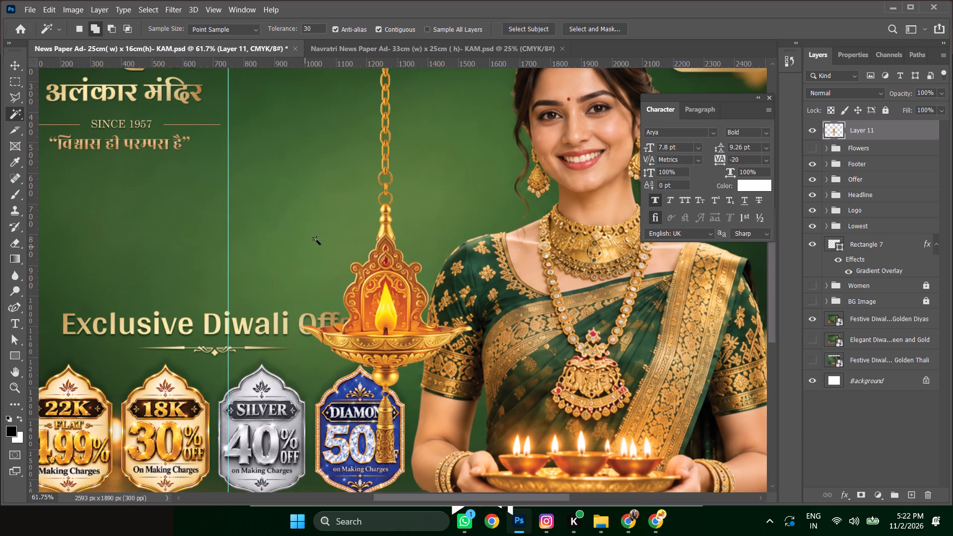
Brighten the hanging lamp's midtones with a Levels adjustment.
scroll(317, 236, "down", 6, "alt")
left_click(16, 66)
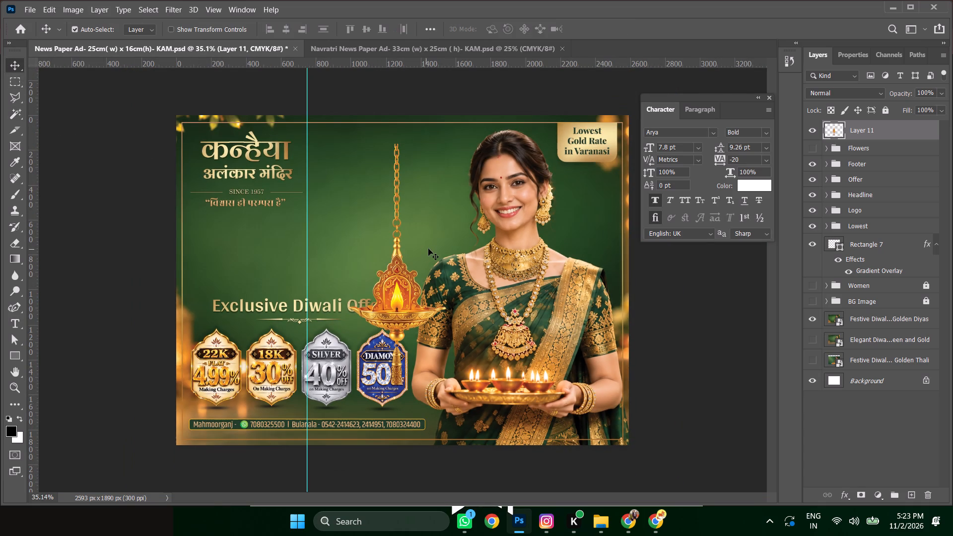
left_click(401, 277)
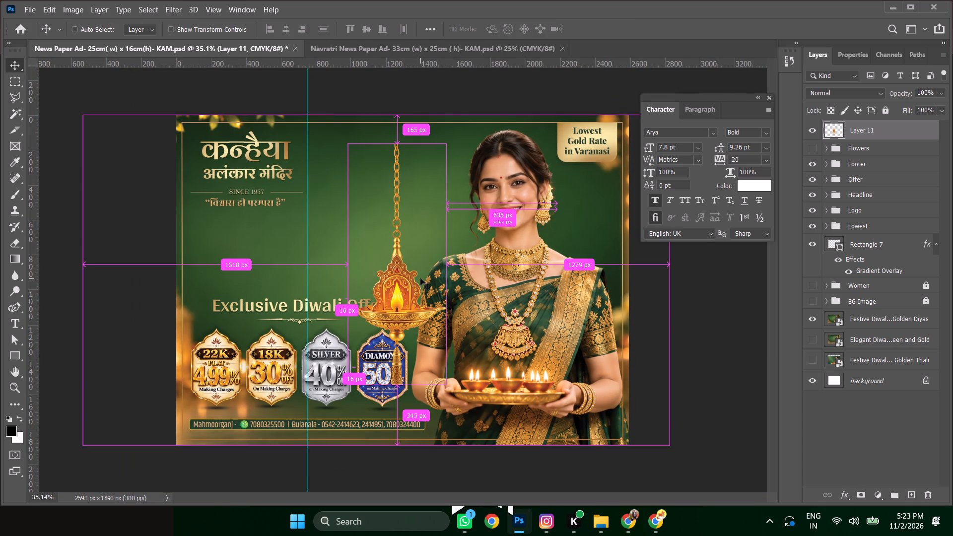
key("ctrl+l")
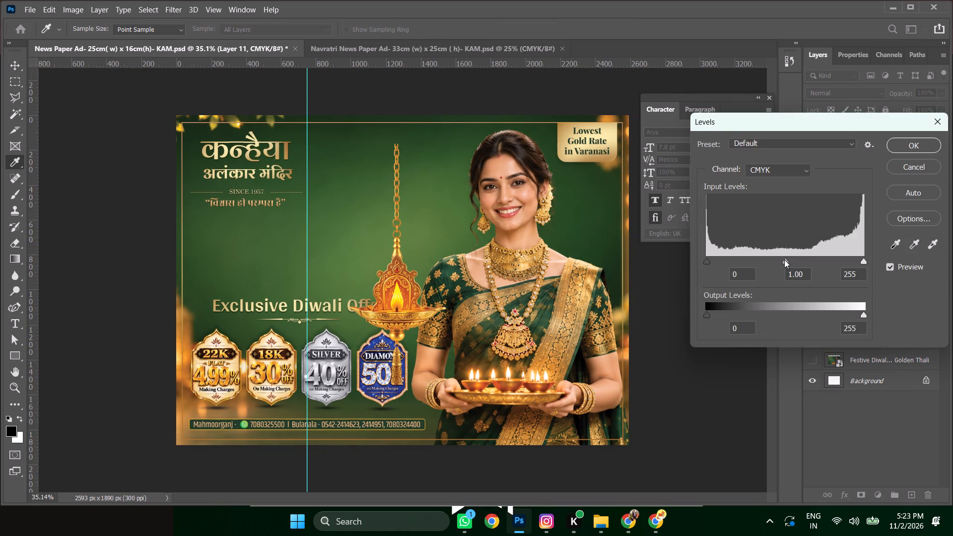
left_click_drag(784, 262, 768, 260)
left_click(903, 151)
Move the hanging lamp left so it hangs over the headline and the Silver offer badge.
left_click_drag(408, 298, 420, 228)
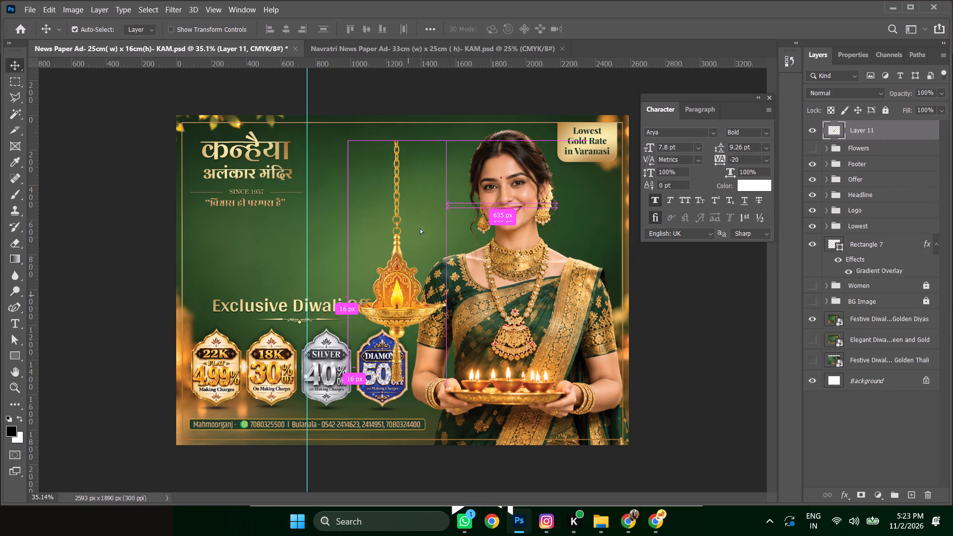
left_click_drag(420, 228, 335, 294)
Duplicate the hanging lamp, scale the copy to about 44%, and hang it from the ad's top edge beside the woman's head.
left_click_drag(337, 284, 429, 245, "alt")
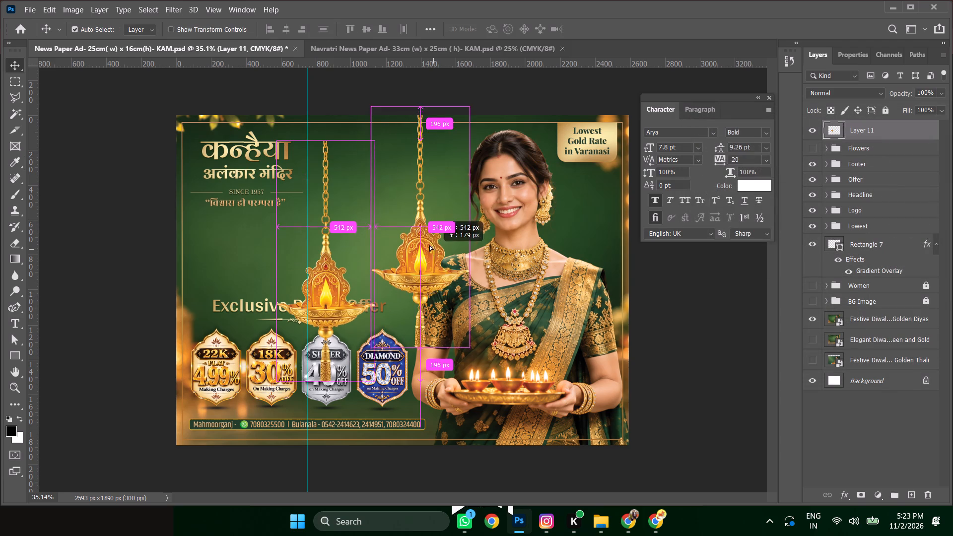
left_click_drag(429, 245, 410, 244, "alt")
key("ctrl+t")
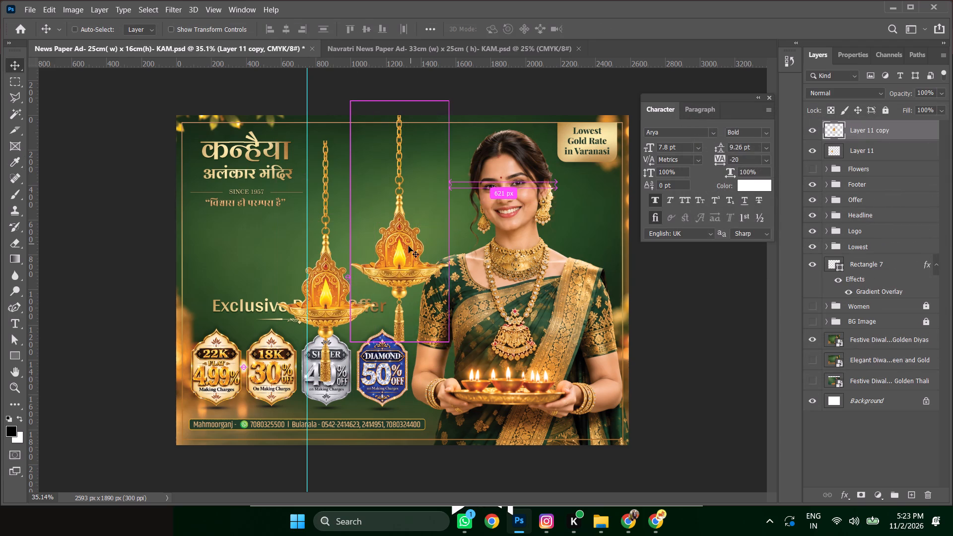
left_click_drag(403, 277, 408, 206)
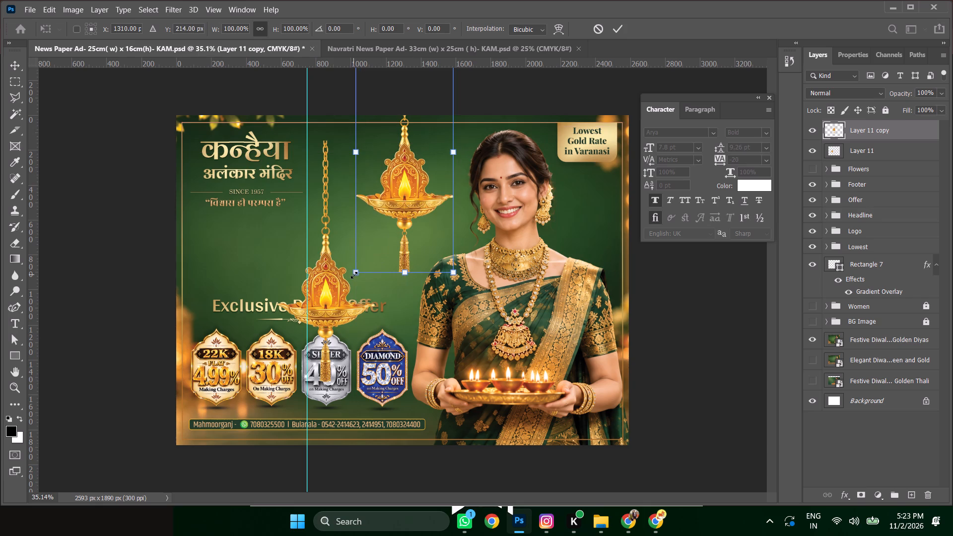
left_click_drag(354, 276, 389, 183)
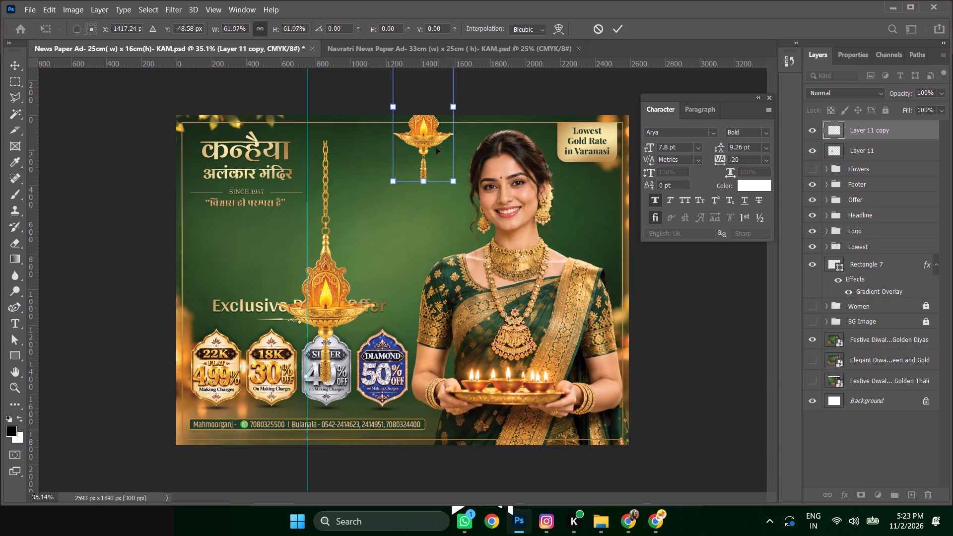
left_click_drag(434, 134, 427, 169)
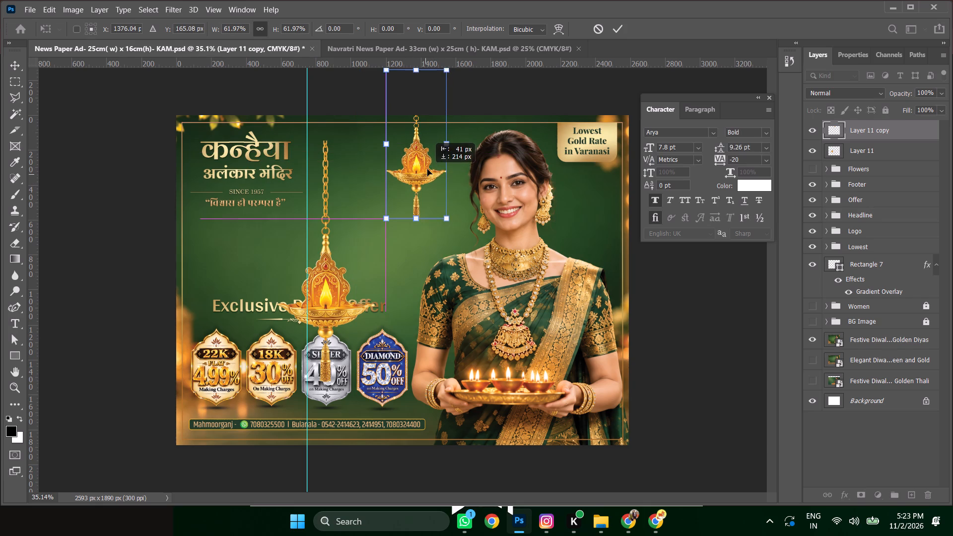
left_click_drag(427, 169, 428, 169)
left_click_drag(384, 213, 407, 174)
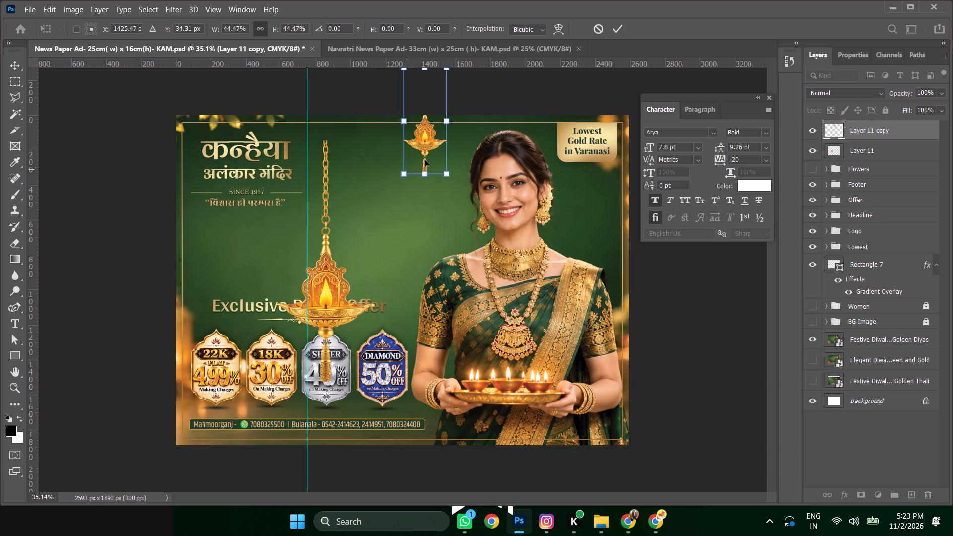
left_click_drag(431, 140, 430, 160)
key("Return")
key("shift+Down")
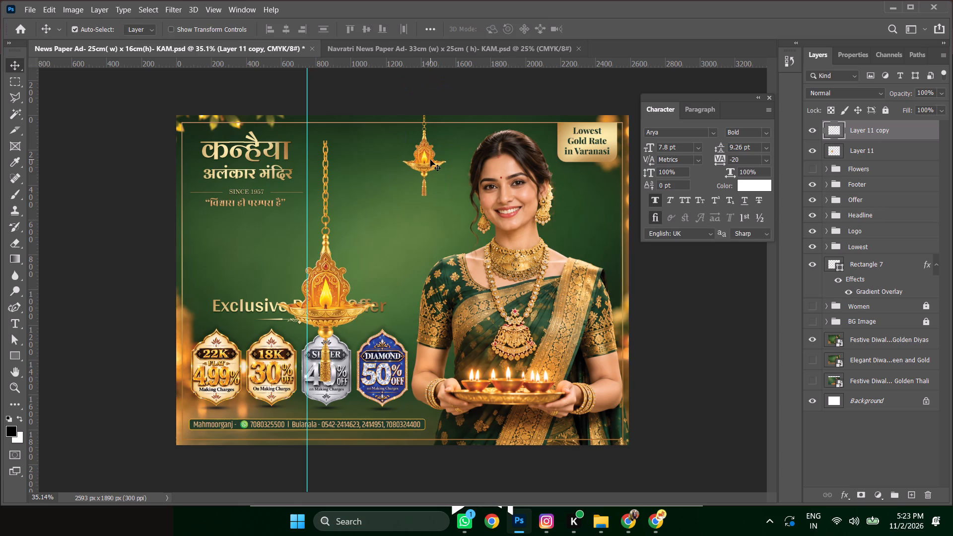
key("shift+Down")
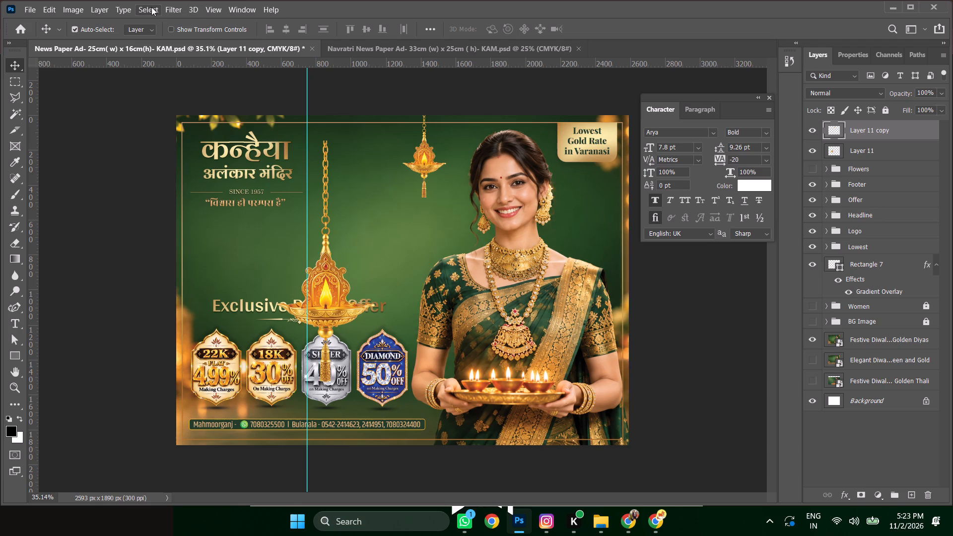
Apply a Gaussian Blur with a radius of 3.9 pixels to the small lamp copy.
left_click(167, 7)
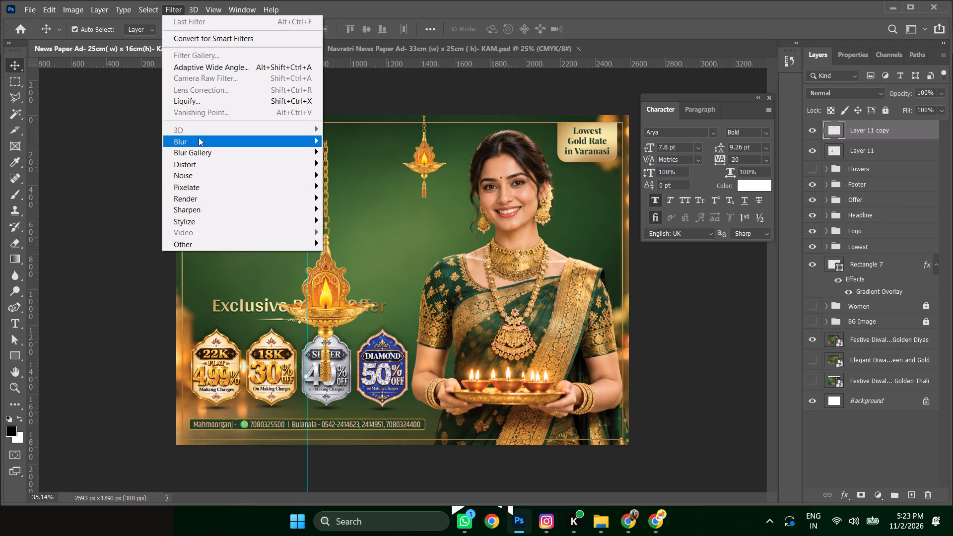
left_click(349, 186)
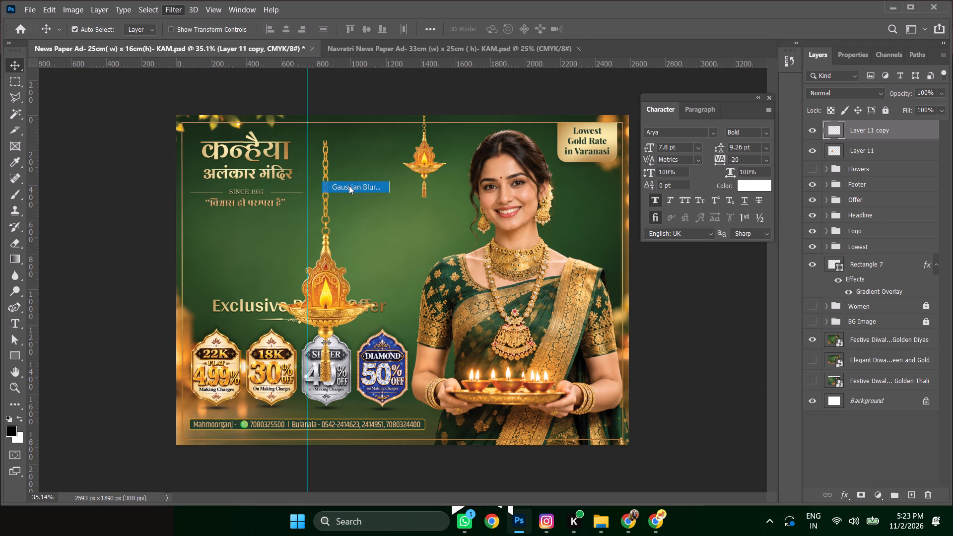
left_click(715, 420)
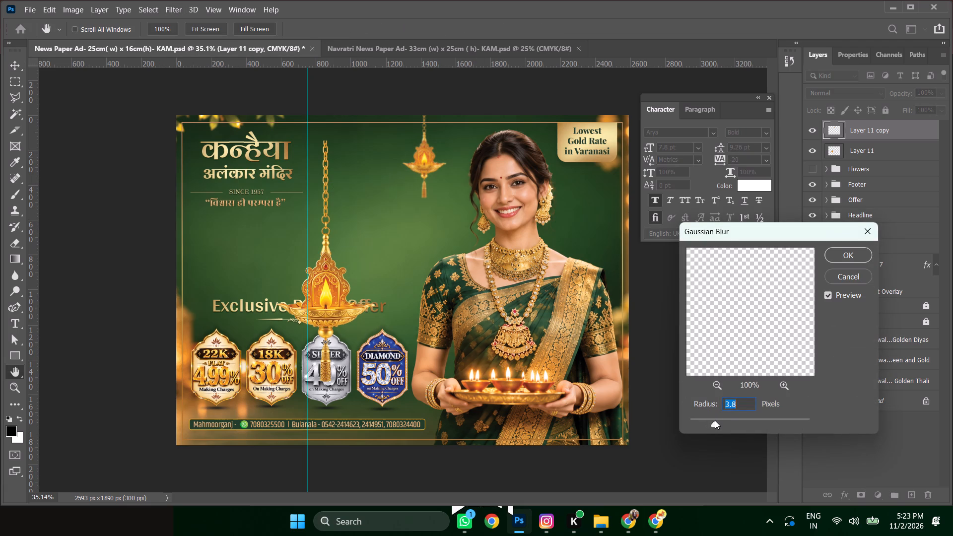
left_click(726, 423)
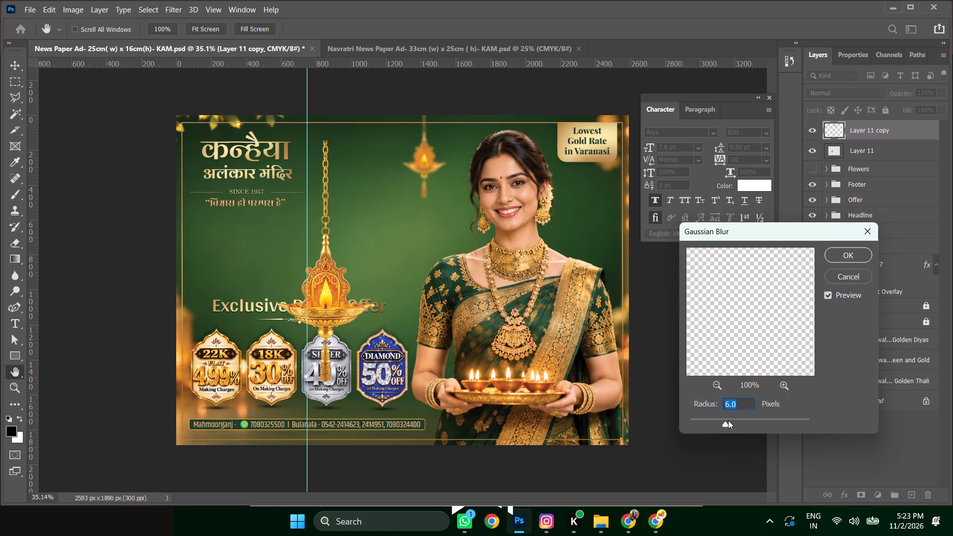
left_click(719, 420)
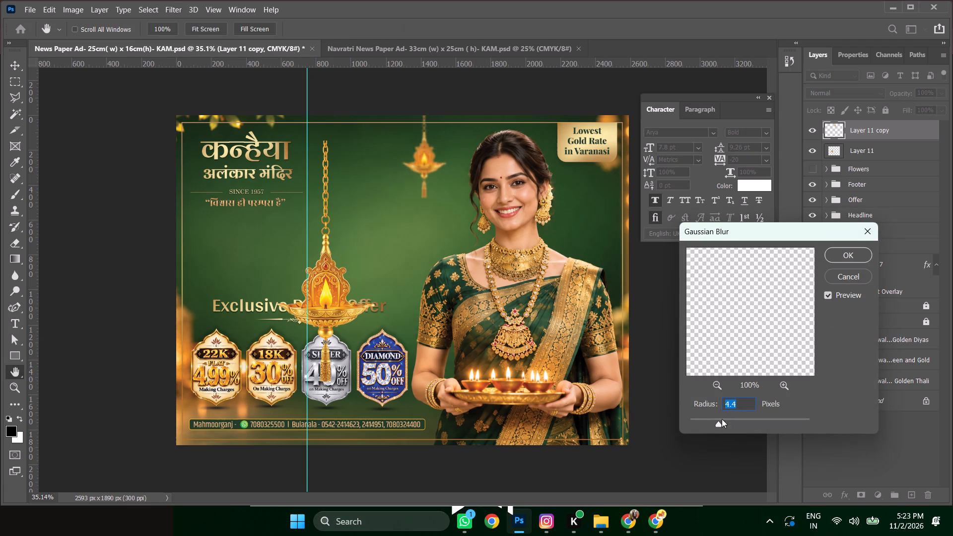
left_click(715, 422)
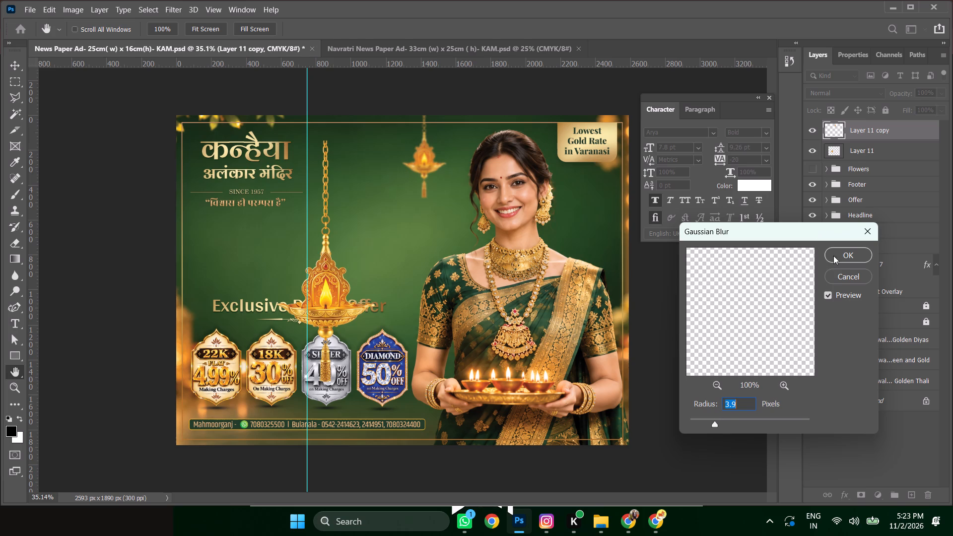
left_click(833, 256)
Add a Multiply drop shadow to the small lamp with 20% opacity, 11 px distance and 21 px size.
double_click(912, 129)
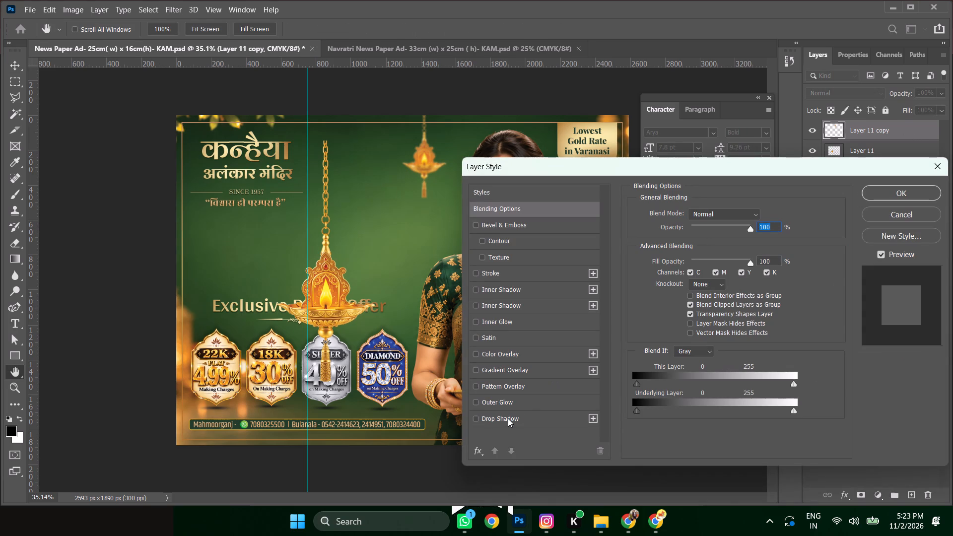
left_click(508, 418)
left_click_drag(614, 171, 628, 170)
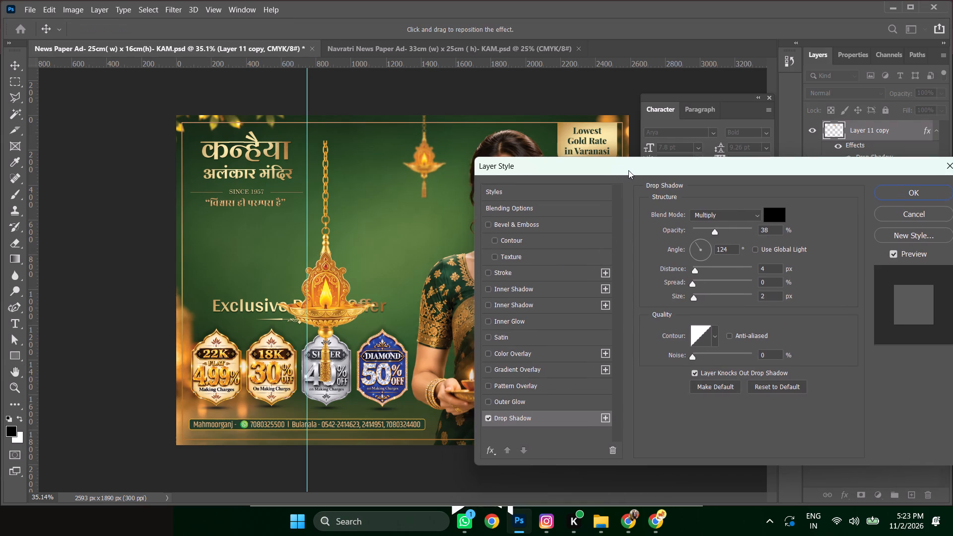
left_click_drag(628, 170, 635, 168)
left_click_drag(703, 268, 707, 268)
left_click_drag(703, 298, 705, 297)
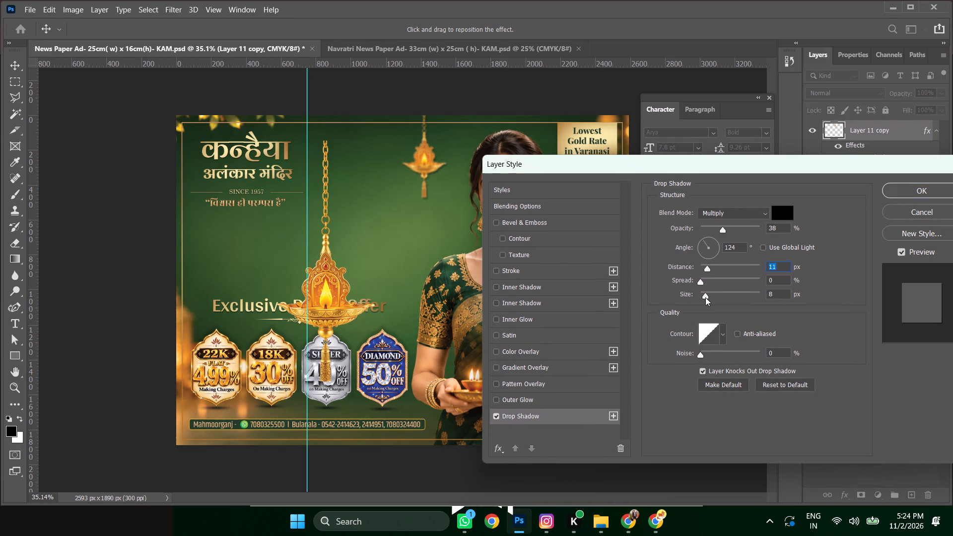
left_click_drag(705, 297, 709, 296)
left_click_drag(723, 230, 718, 230)
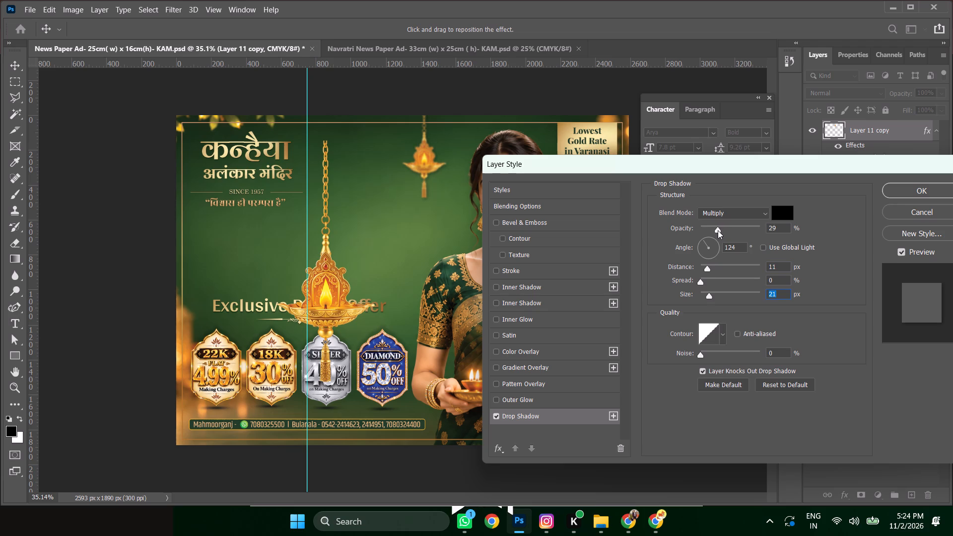
left_click_drag(718, 230, 712, 232)
left_click_drag(712, 232, 712, 232)
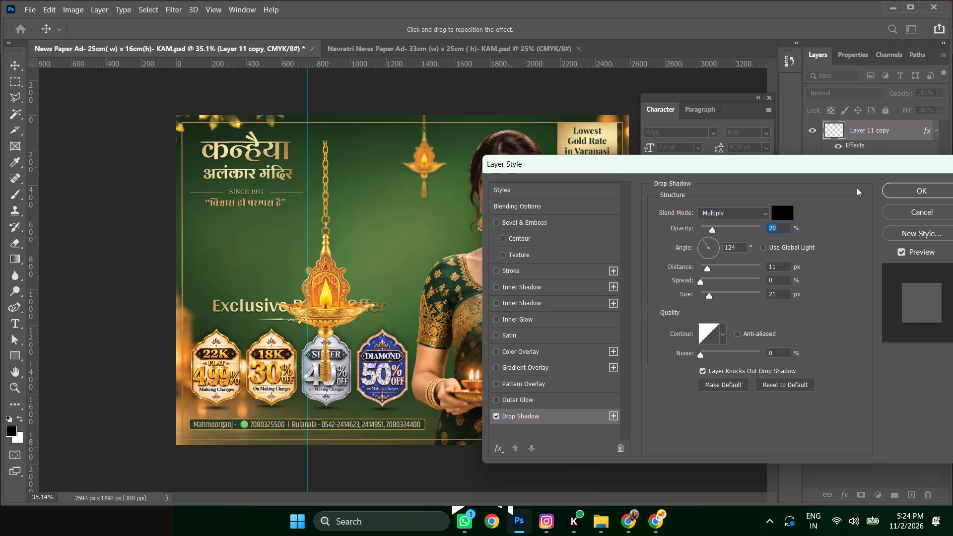
left_click(901, 192)
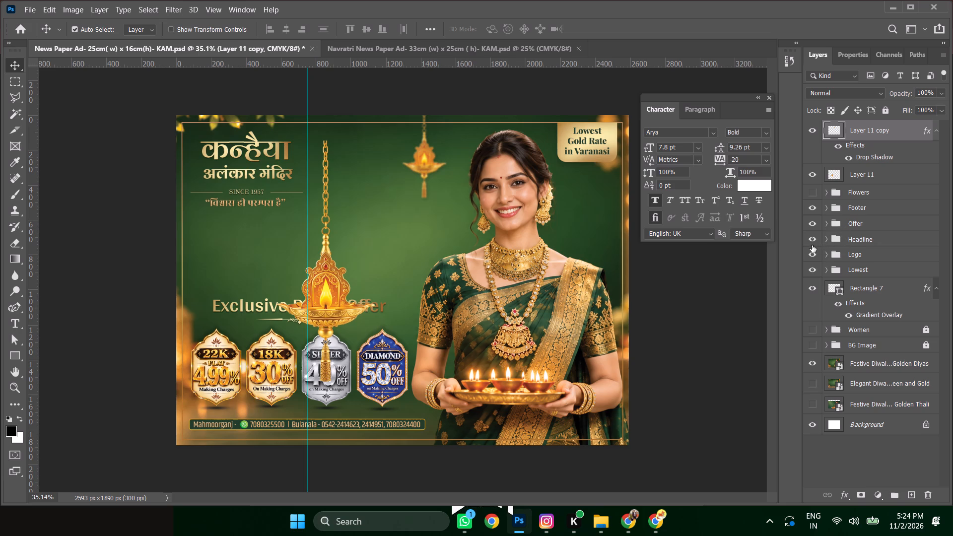
Nudge the small blurred lamp slightly right, closer to the woman's head.
left_click(424, 157)
key("shift+Right")
key("shift+Right")
key("shift+Right")
key("shift+Right")
key("shift+Right")
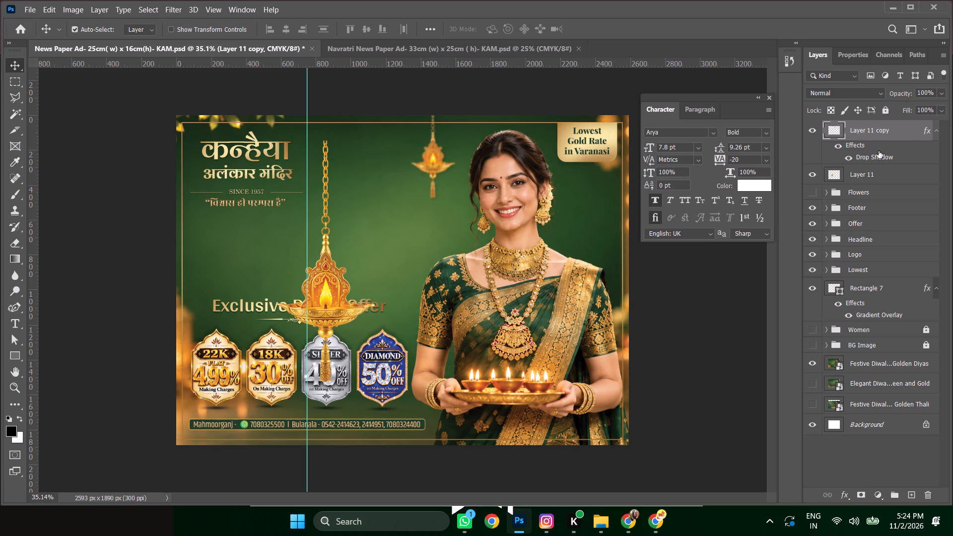
Hide the drop shadow effect on the small blurred lamp.
left_click(849, 157)
Nudge the small blurred lamp slightly left and up along the ad's top edge.
left_click(423, 160)
key("shift+Right")
key("shift+Up")
key("shift+Up")
key("shift+Left")
key("shift+Left")
key("shift+Left")
key("shift+Left")
key("shift+Left")
key("shift+Left")
key("shift+Left")
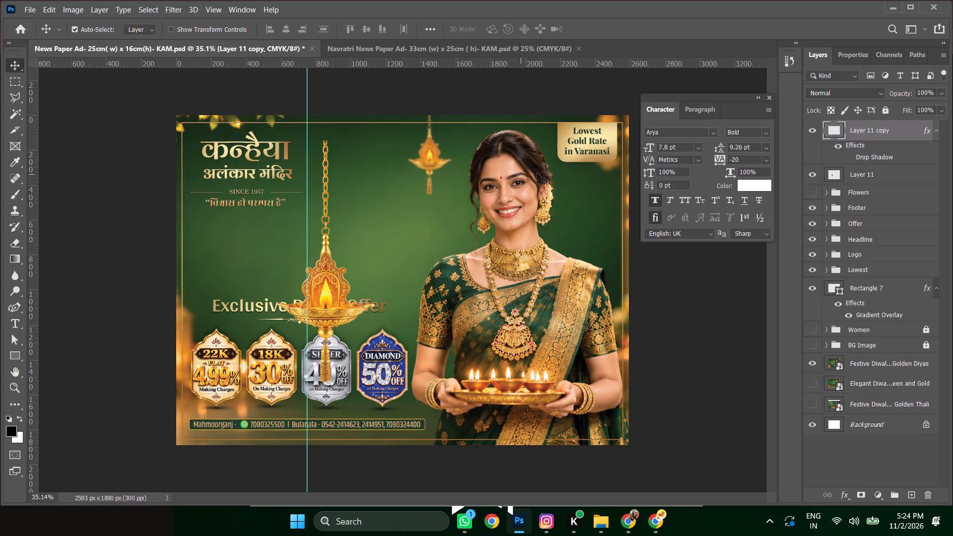
key("shift+Up")
key("shift+Up")
key("shift+Up")
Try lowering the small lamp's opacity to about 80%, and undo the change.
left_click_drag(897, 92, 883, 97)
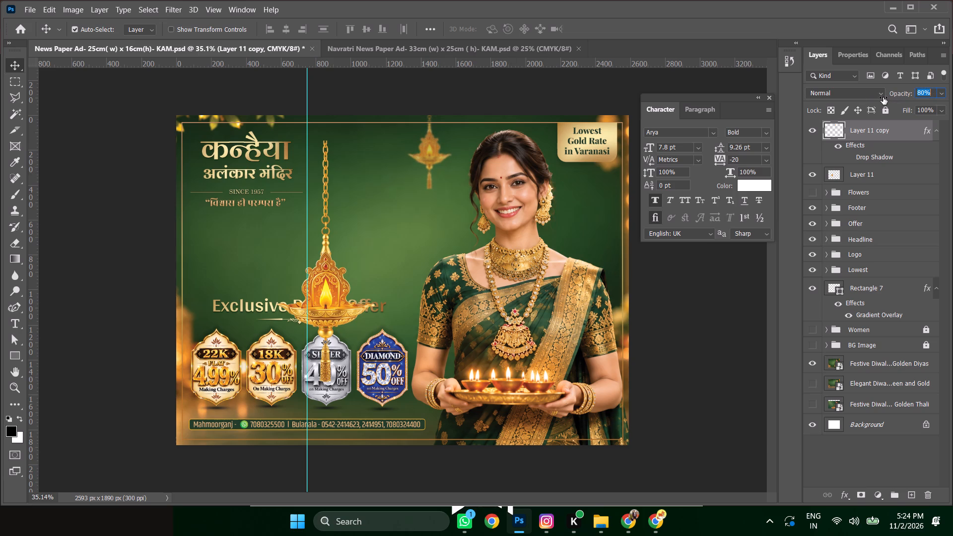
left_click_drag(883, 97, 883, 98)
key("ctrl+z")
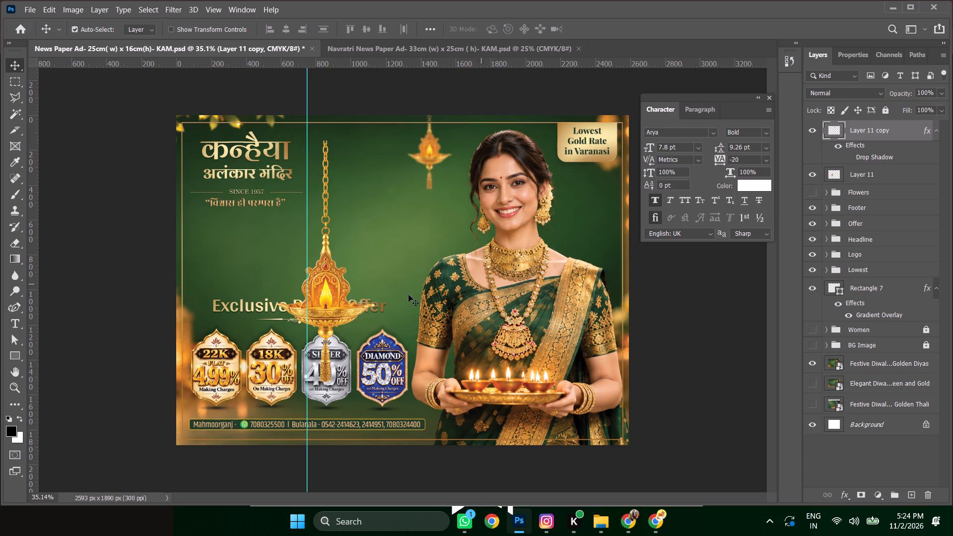
Move the large lamp up beside the small one, scale it to about 70.5%, and nudge it down from the top edge.
left_click_drag(345, 299, 399, 174)
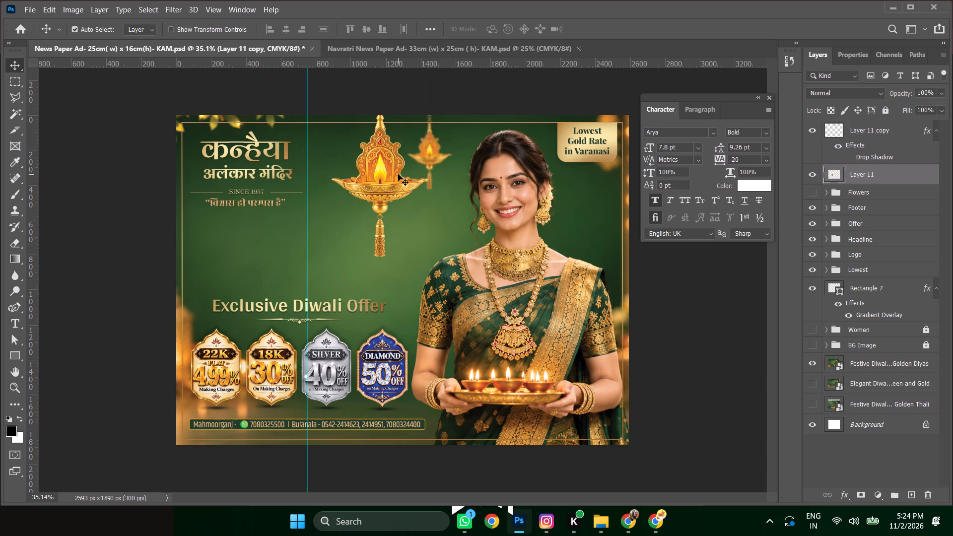
key("ctrl+t")
left_click_drag(333, 257, 366, 177)
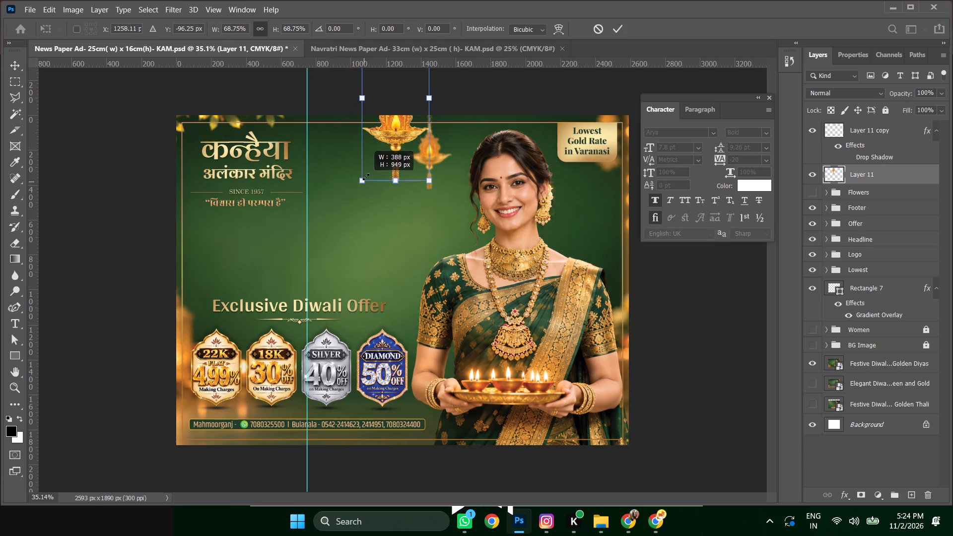
left_click_drag(366, 177, 361, 194)
left_click_drag(404, 135, 393, 168)
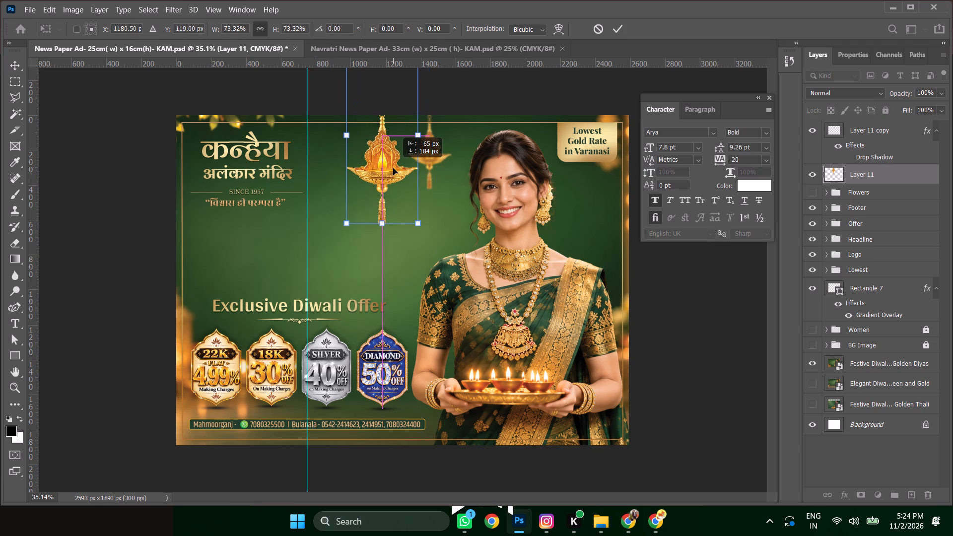
left_click_drag(393, 168, 394, 169)
left_click_drag(345, 223, 354, 219)
key("Return")
key("shift+Down")
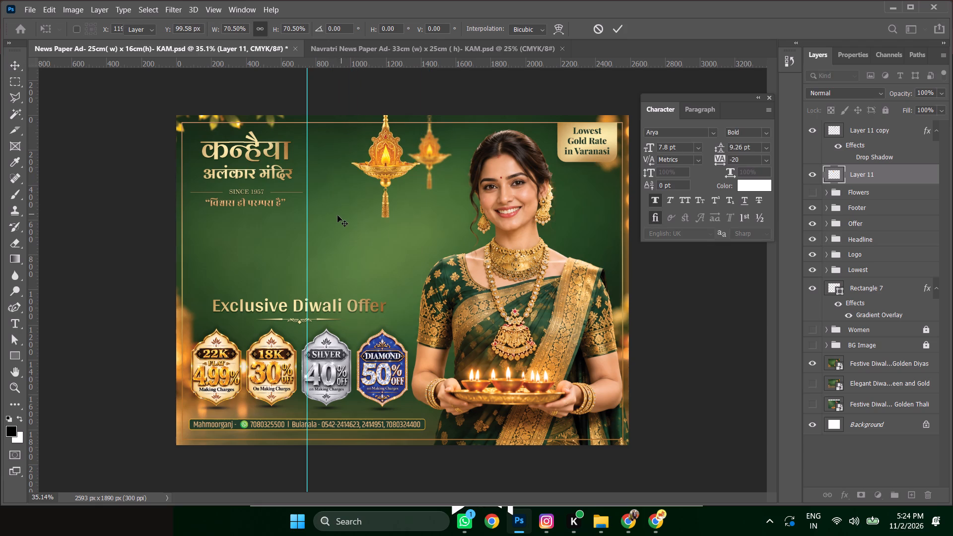
key("shift+Down")
key("shift+Down")
key("shift+Down")
key("shift+Down")
key("shift+Down")
Scale both hanging lamps together to about 70% and reposition them at the top edge between the logo and the woman.
left_click(426, 156, "shift")
key("shift+Right")
key("shift+Right")
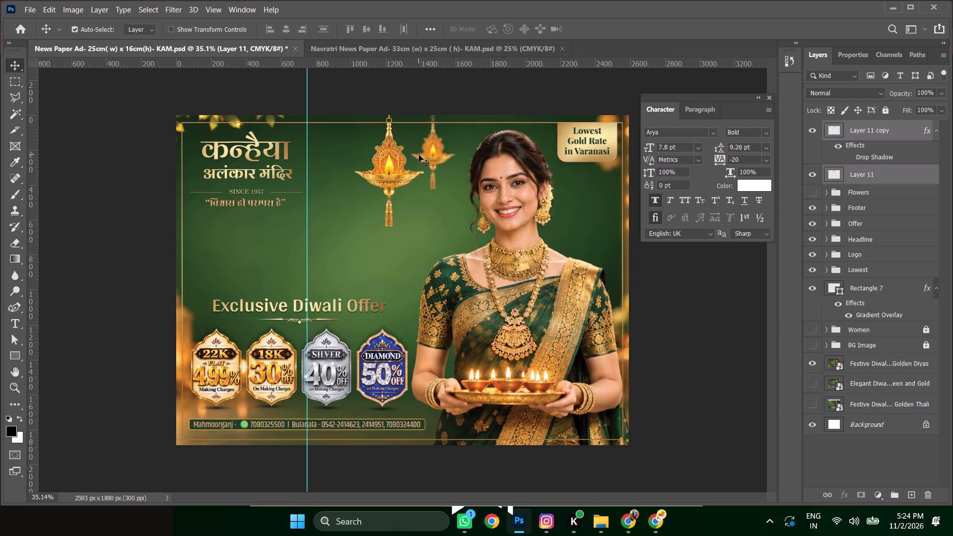
key("shift+Right")
key("shift+Right")
key("ctrl+t")
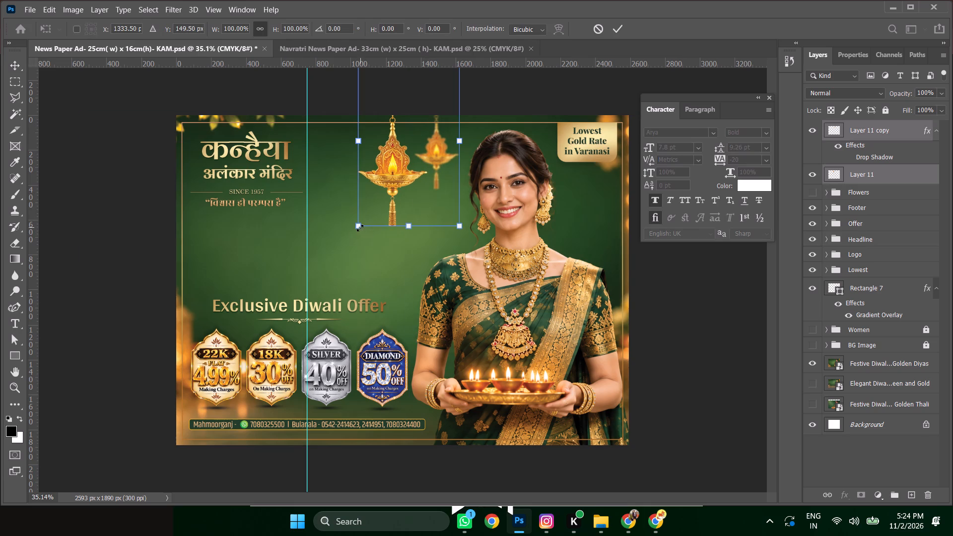
left_click_drag(360, 228, 379, 169)
left_click_drag(428, 130, 428, 131)
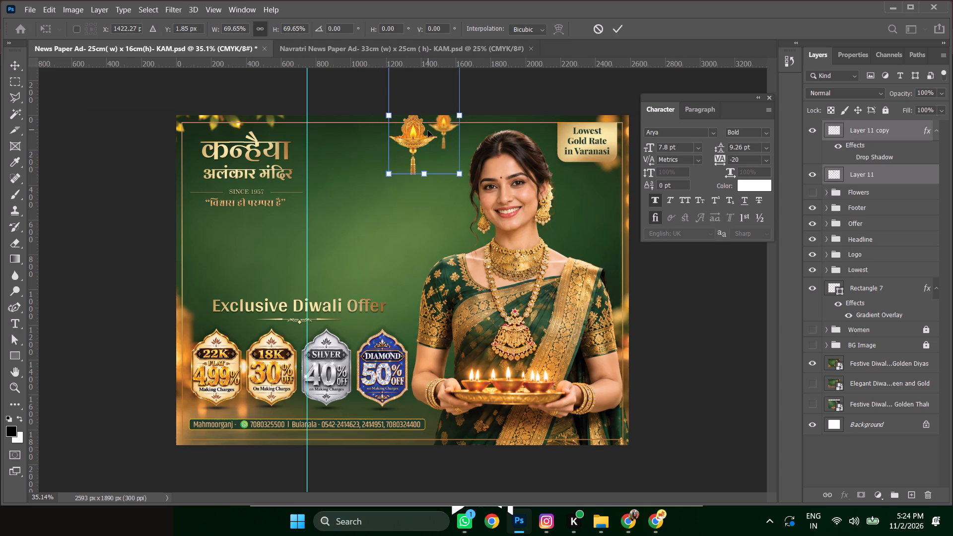
left_click_drag(428, 131, 413, 158)
key("Return")
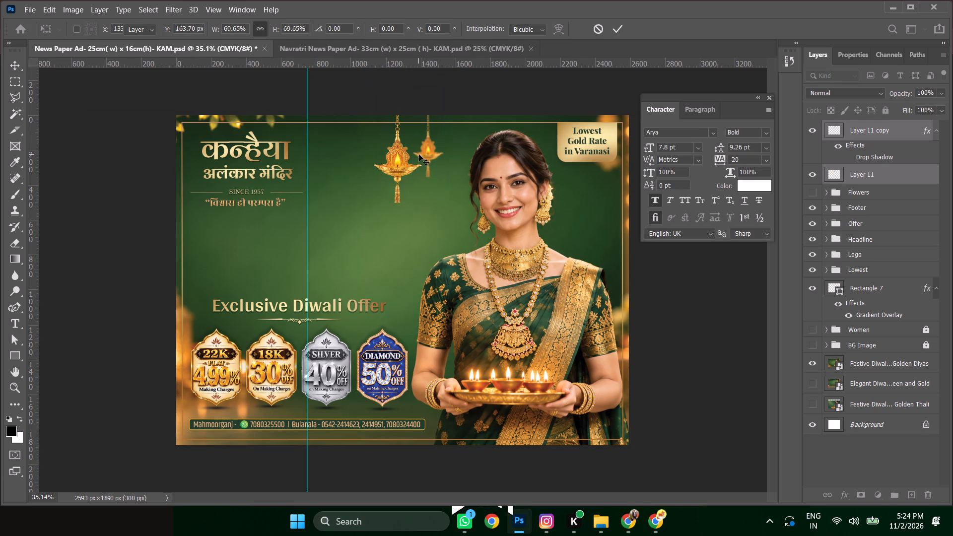
key("shift+Right")
key("shift+Right")
left_click(463, 92)
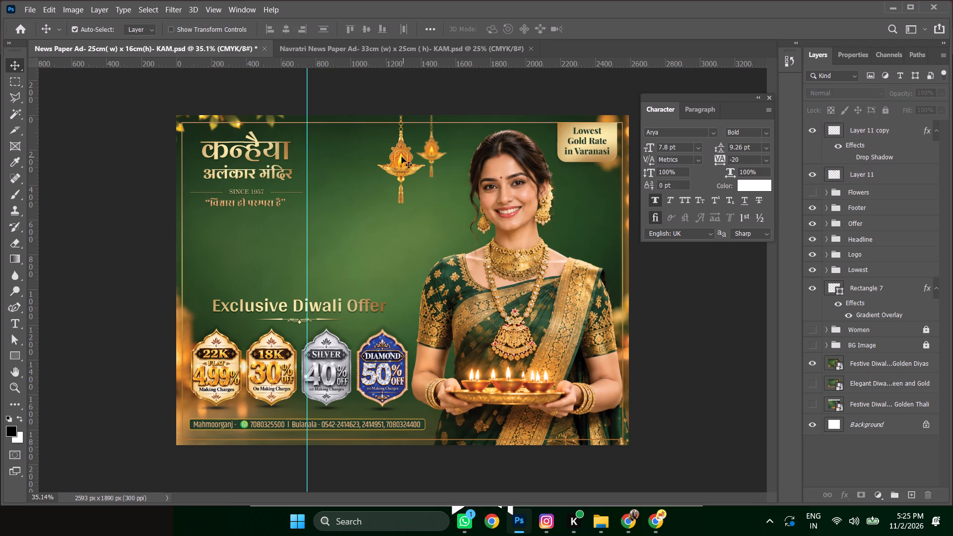
Nudge the larger lamp slightly left and down to set it apart from the small one.
left_click(402, 157)
key("shift+Left")
key("shift+Left")
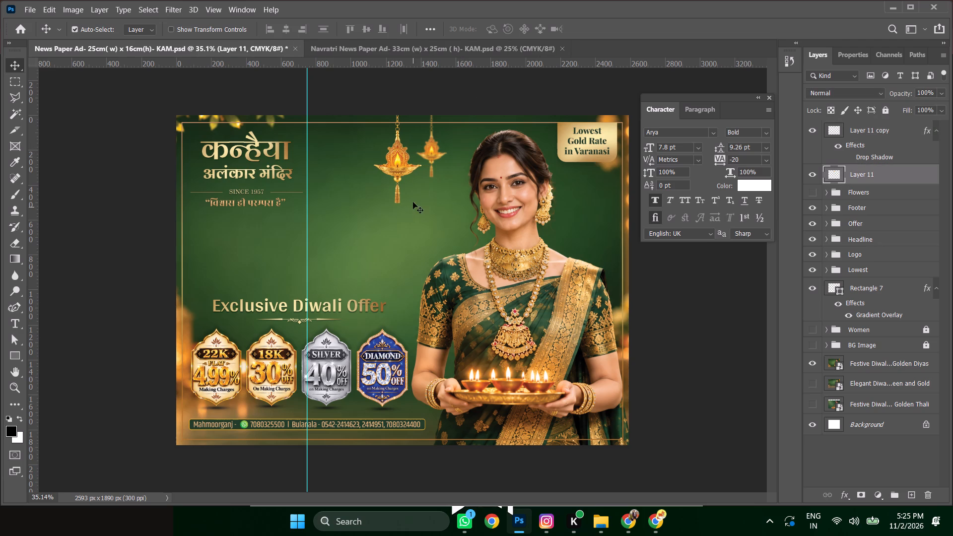
key("shift+Down")
key("shift+Down")
key("shift+Left")
key("shift+Right")
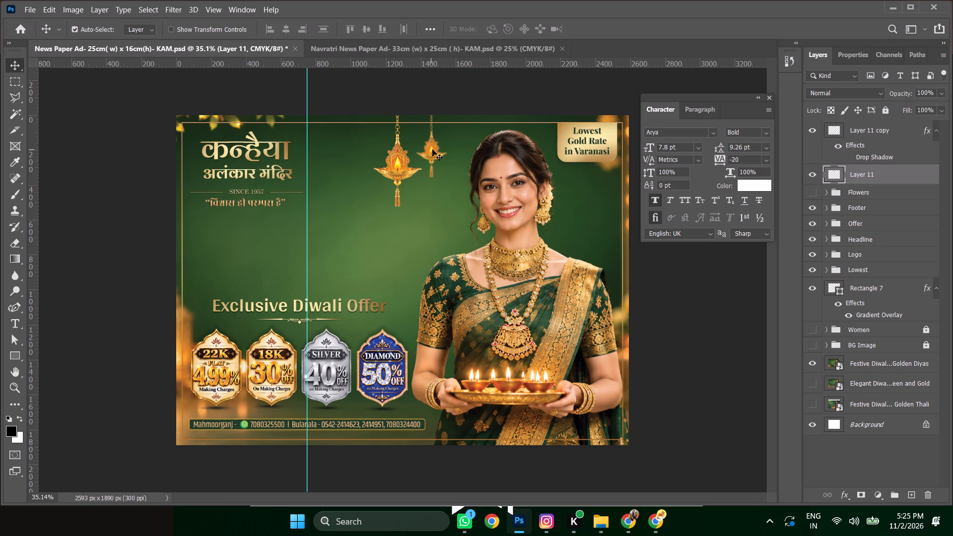
Select both hanging lamps and nudge them together slightly left and up.
left_click(432, 149, "shift")
key("shift+Left")
key("shift+Left")
key("shift+Up")
key("shift+Up")
key("shift+Up")
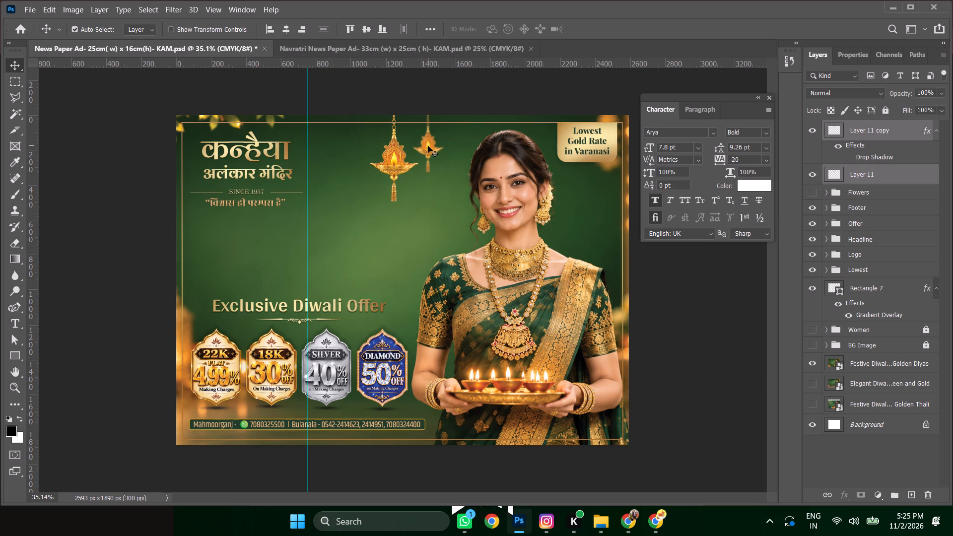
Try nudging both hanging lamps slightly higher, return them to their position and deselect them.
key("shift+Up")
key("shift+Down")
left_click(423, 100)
Select only the larger hanging lamp beside the logo.
left_click(395, 149)
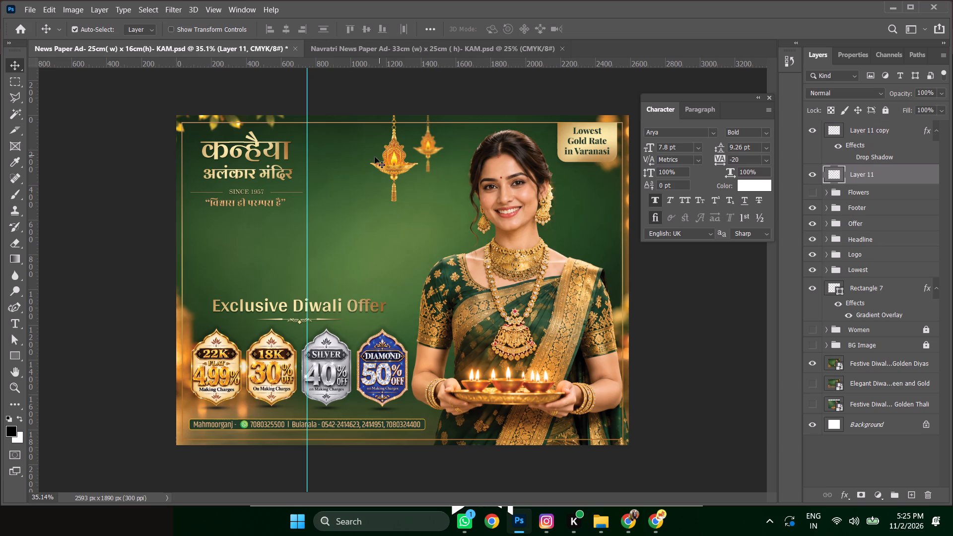
left_click(397, 155)
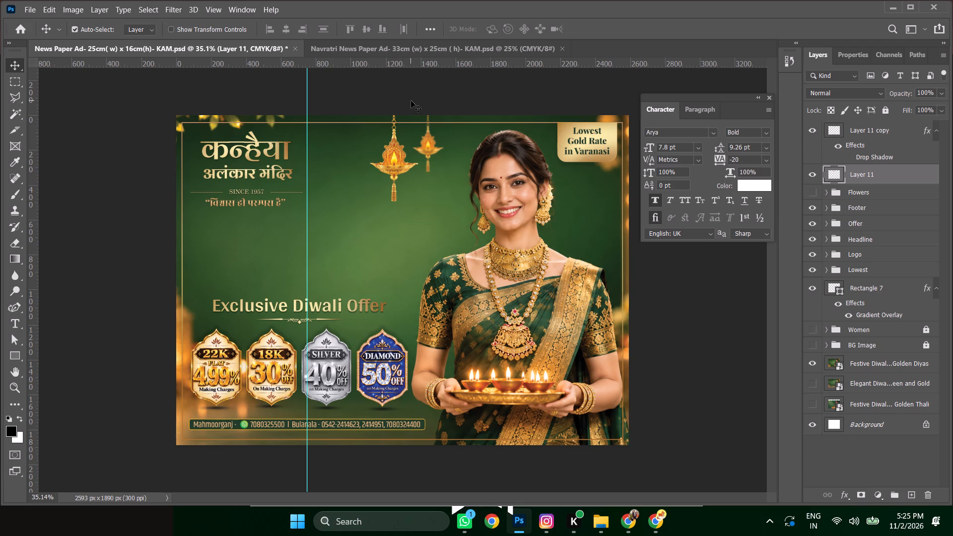
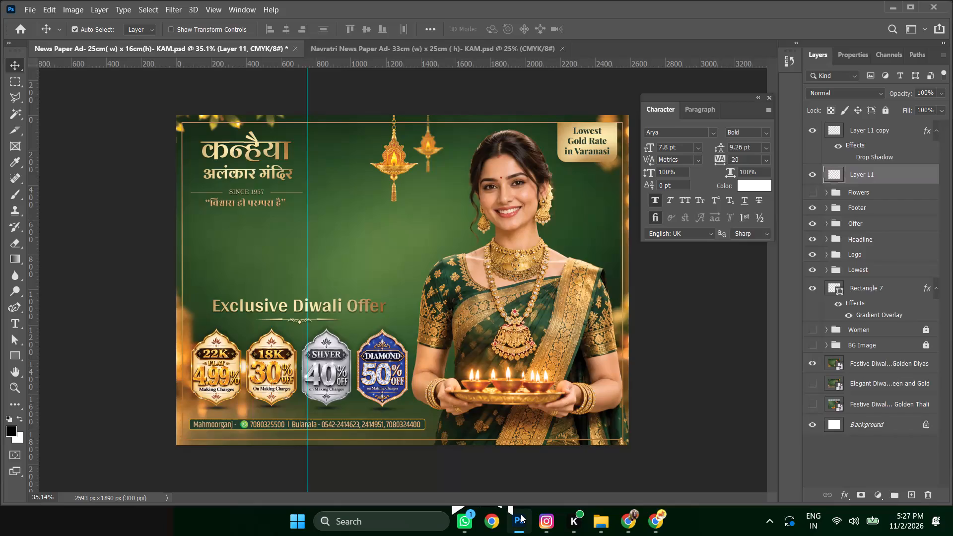
Select the larger hanging lamp and open the Gaussian Blur filter for it.
left_click(389, 155)
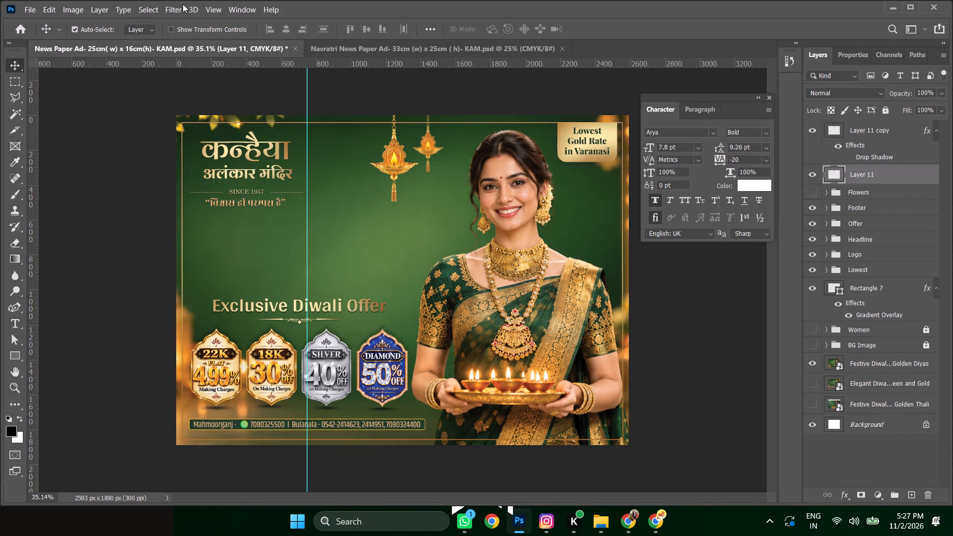
left_click(154, 6)
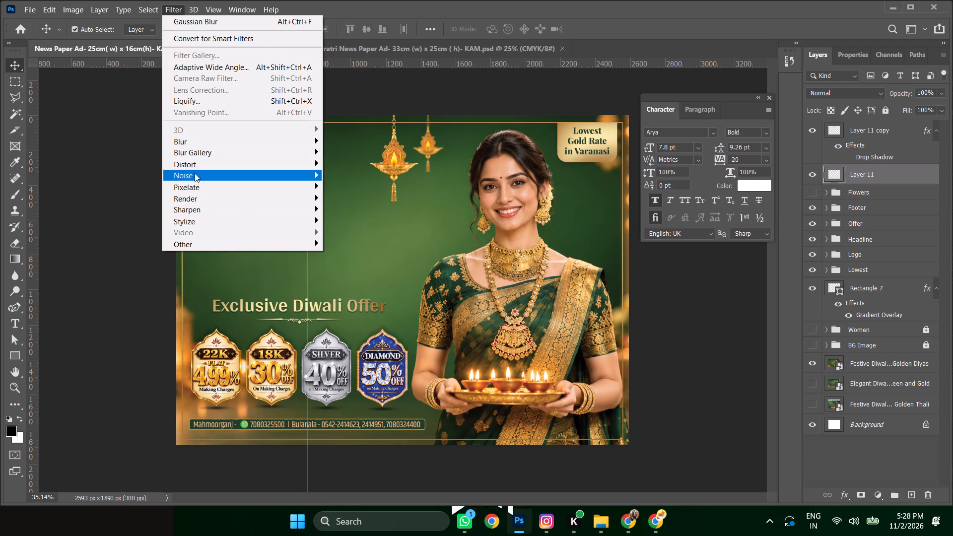
left_click(203, 139)
left_click(356, 191)
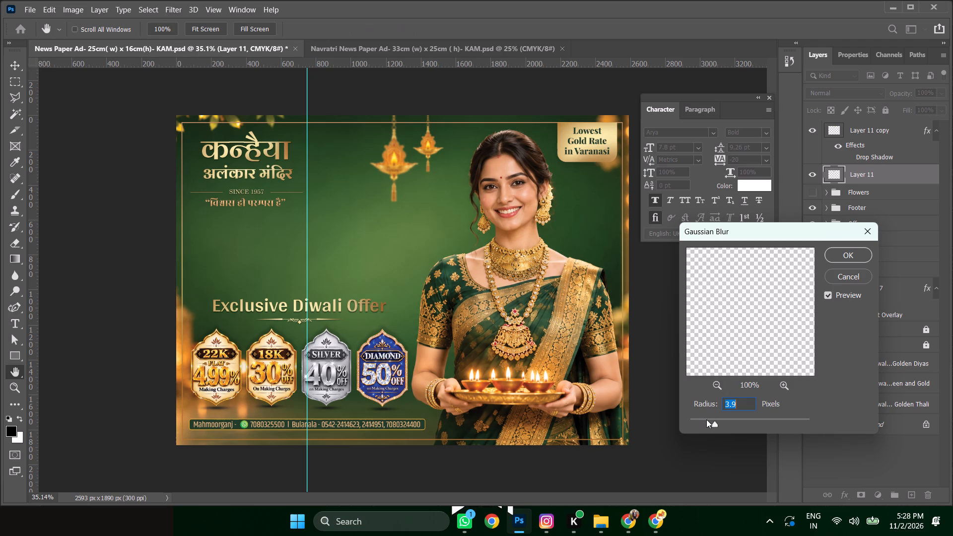
Apply a 0.8-pixel Gaussian Blur to the smaller hanging lamp.
left_click(706, 419)
left_click(691, 423)
left_click(695, 419)
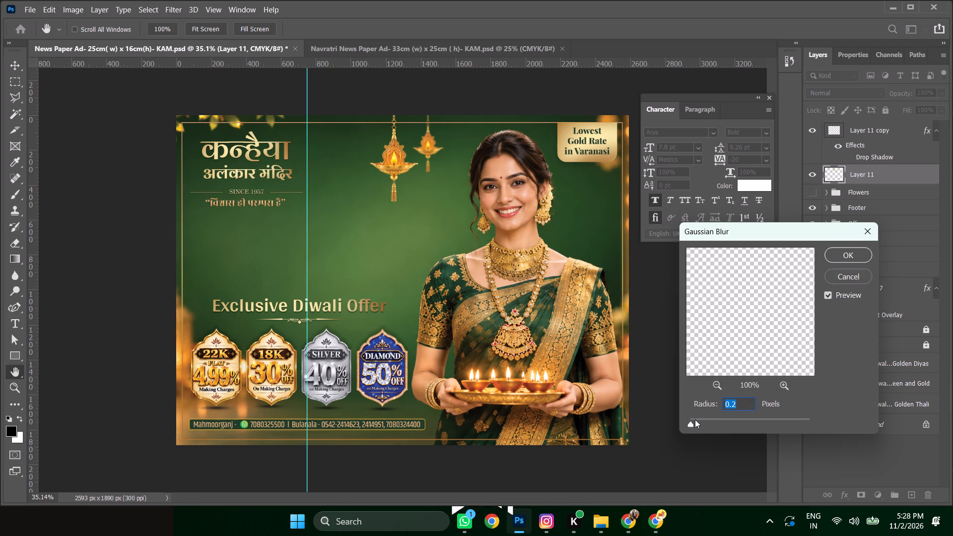
left_click(845, 254)
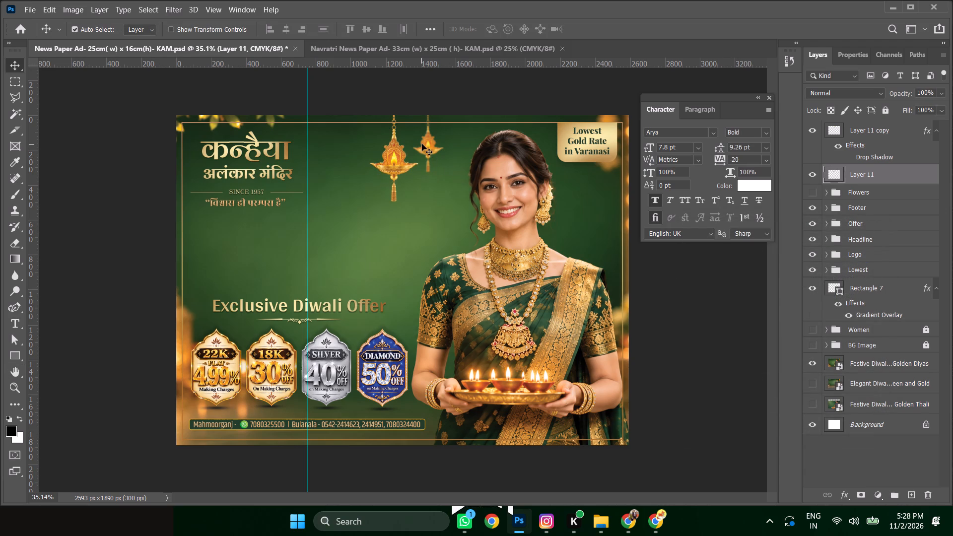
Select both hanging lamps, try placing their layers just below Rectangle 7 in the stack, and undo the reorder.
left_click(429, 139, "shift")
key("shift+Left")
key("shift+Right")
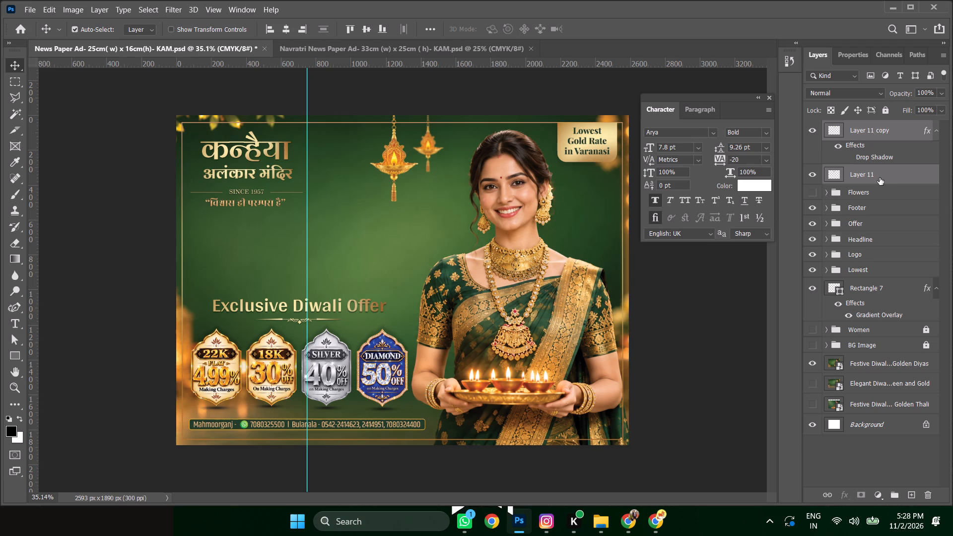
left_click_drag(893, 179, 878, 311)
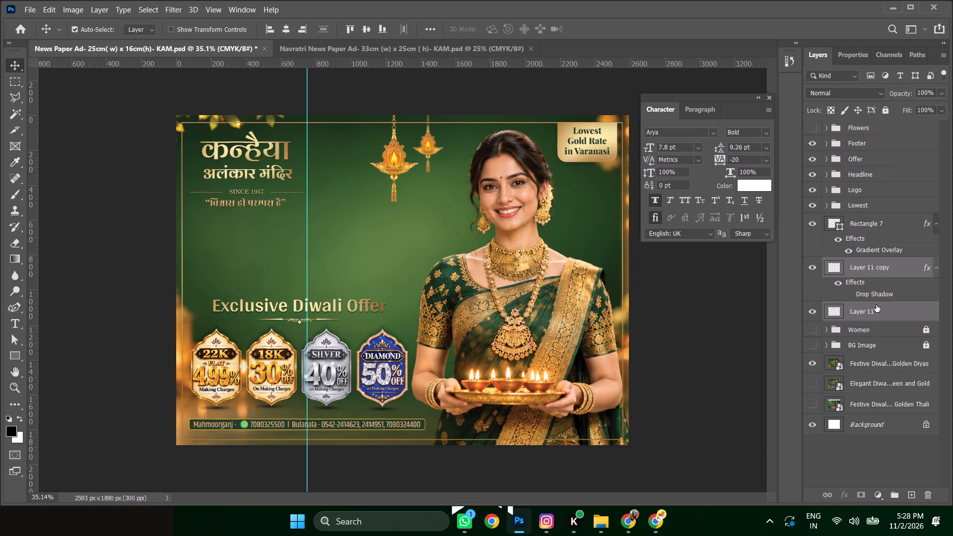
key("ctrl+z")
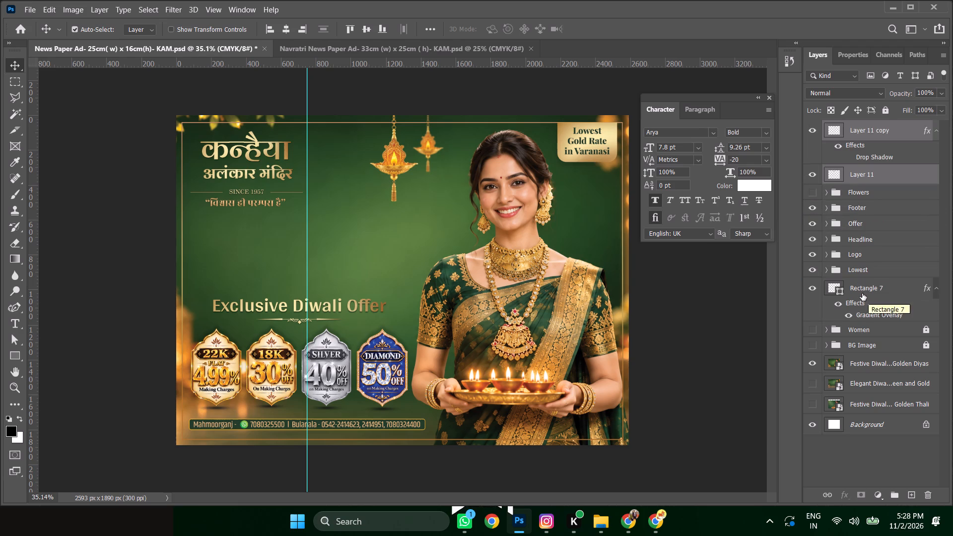
Save the ad document.
key("ctrl+s")
Nudge both hanging lamps left together, away from the woman, keeping their height.
key("shift+Left")
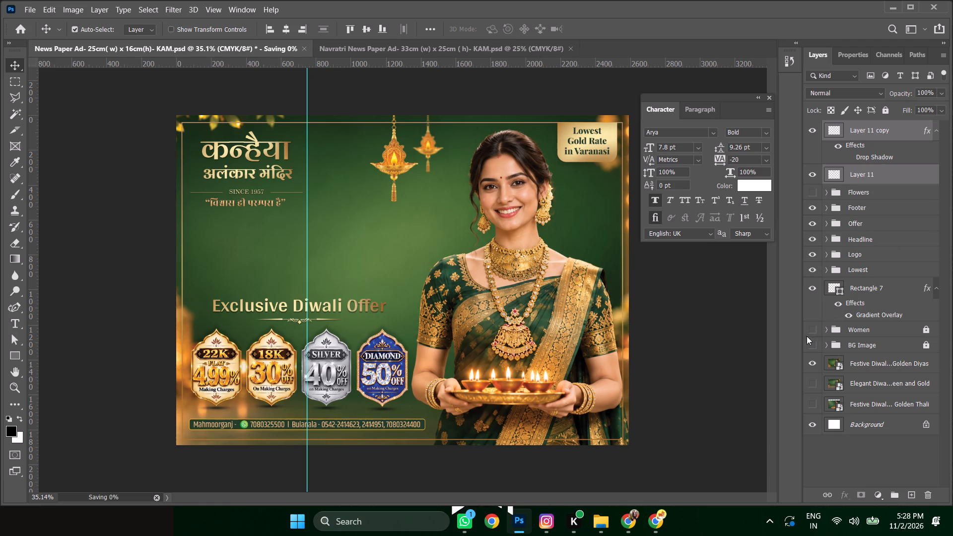
key("shift+Left")
key("shift+Left")
key("shift+Left")
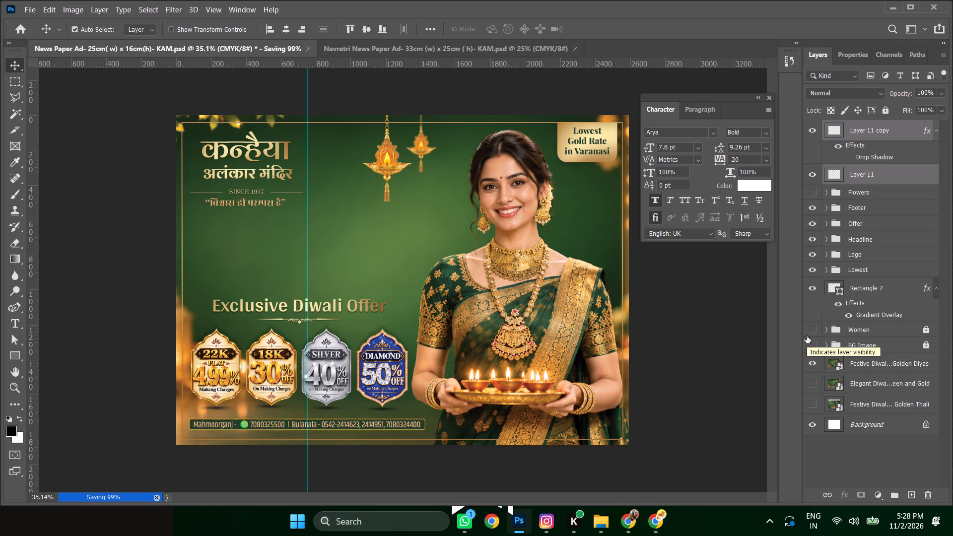
key("shift+Left")
key("shift+Up")
key("shift+Left")
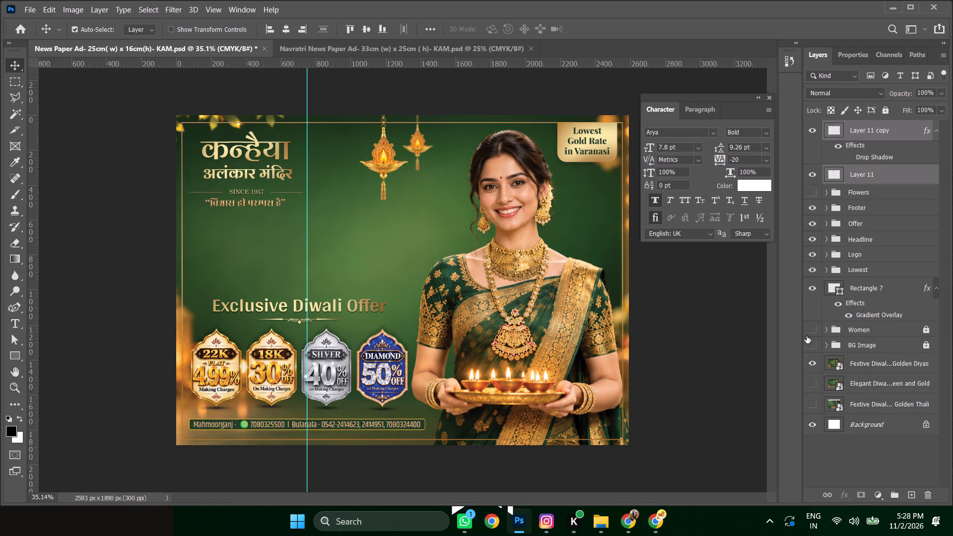
key("shift+Down")
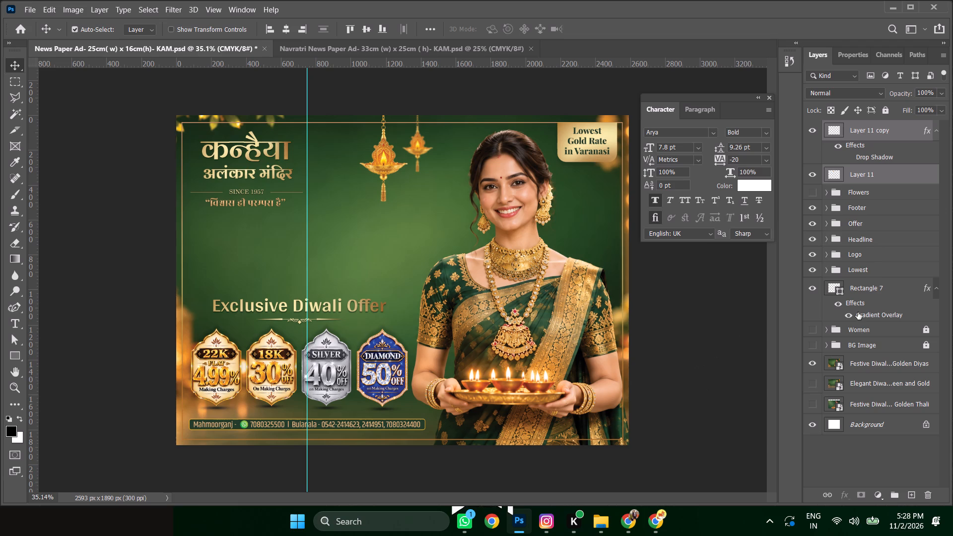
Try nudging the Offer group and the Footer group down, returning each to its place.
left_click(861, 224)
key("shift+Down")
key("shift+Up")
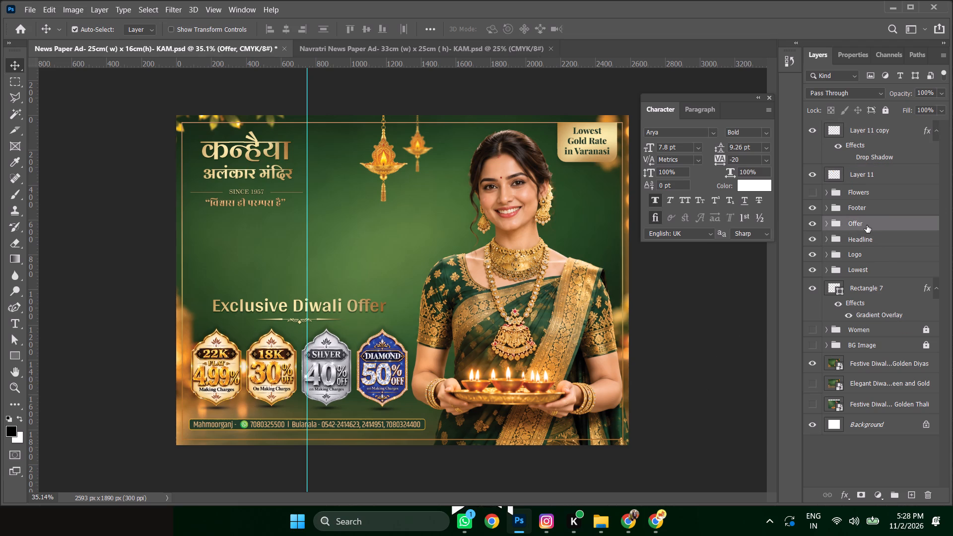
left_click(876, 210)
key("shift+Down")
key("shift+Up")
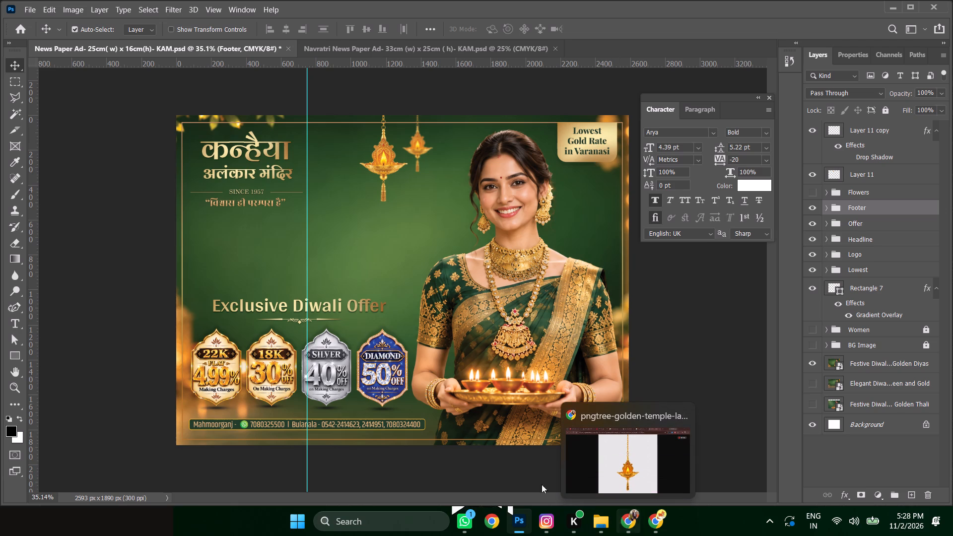
Duplicate the Headline group and rename the copy Happy Diwali.
left_click(868, 240)
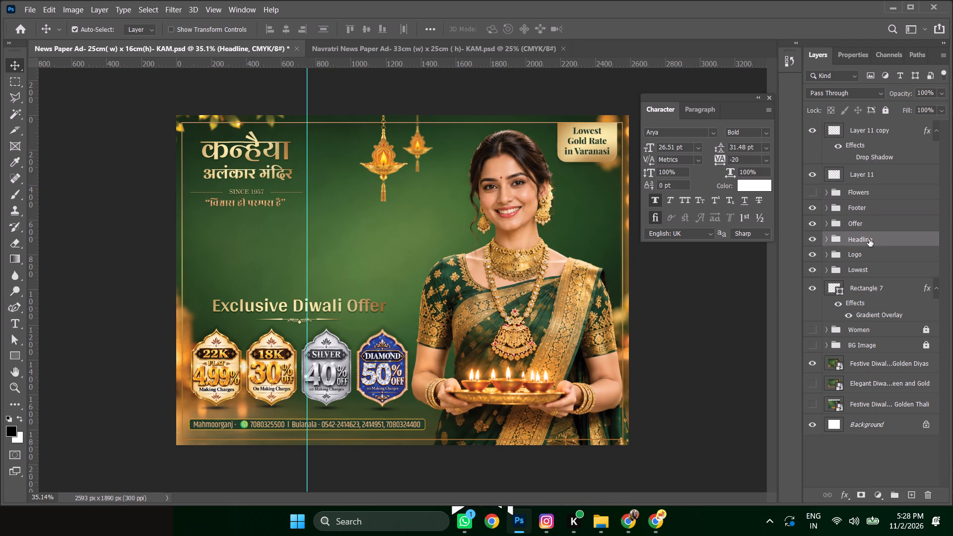
left_click_drag(871, 239, 871, 231, "alt")
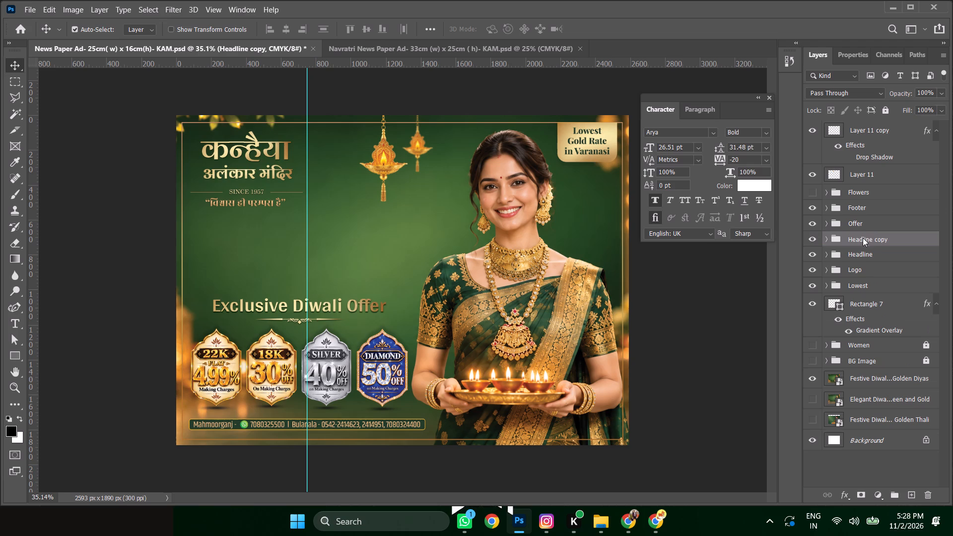
double_click(861, 240)
left_click(898, 235)
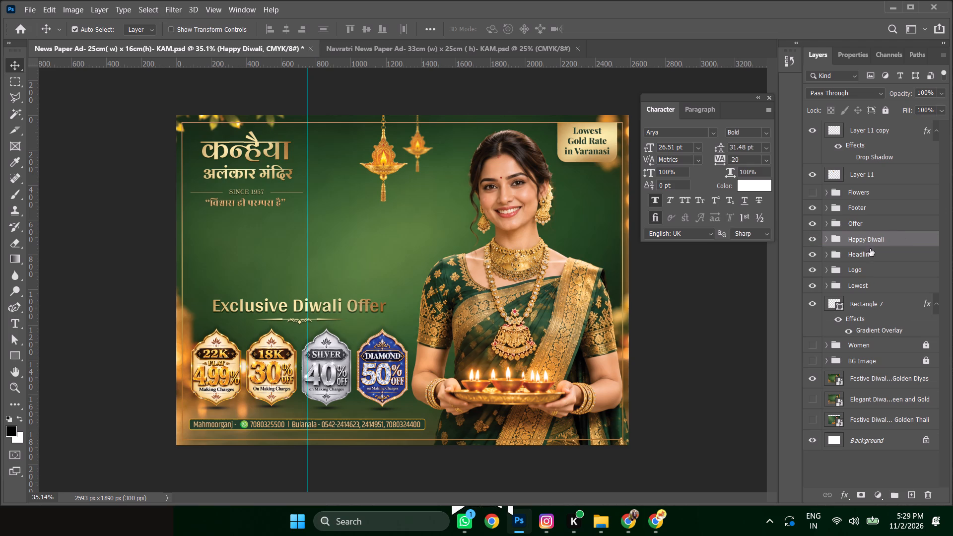
Move the Happy Diwali group straight up into the empty space above the original headline.
key("shift+Up")
key("shift+Up")
key("shift+Up")
key("shift+Up")
key("shift+Up")
key("shift+Up")
key("shift+Up")
key("shift+Up")
key("shift+Up")
key("shift+Up")
key("shift+Up")
key("shift+Up")
key("shift+Up")
key("shift+Up")
key("shift+Up")
key("shift+Up")
key("shift+Up")
key("shift+Up")
key("shift+Up")
key("shift+Up")
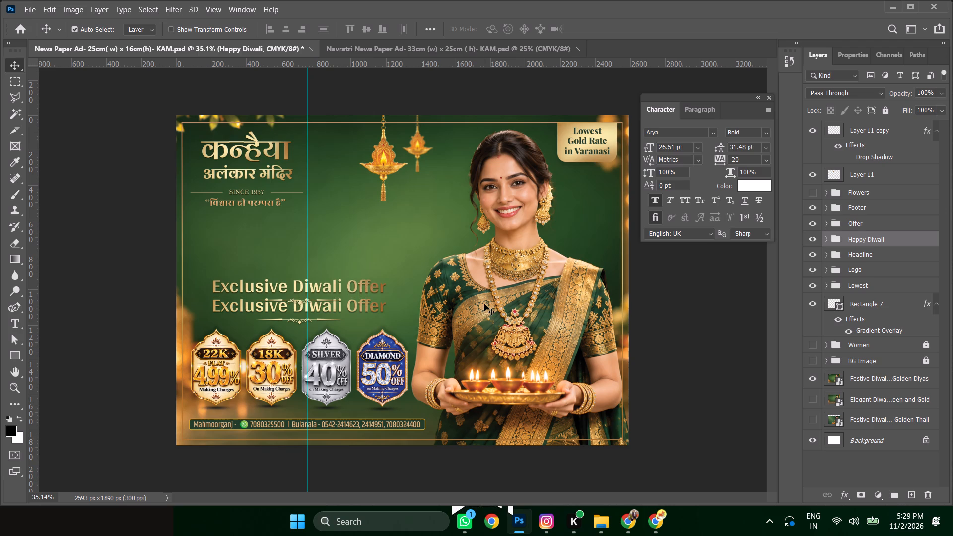
Delete the ornamental divider and its clipped texture layer beneath the copied headline in the Happy Diwali group.
scroll(311, 276, "up", 7, "alt")
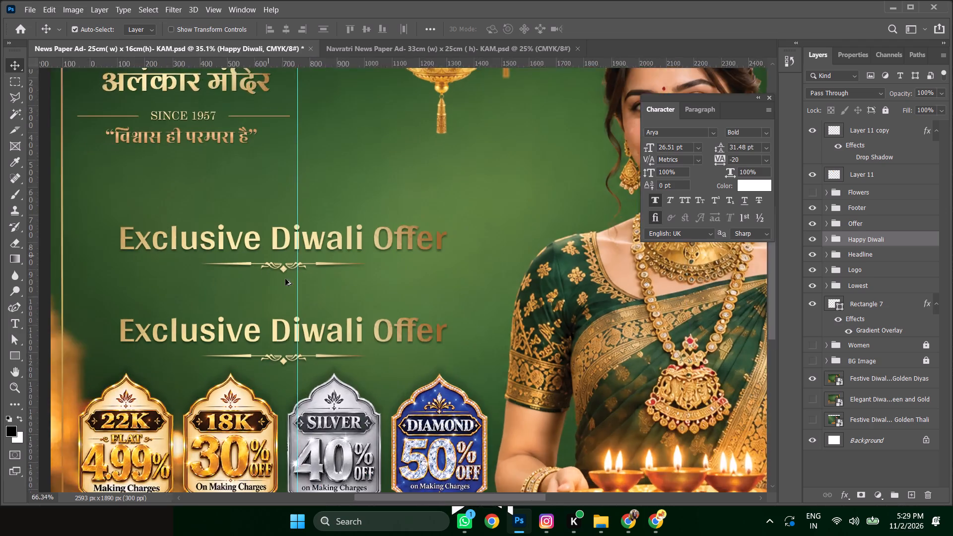
scroll(285, 279, "up", 6, "alt")
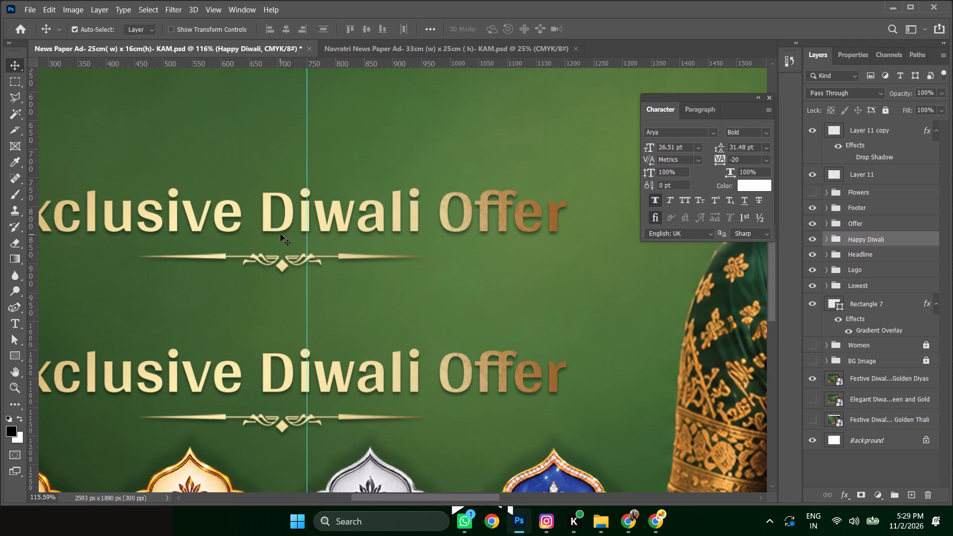
left_click(283, 264)
key("Delete")
left_click(280, 264)
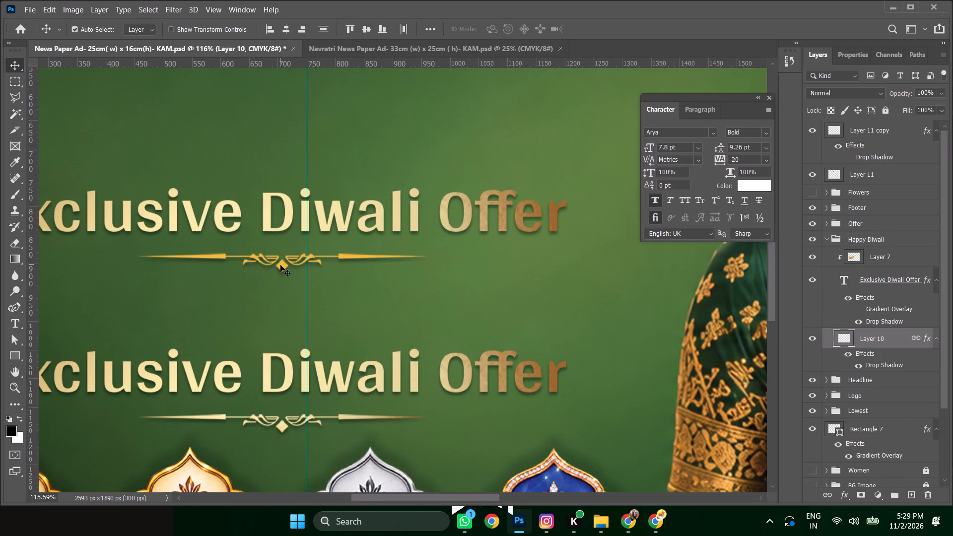
key("Delete")
Duplicate the original headline's divider together with its clipped texture and flip the copy vertically.
left_click(282, 428)
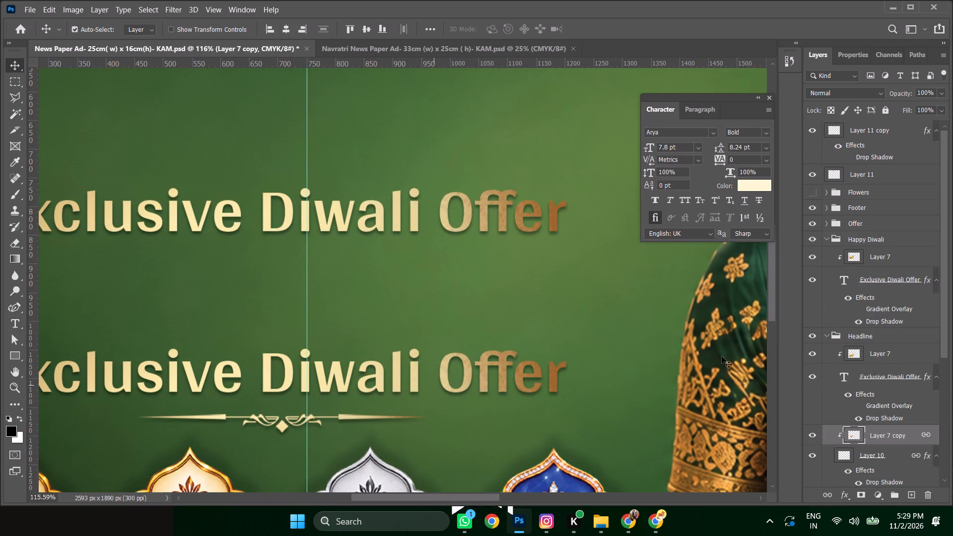
left_click(877, 377, "ctrl")
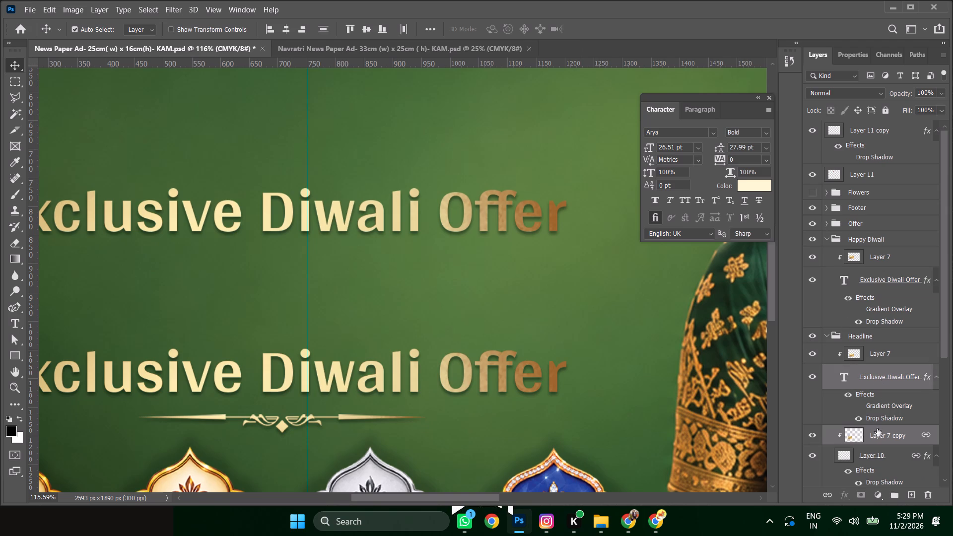
left_click(885, 432)
left_click(879, 457, "ctrl")
key("ctrl+j")
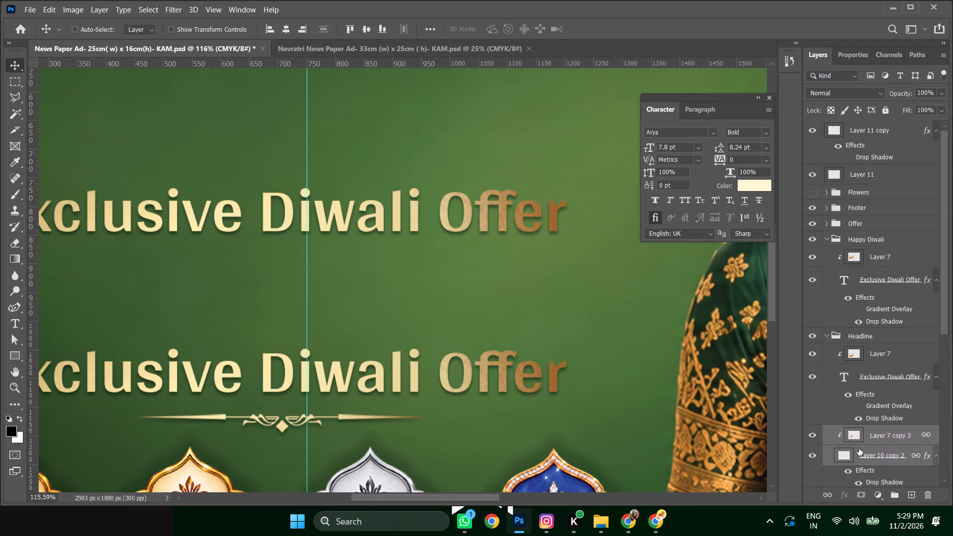
key("ctrl+t")
right_click(267, 391)
left_click(304, 384)
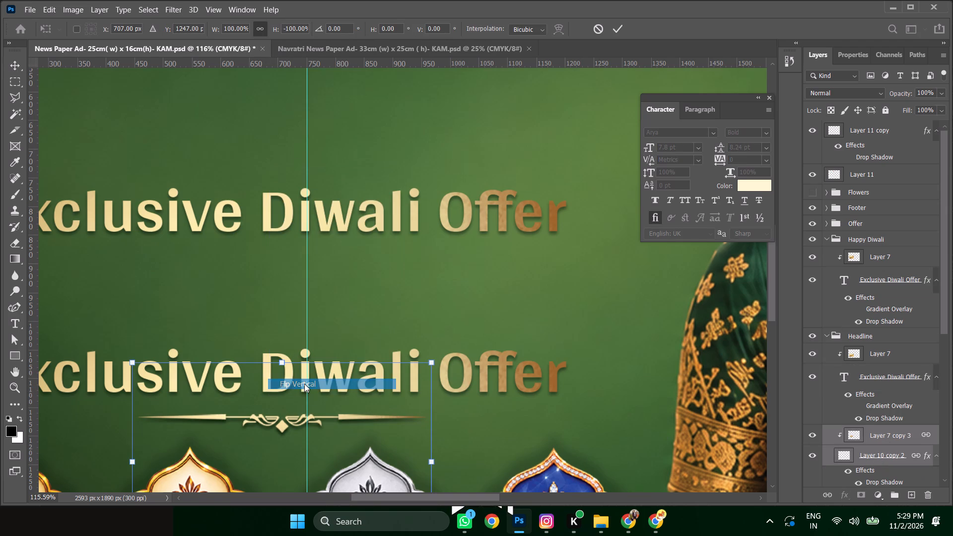
key("Return")
Move the flipped divider copy up to sit just above the original Exclusive Diwali Offer headline.
key("shift+Up")
key("shift+Up")
key("shift+Up")
key("shift+Up")
key("shift+Up")
key("shift+Up")
key("shift+Up")
key("shift+Up")
key("shift+Up")
key("shift+Up")
key("shift+Up")
key("shift+Up")
key("shift+Up")
key("shift+Up")
key("shift+Up")
key("shift+Up")
key("shift+Up")
key("shift+Up")
key("shift+Up")
key("shift+Up")
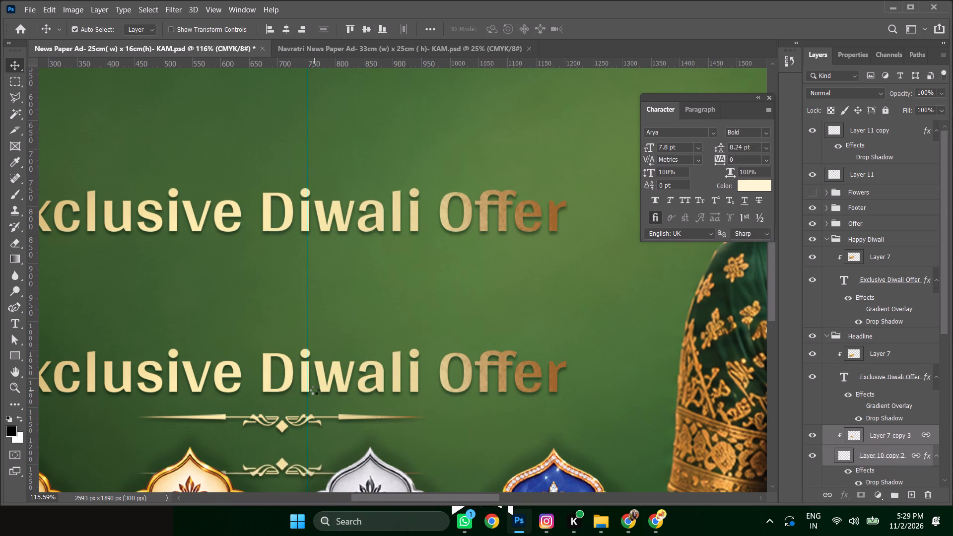
key("shift+Down")
key("shift+Down")
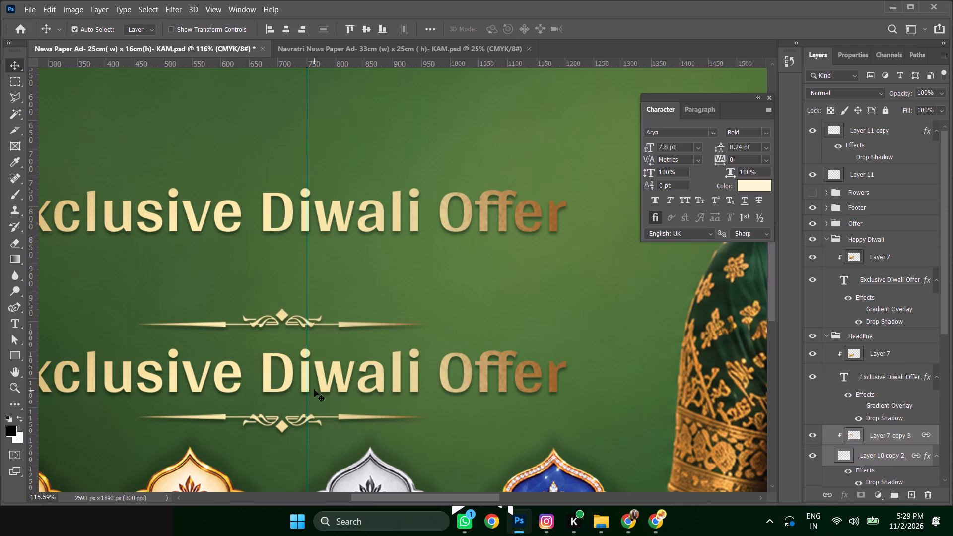
key("Down")
key("Down")
key("Down")
scroll(284, 416, "down", 4, "alt")
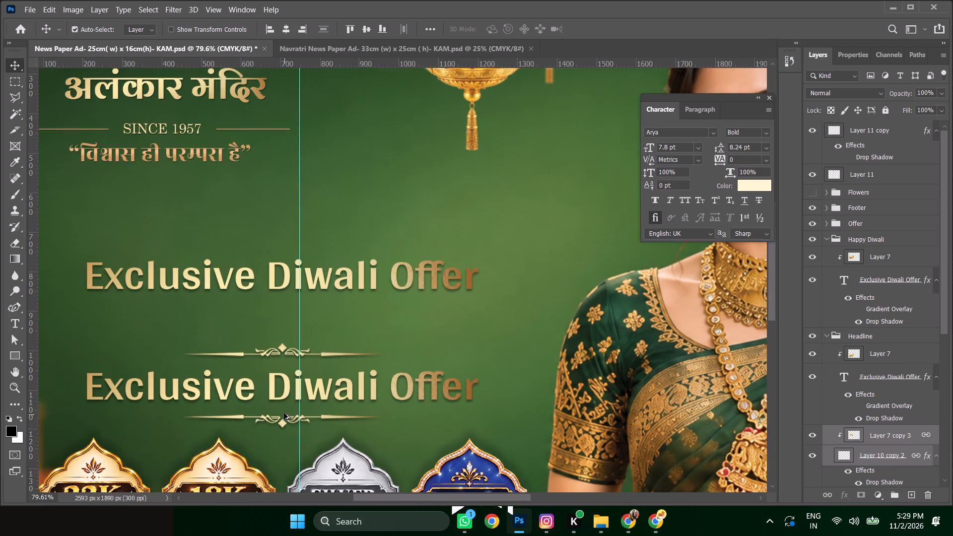
scroll(292, 406, "down", 2, "alt")
key("Down")
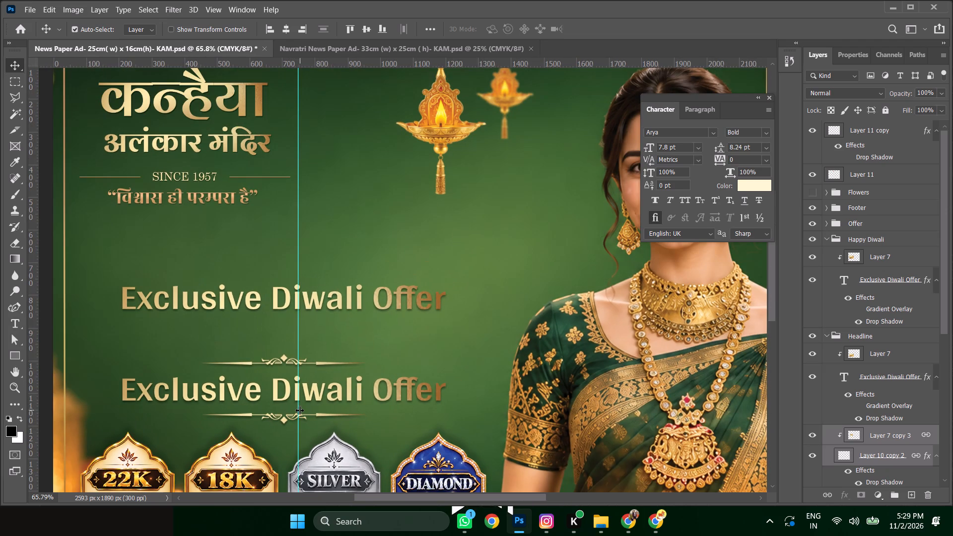
scroll(310, 358, "down", 5, "alt")
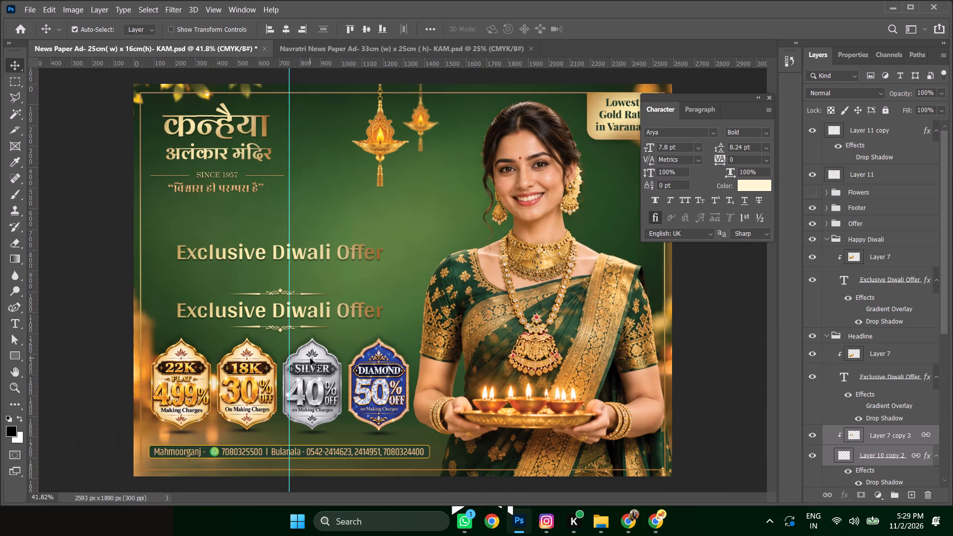
Fine-tune the vertical spacing of the dividers around the original Exclusive Diwali Offer headline.
key("shift+Down")
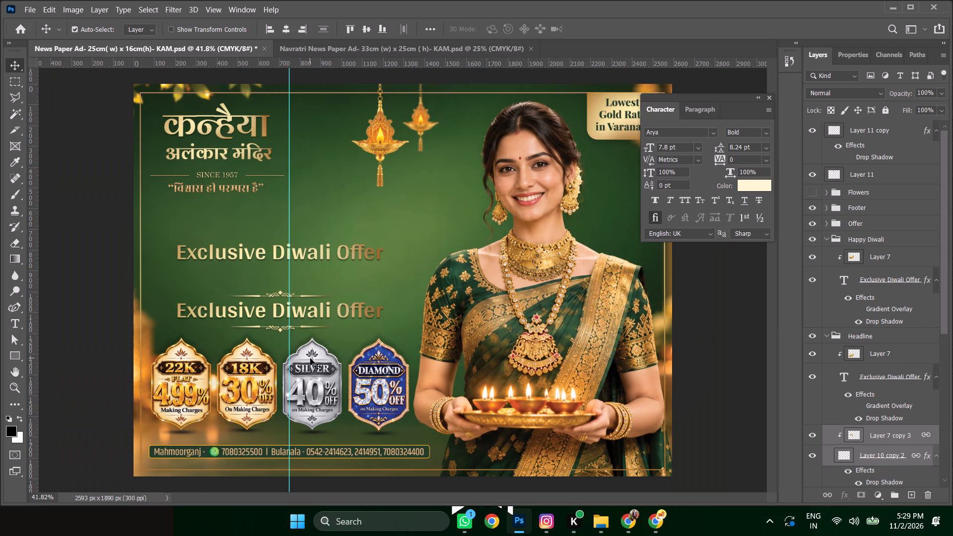
left_click(318, 314, "shift")
key("shift+Down")
key("shift+Up")
left_click(322, 311, "shift")
key("shift+Up")
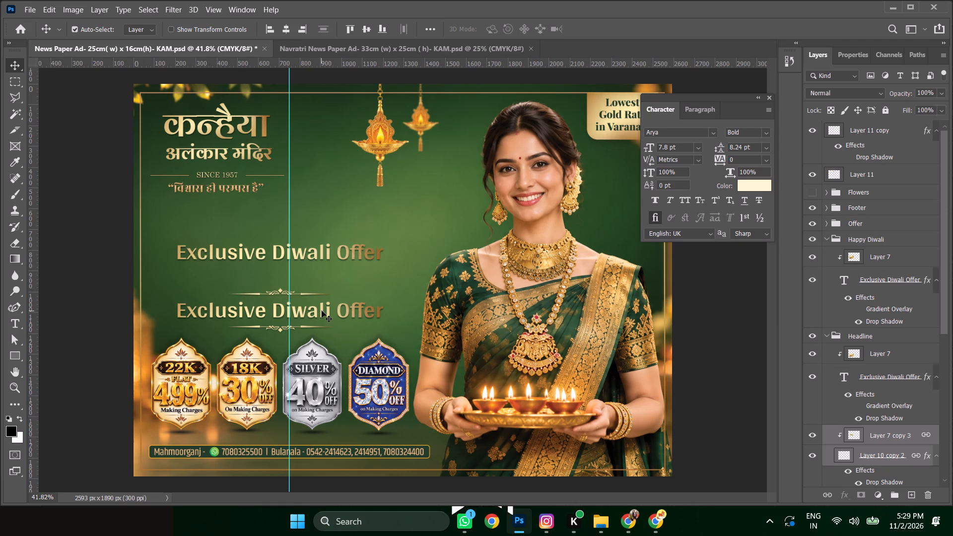
key("shift+Down")
key("Up")
key("Up")
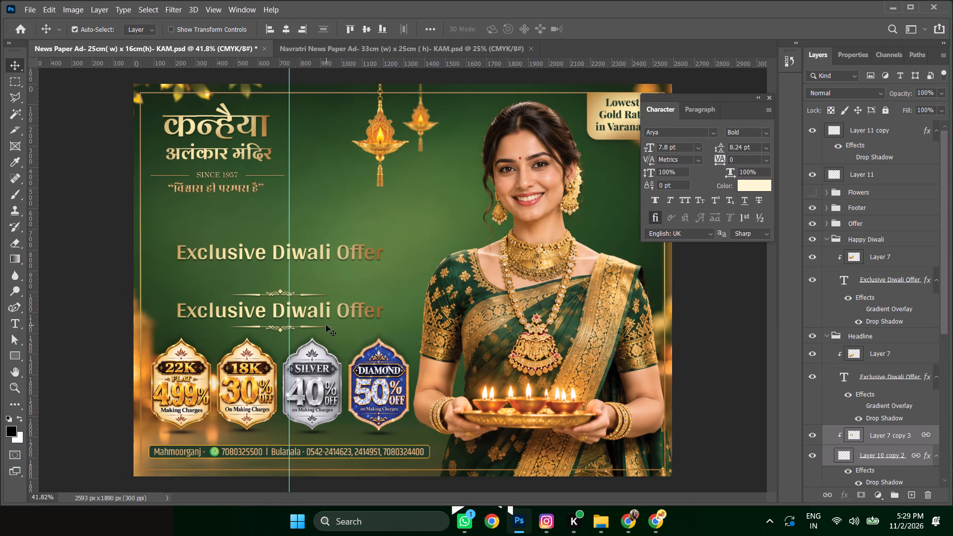
Move the vertical guide left to the centre of the headline's dividers.
left_click_drag(290, 279, 281, 279)
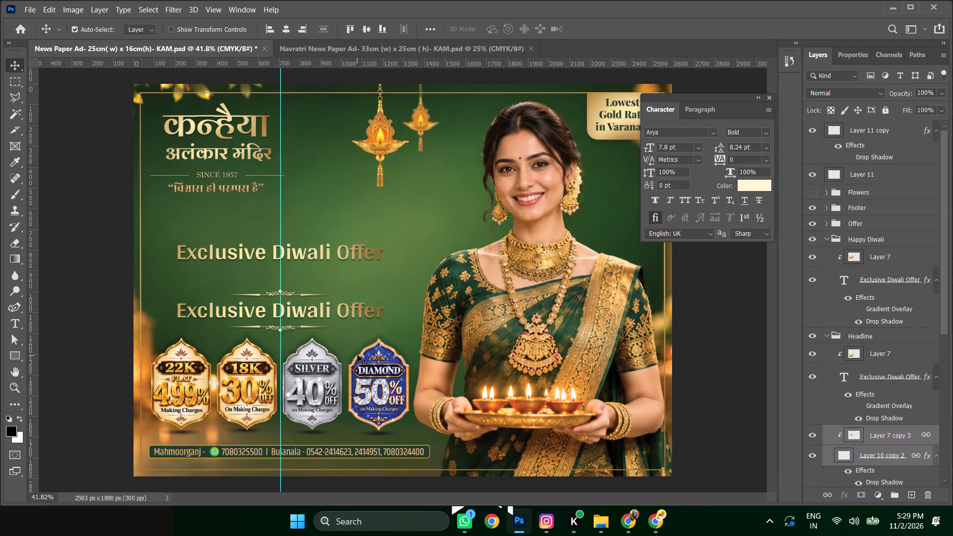
Nudge the upper divider down and the lower divider up, closer to the original headline.
scroll(865, 408, "down", 4)
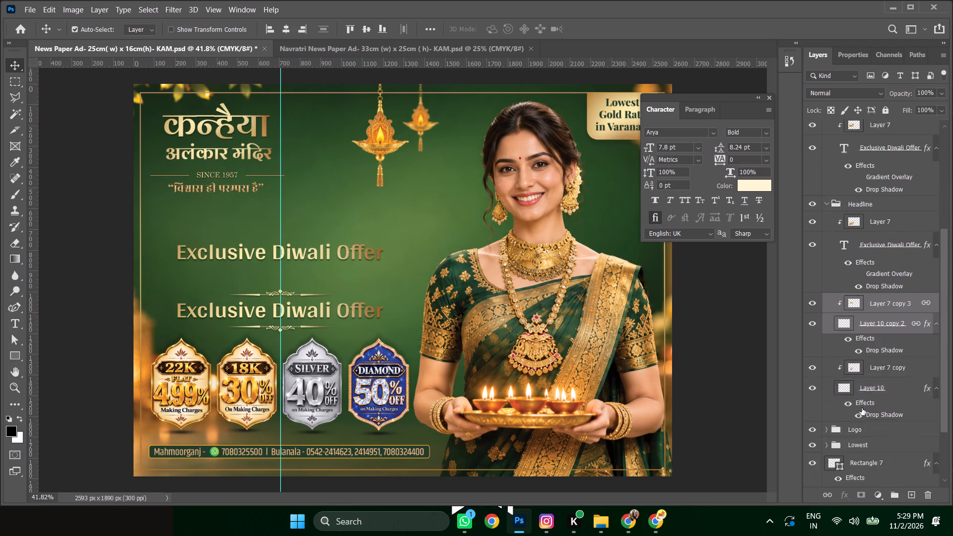
left_click(883, 282)
left_click(884, 259, "shift")
key("shift+Down")
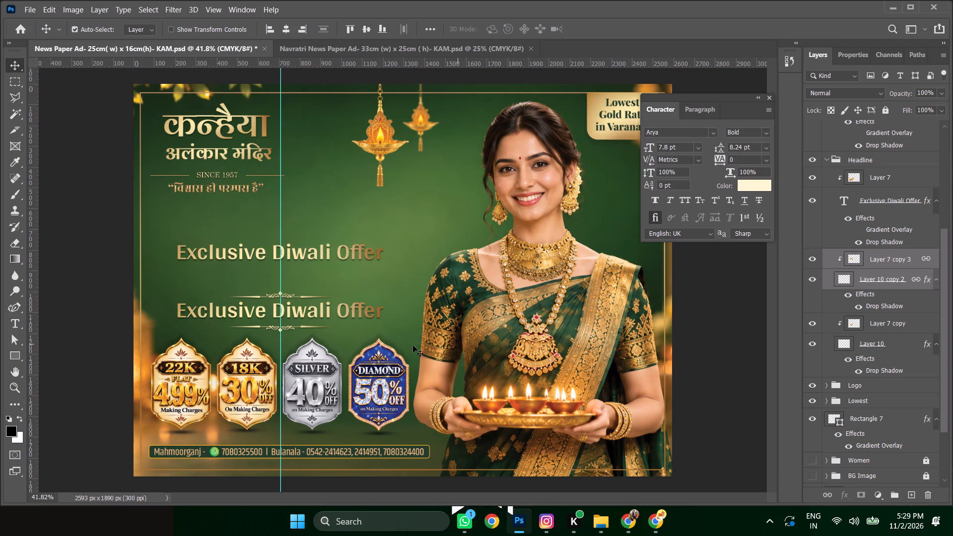
left_click(304, 327)
key("shift+Up")
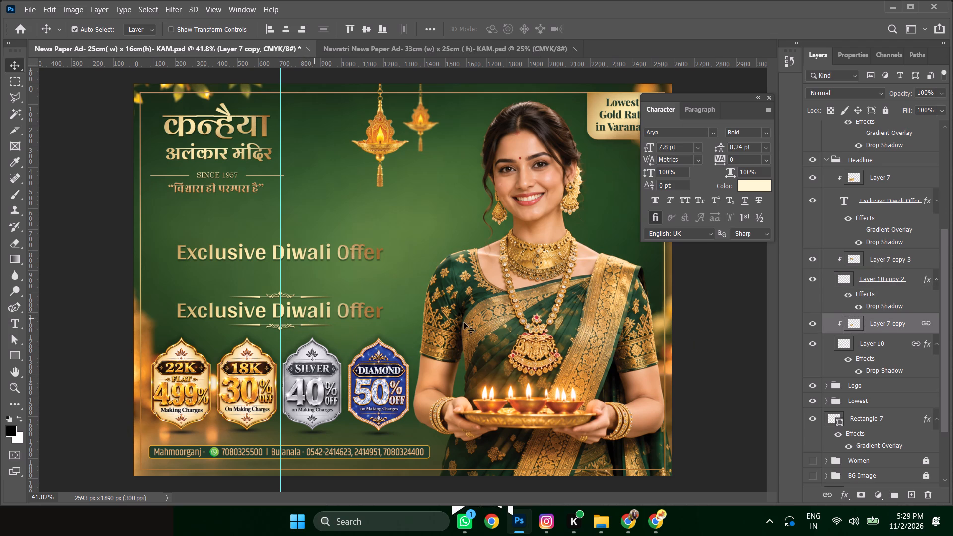
Collapse the Headline and Happy Diwali groups and nudge the Headline group down, closer to the offer badges.
left_click(827, 159)
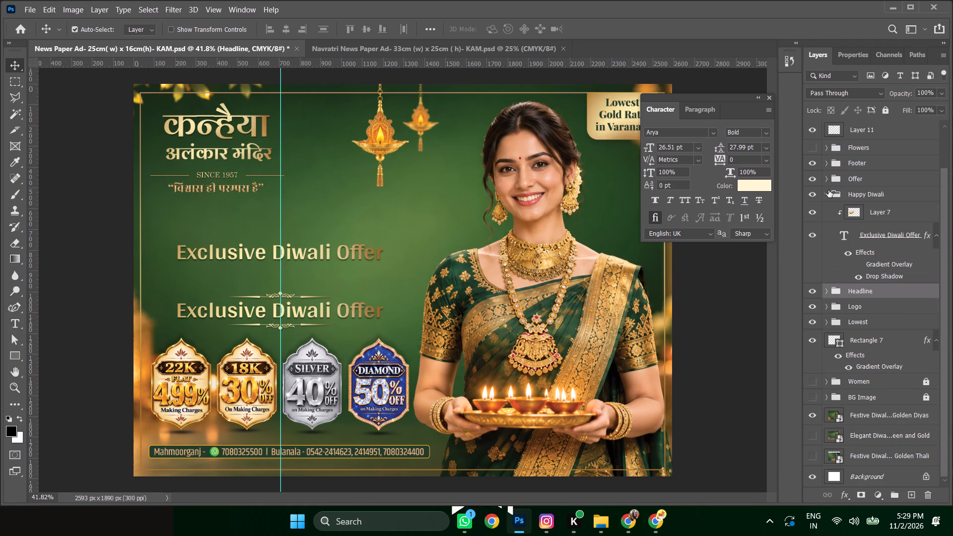
left_click(826, 195)
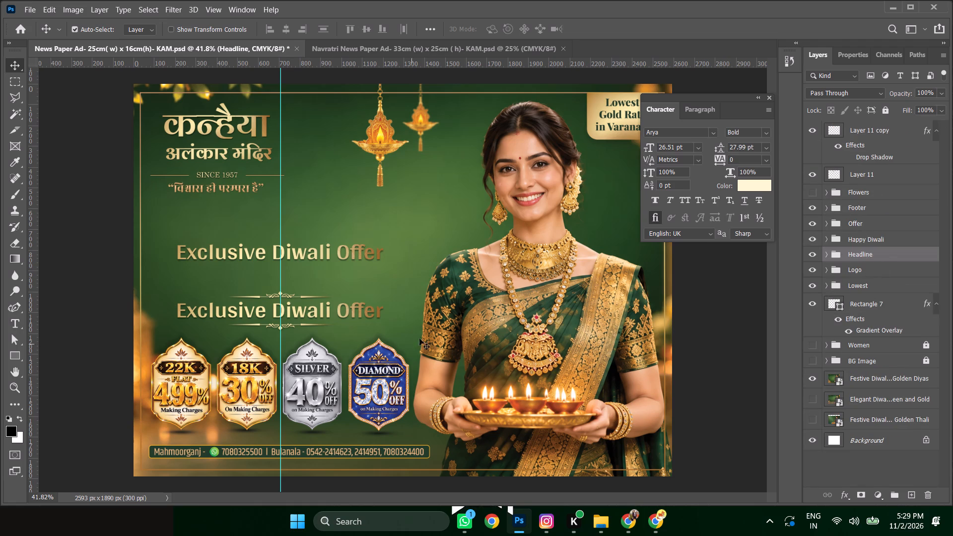
left_click(884, 255)
key("shift+Down")
key("shift+Down")
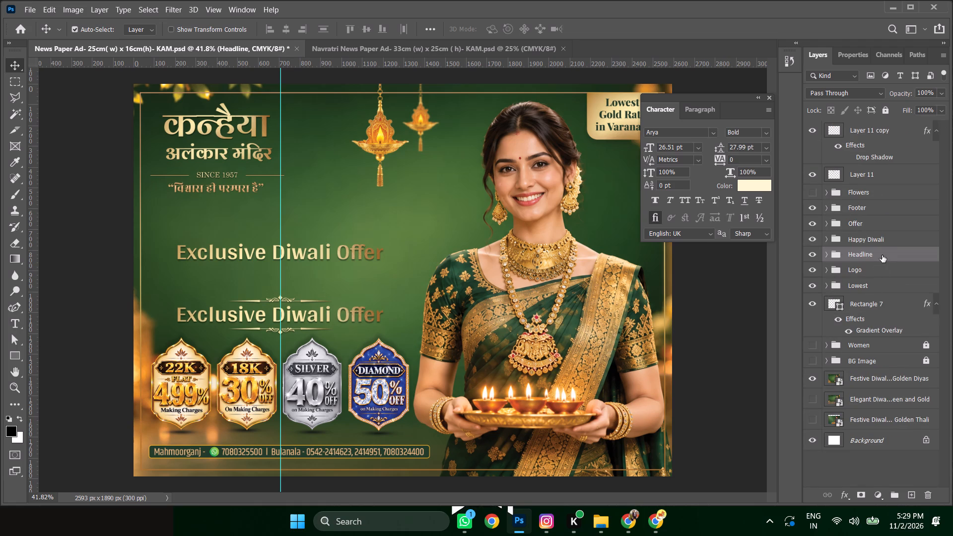
key("shift+Down")
key("shift+Up")
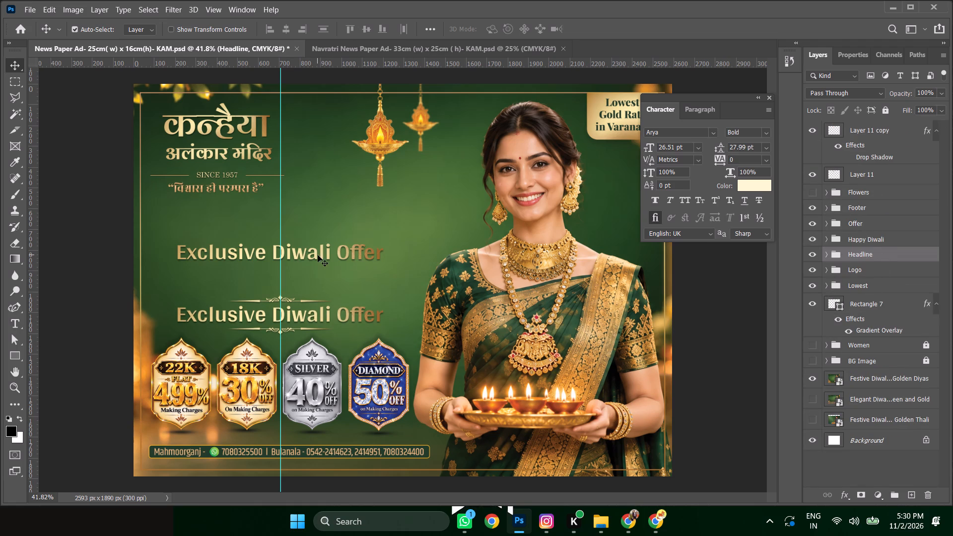
Replace the upper Exclusive Diwali Offer text with Happy Diwali.
left_click(327, 253)
double_click(844, 282)
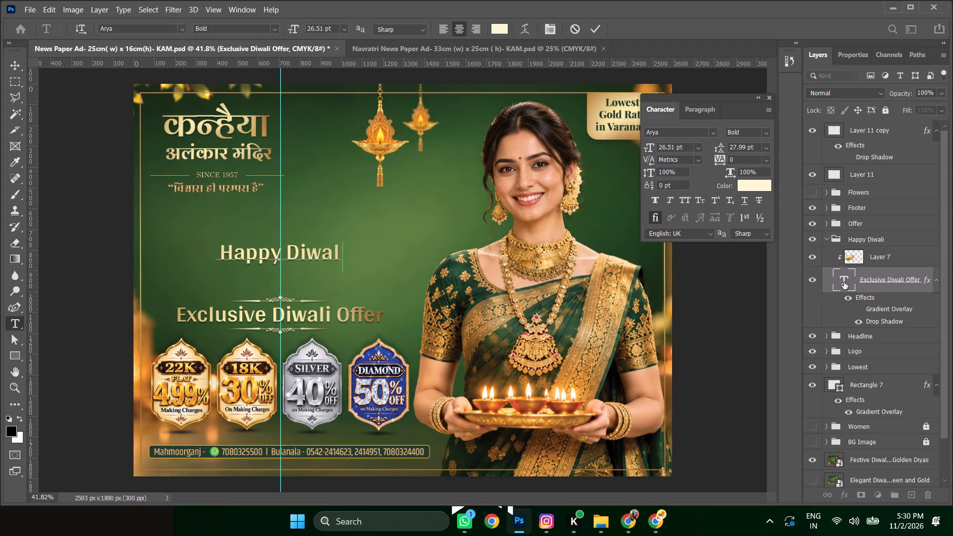
left_click(12, 67)
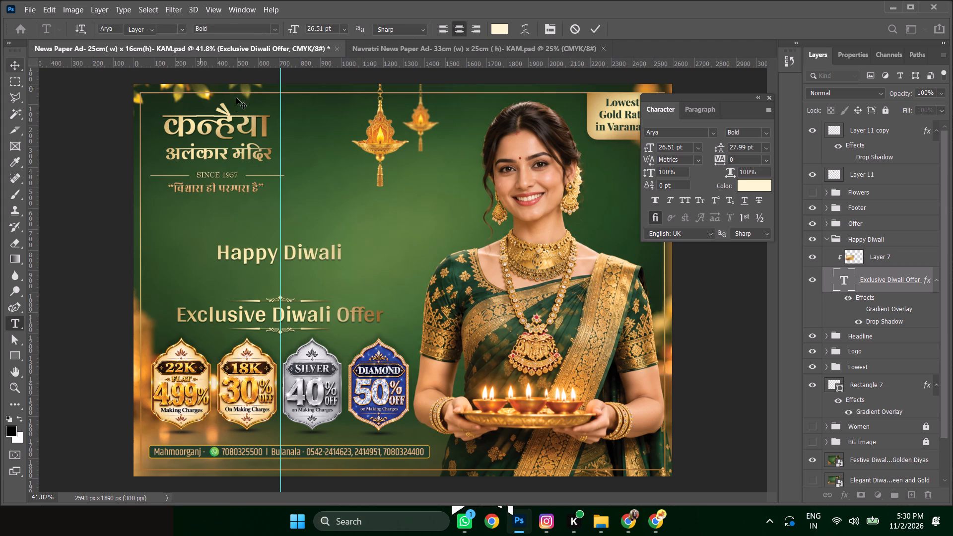
Enlarge the Happy Diwali headline proportionally to 33.65 pt.
key("ctrl+t")
left_click_drag(345, 238, 380, 227, "alt")
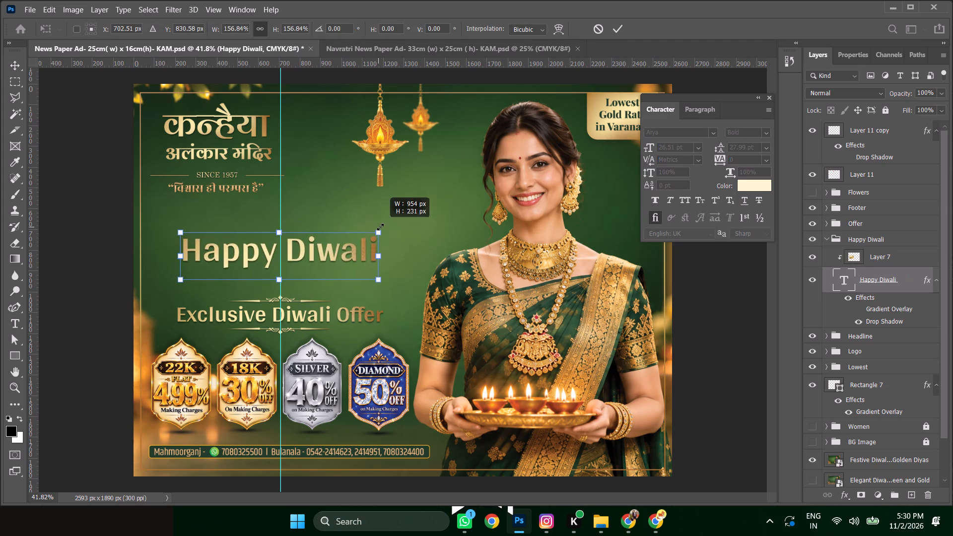
left_click_drag(380, 227, 379, 227, "alt")
key("Return")
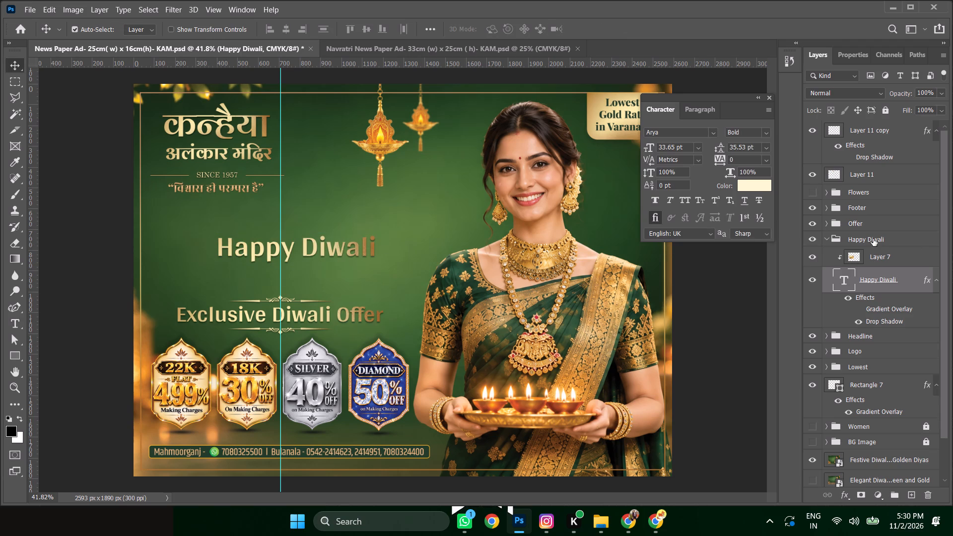
Scale the Headline group with its dividers down to about 80% and nudge it slightly up above the offer badges.
left_click(872, 335)
key("ctrl+t")
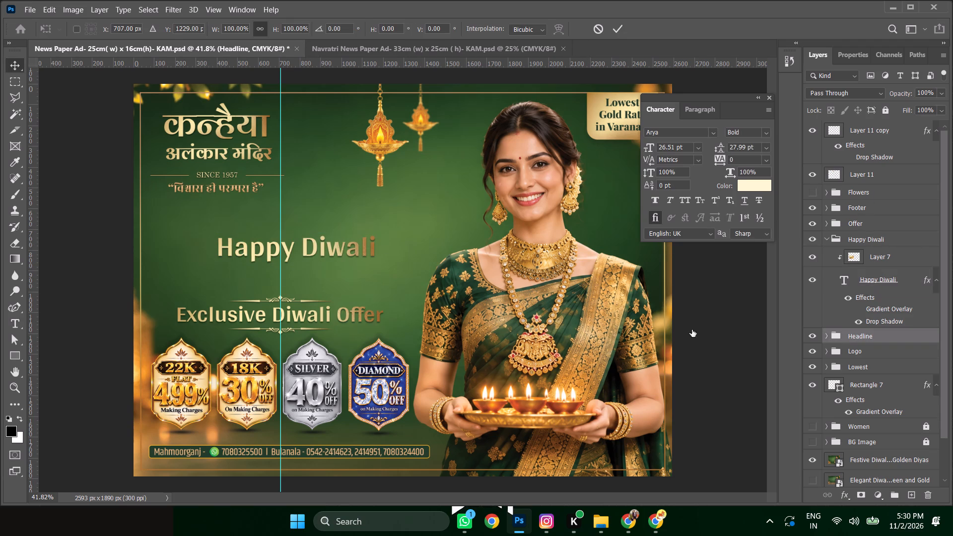
left_click_drag(392, 248, 379, 259, "alt")
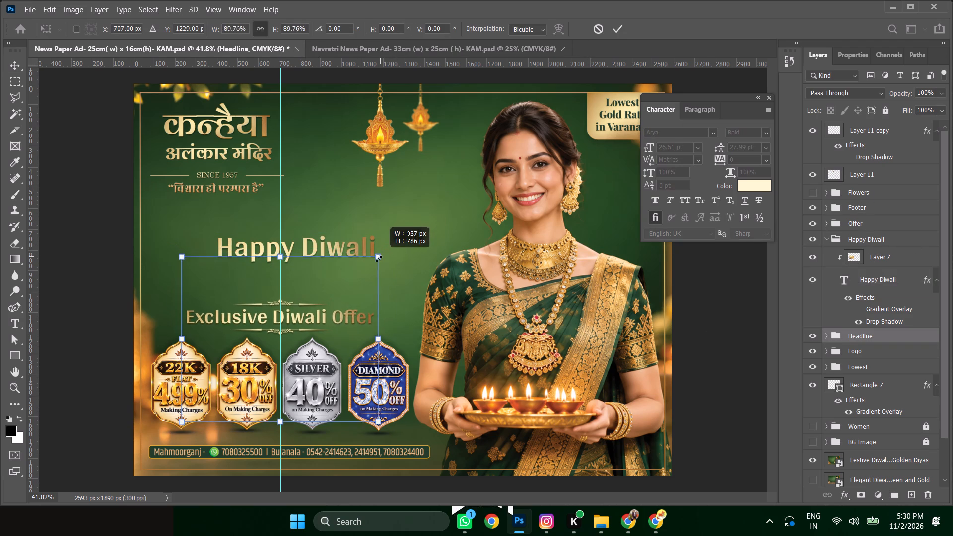
left_click_drag(379, 259, 368, 264, "alt")
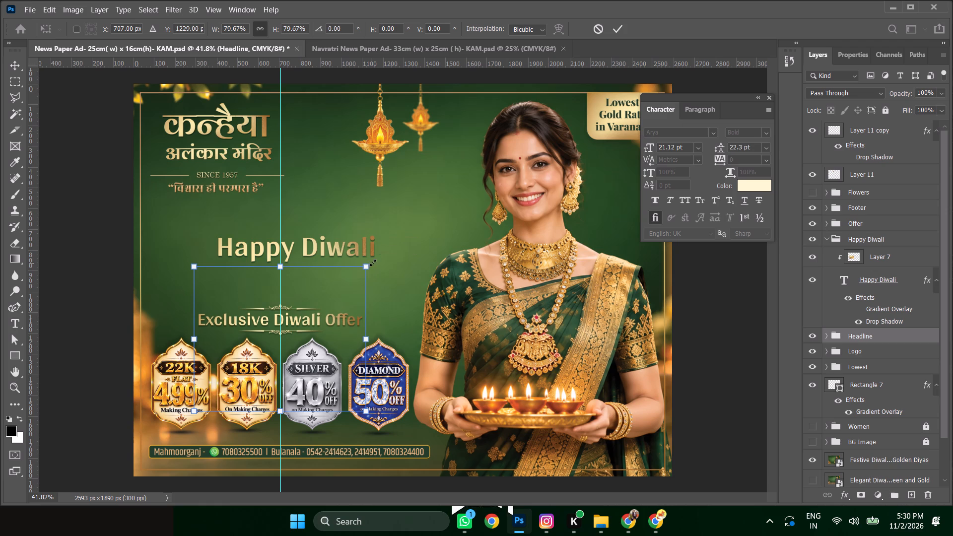
key("Return")
key("shift+Down")
key("shift+Up")
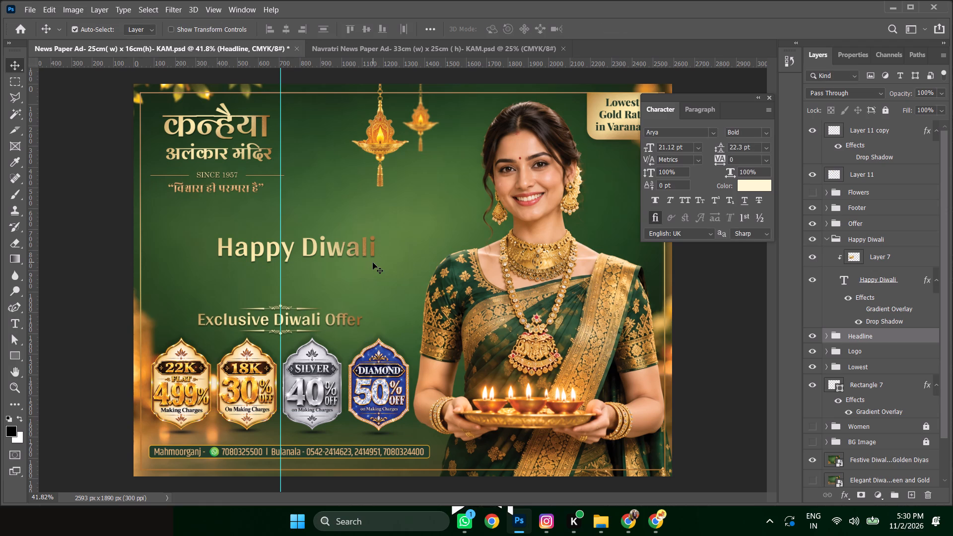
key("Up")
key("Up")
key("Up")
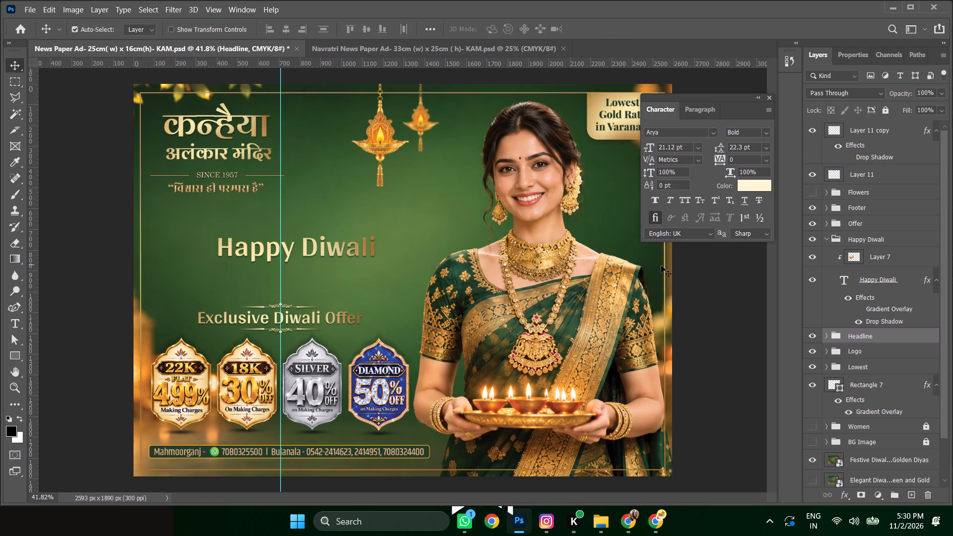
Set the font of the Happy Diwali headline to Back to Black Demo.
left_click(825, 237)
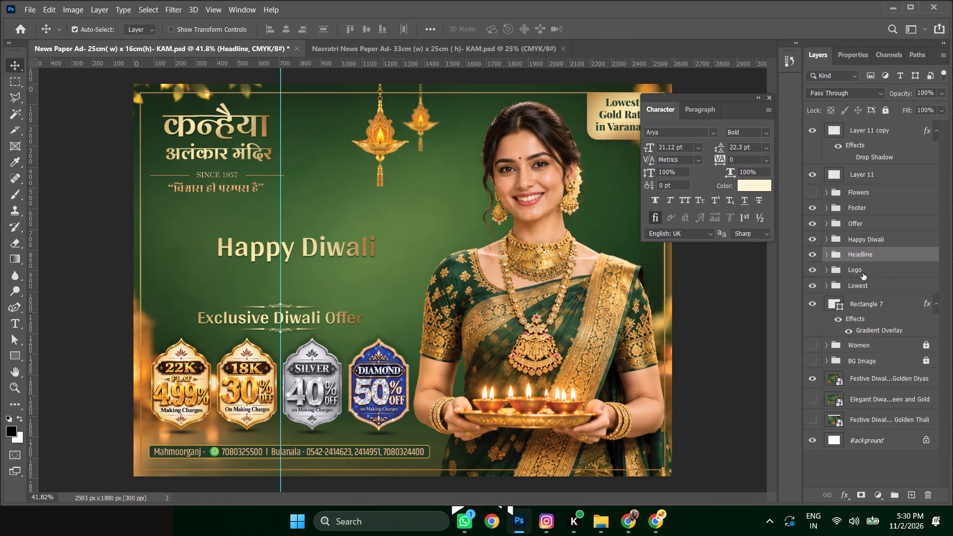
left_click(851, 239)
left_click(328, 252)
double_click(841, 276)
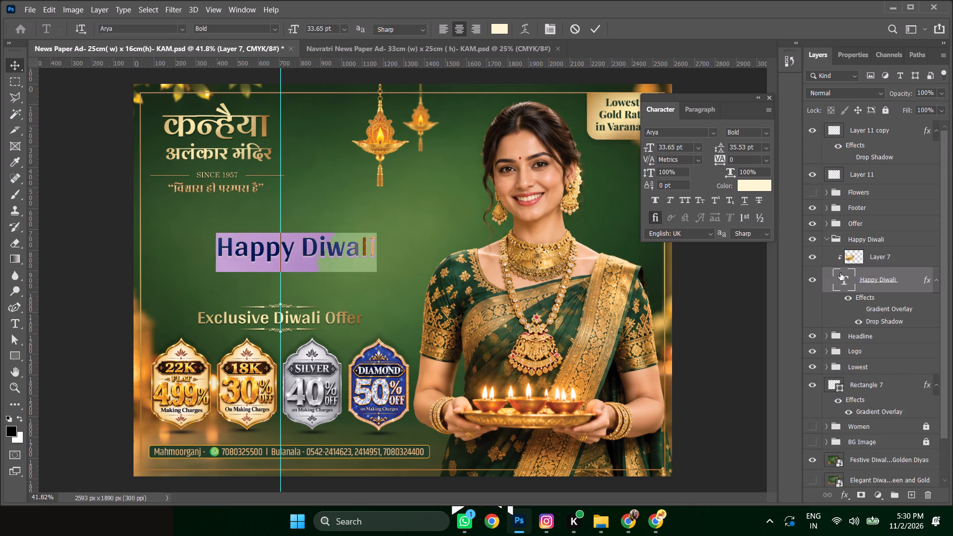
left_click(674, 131)
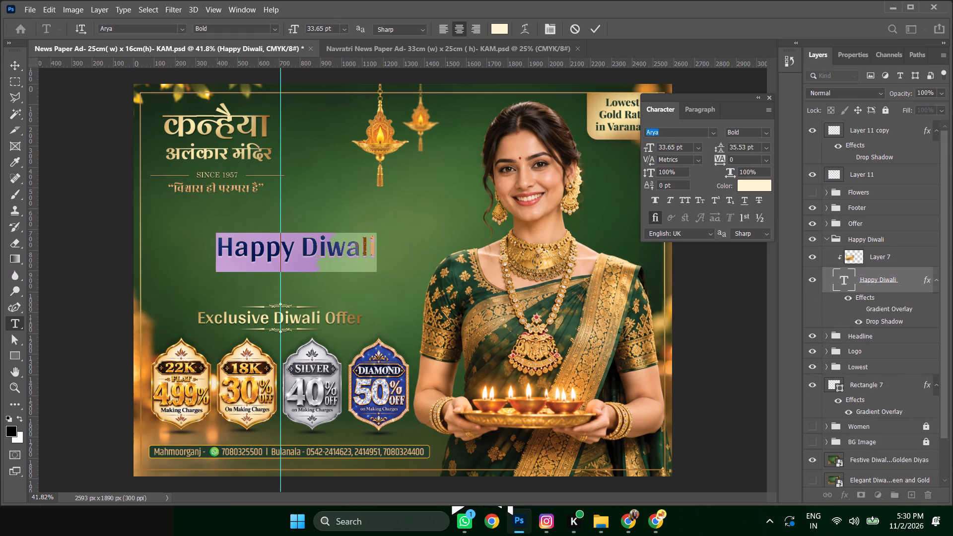
left_click(712, 132)
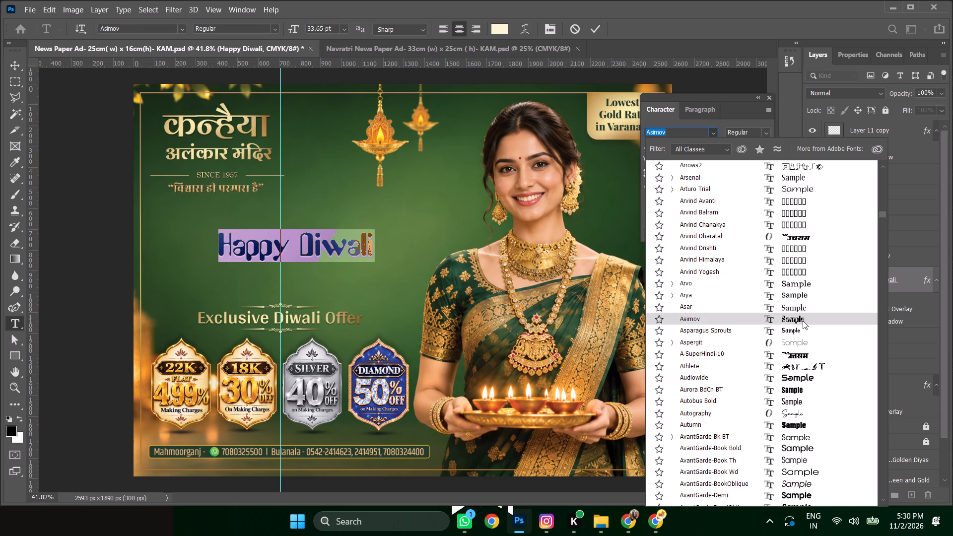
scroll(803, 321, "down", 7)
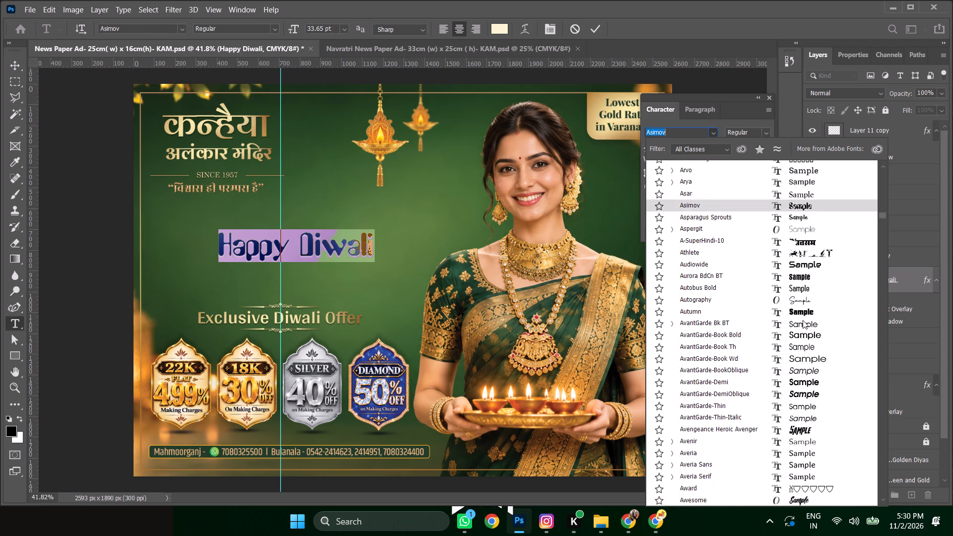
scroll(798, 427, "down", 8)
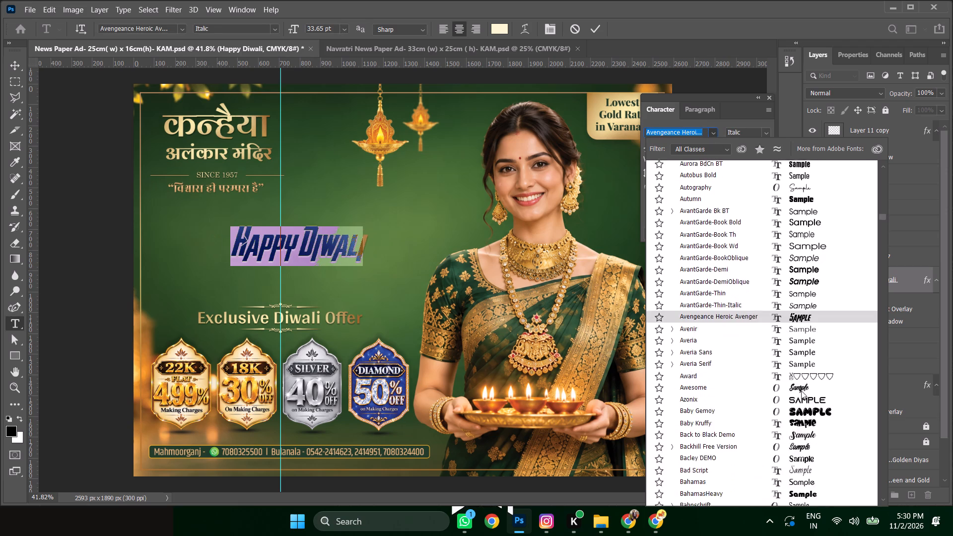
scroll(802, 387, "down", 6)
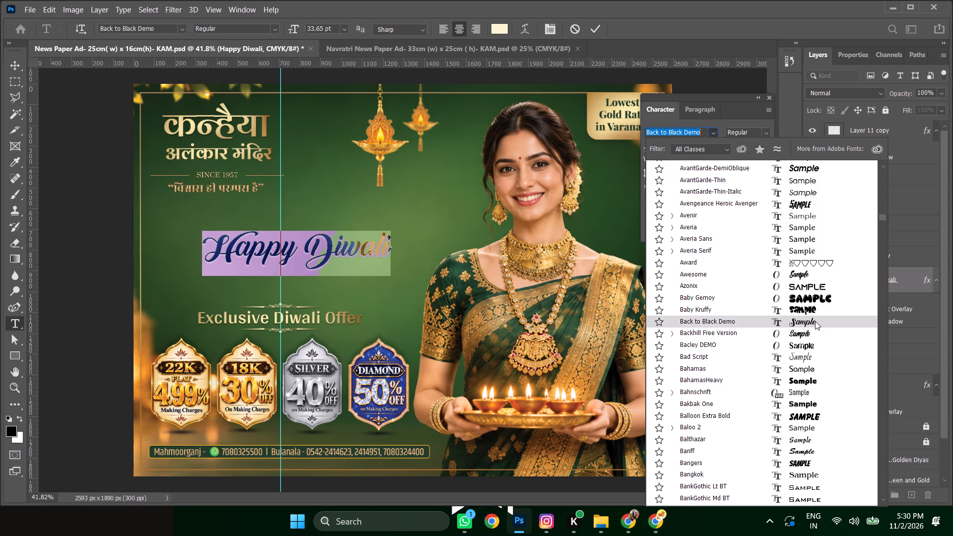
left_click(815, 321)
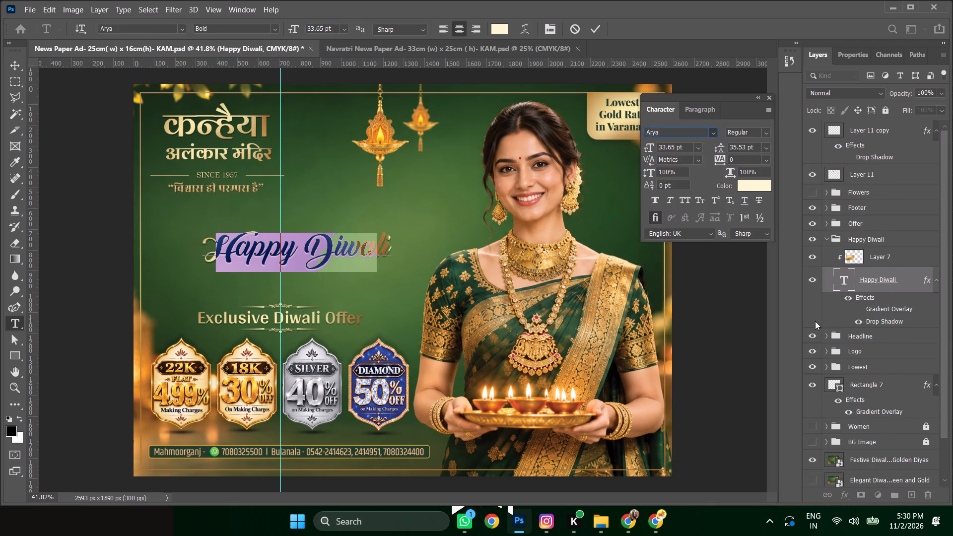
Set the Happy Diwali headline's font size to 45 pt.
left_click_drag(646, 147, 651, 146)
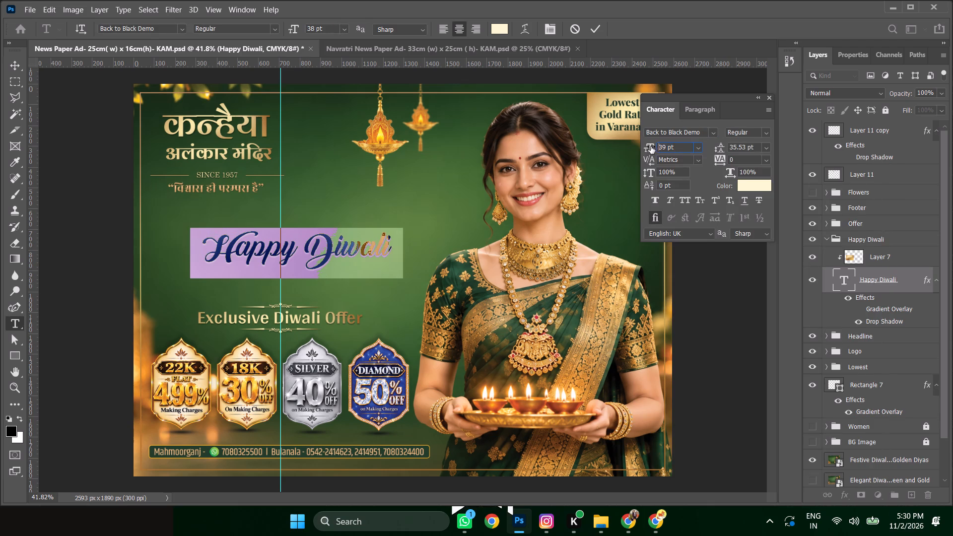
left_click_drag(651, 146, 654, 145)
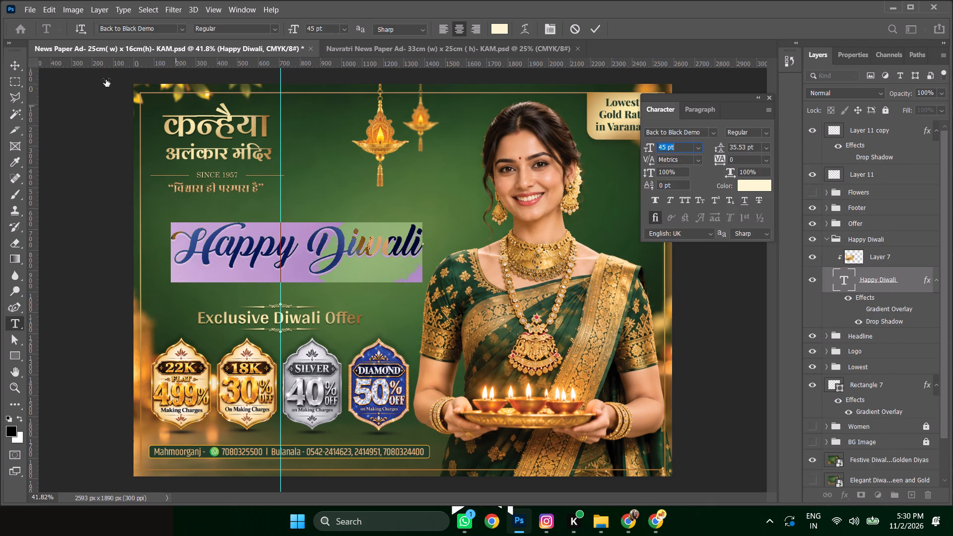
left_click(20, 67)
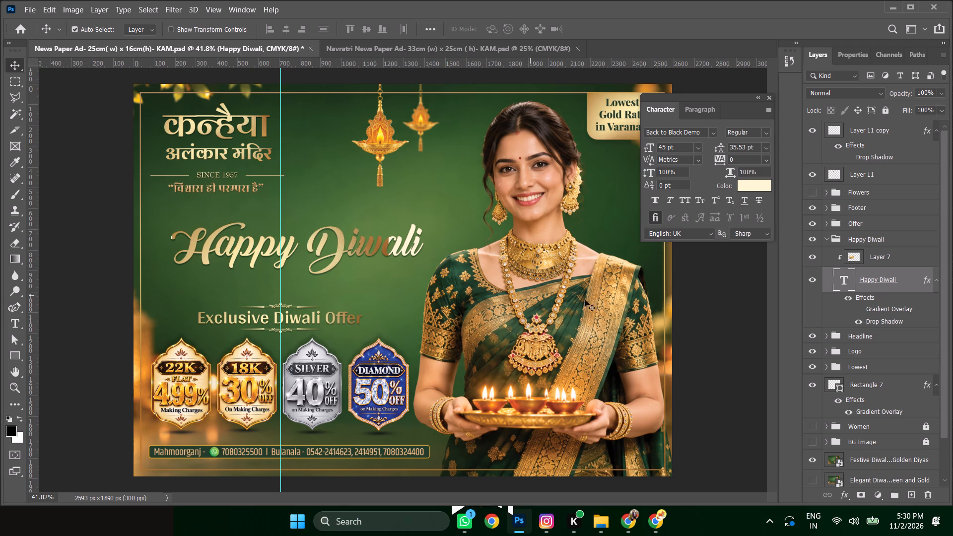
Browse the fonts for the Happy Diwali headline and set it to Hugiller DEMO.
left_click(710, 131)
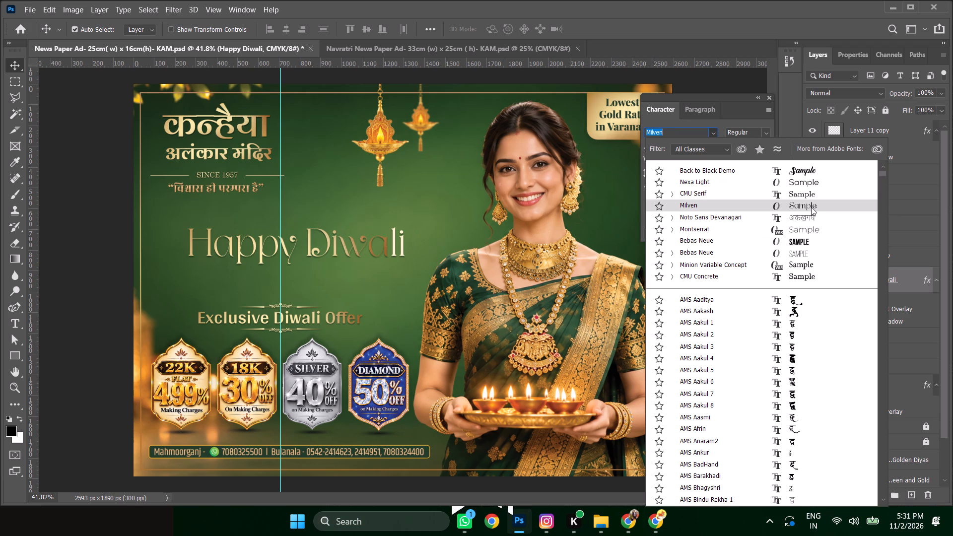
left_click_drag(883, 173, 881, 203)
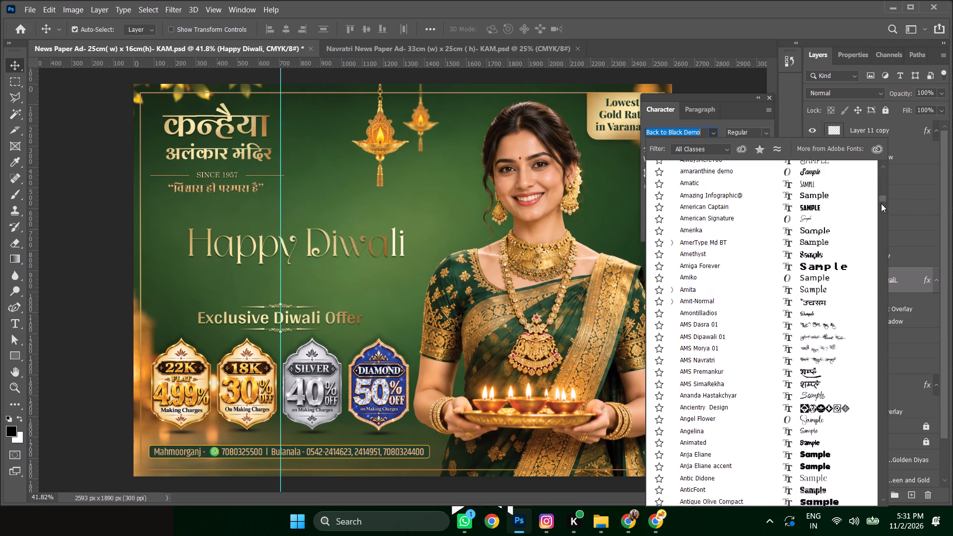
left_click_drag(881, 203, 881, 286)
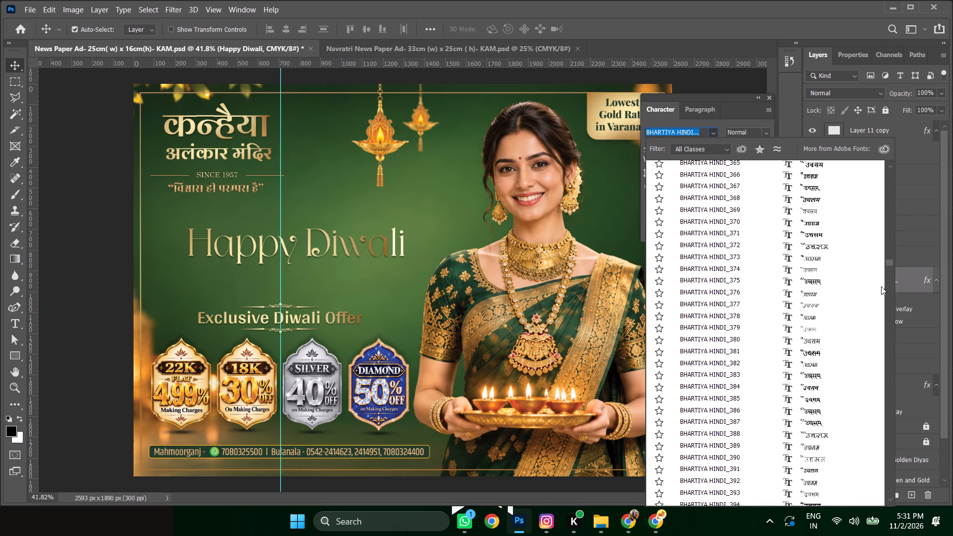
left_click_drag(881, 286, 888, 323)
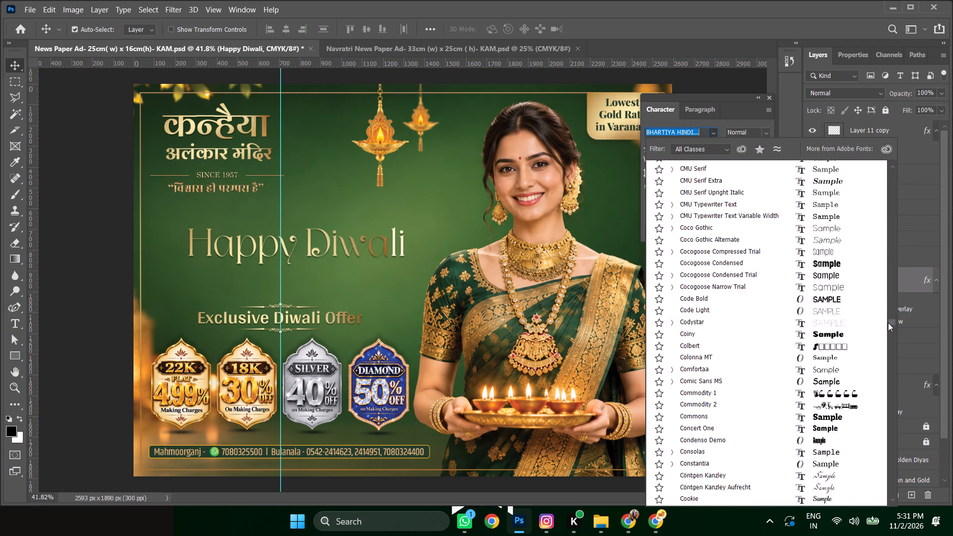
left_click_drag(888, 323, 888, 330)
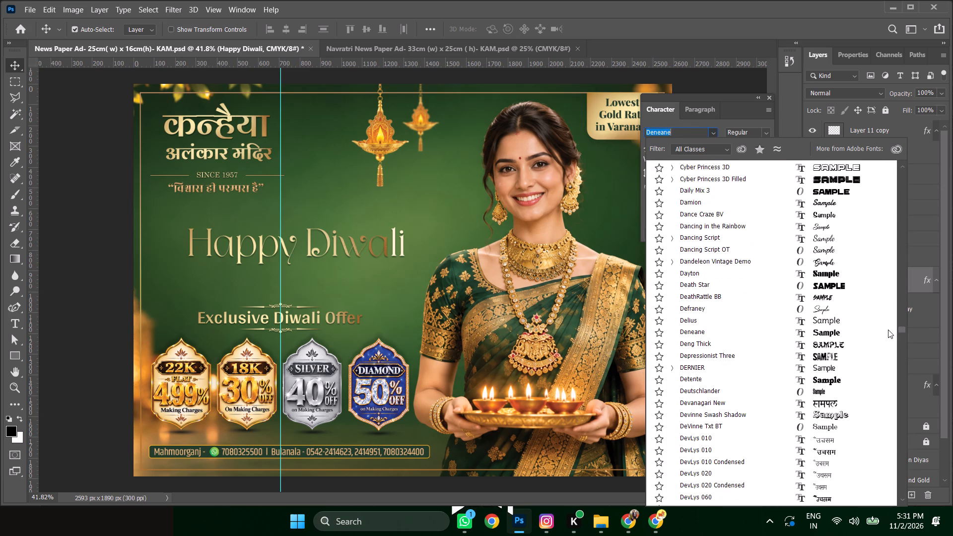
left_click_drag(888, 330, 887, 335)
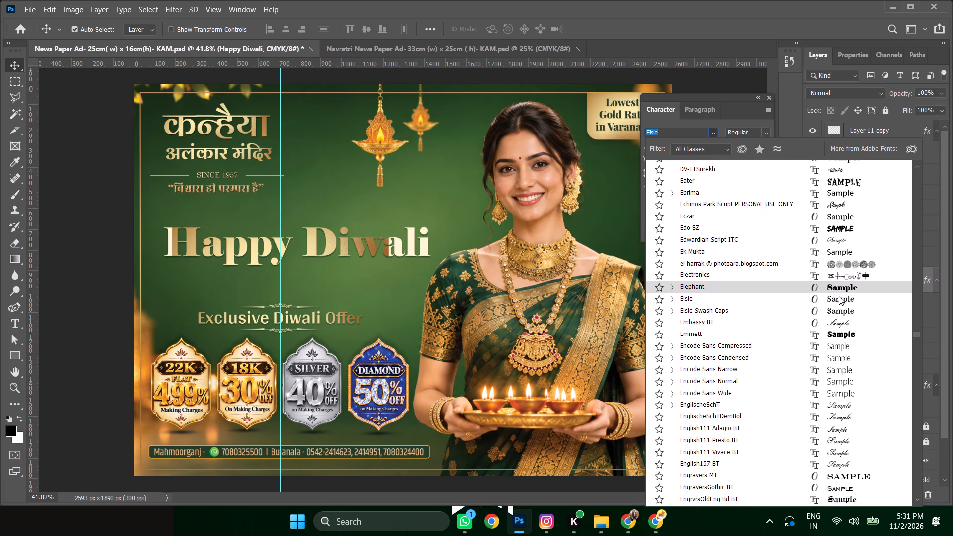
scroll(839, 296, "down", 6)
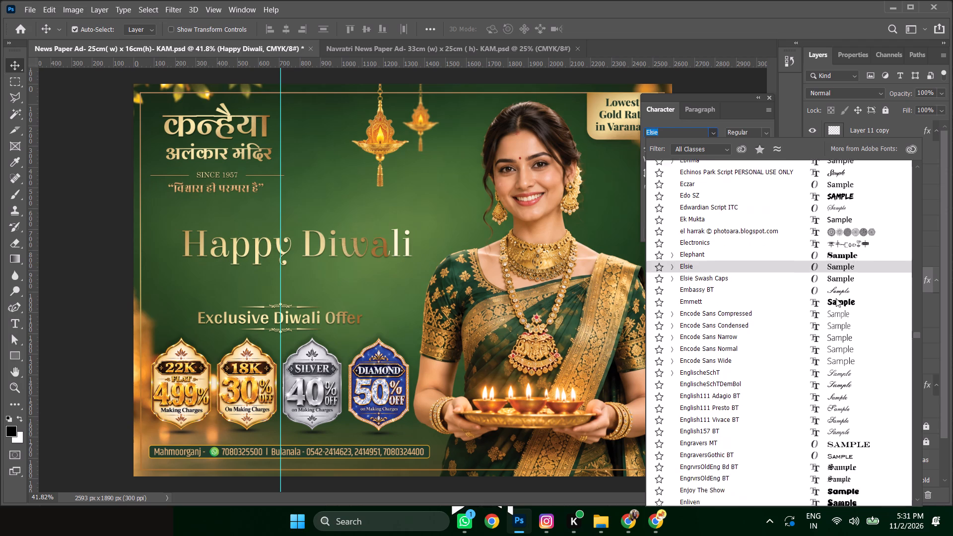
scroll(839, 313, "down", 7)
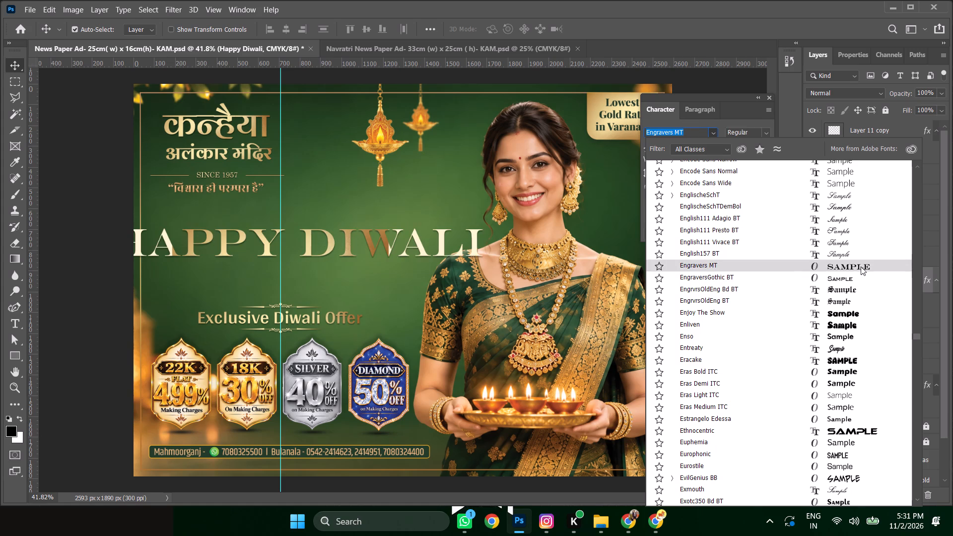
scroll(861, 267, "down", 4)
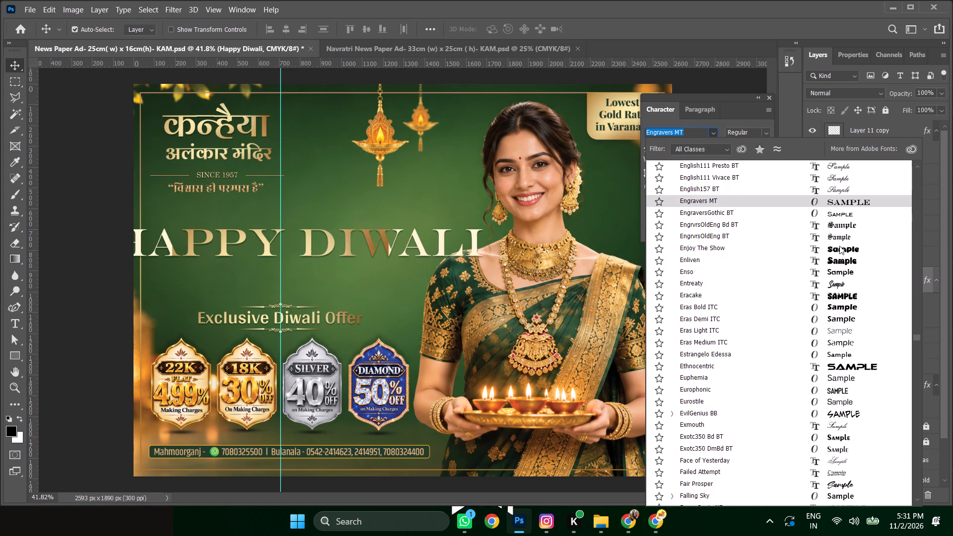
scroll(867, 293, "down", 5)
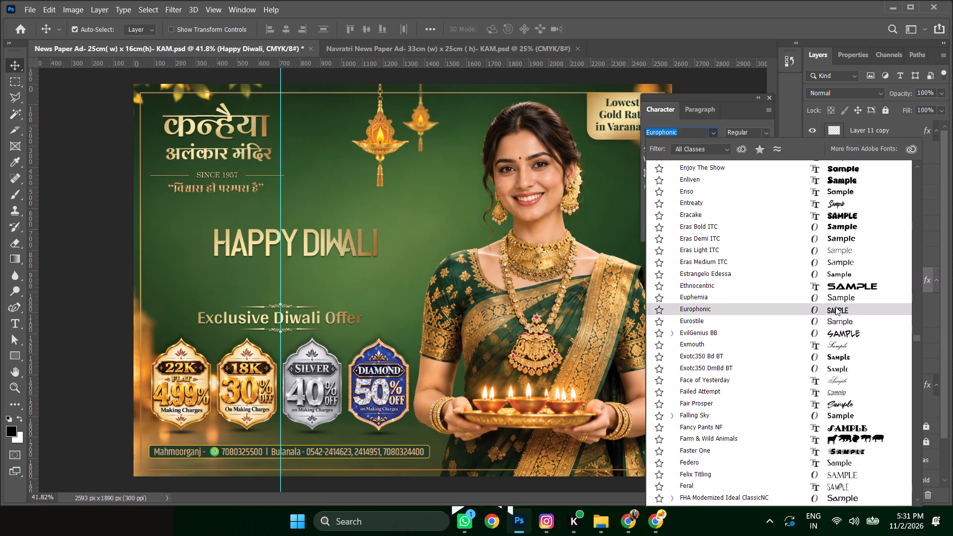
scroll(835, 307, "down", 5)
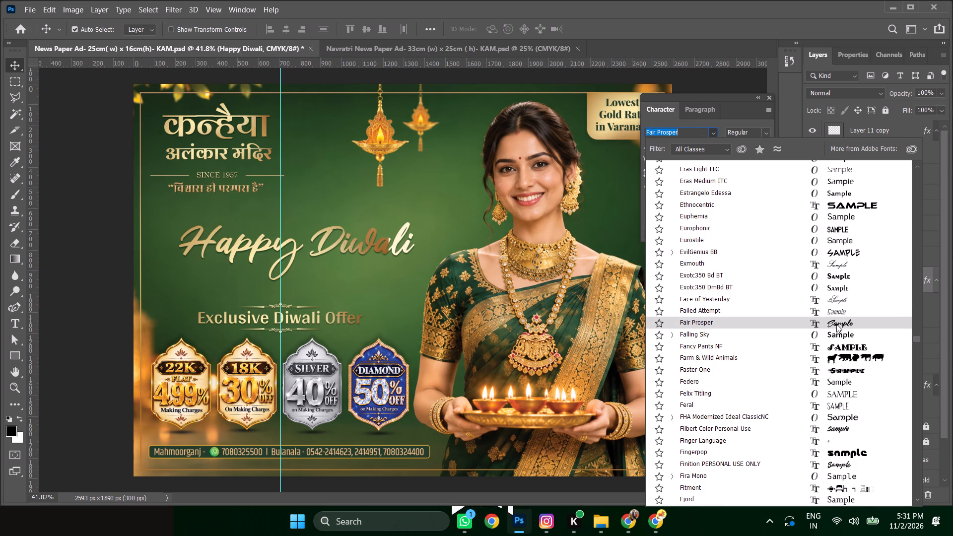
scroll(847, 317, "down", 13)
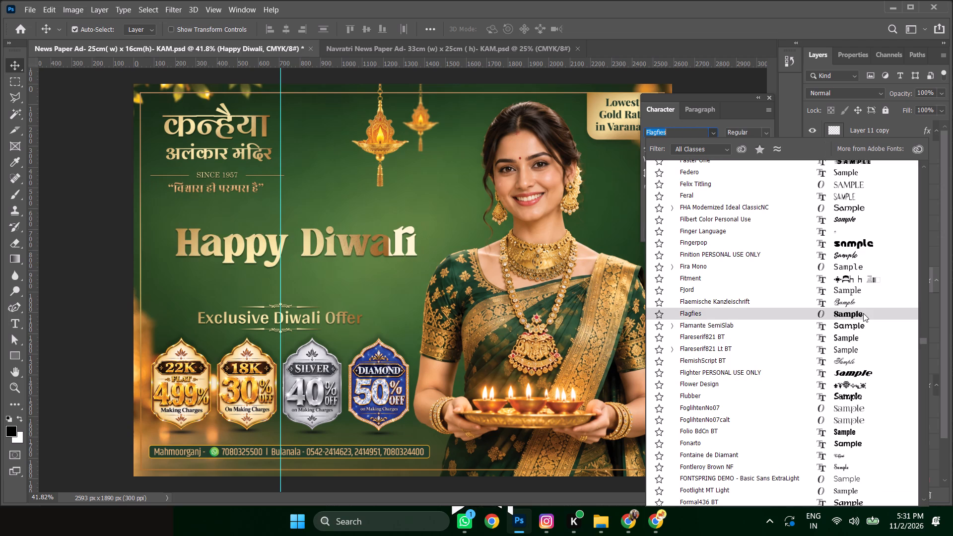
scroll(854, 326, "down", 7)
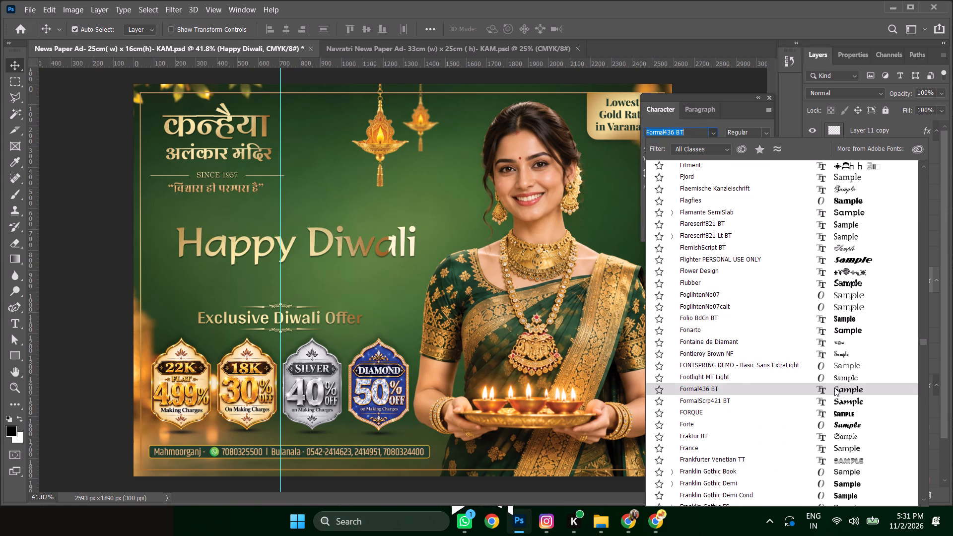
scroll(846, 393, "down", 3)
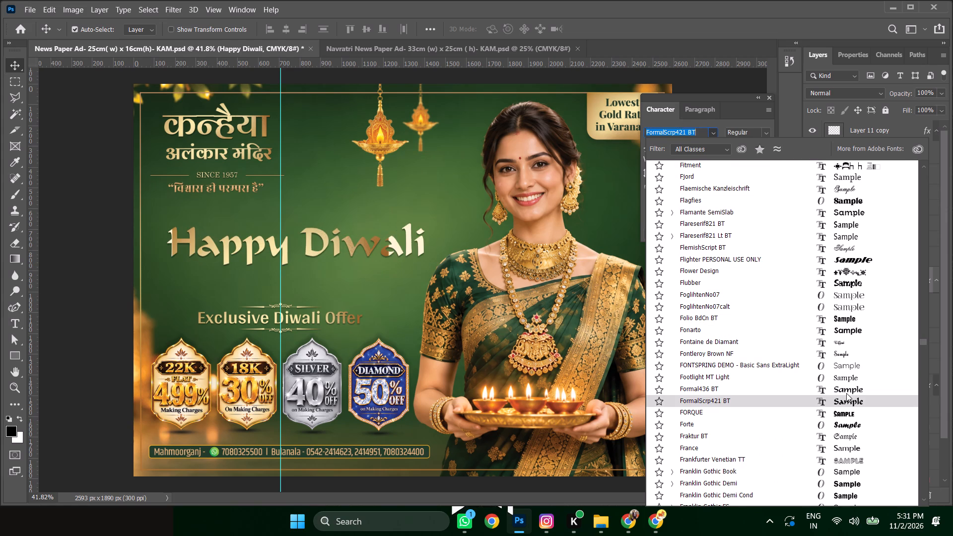
scroll(846, 393, "down", 10)
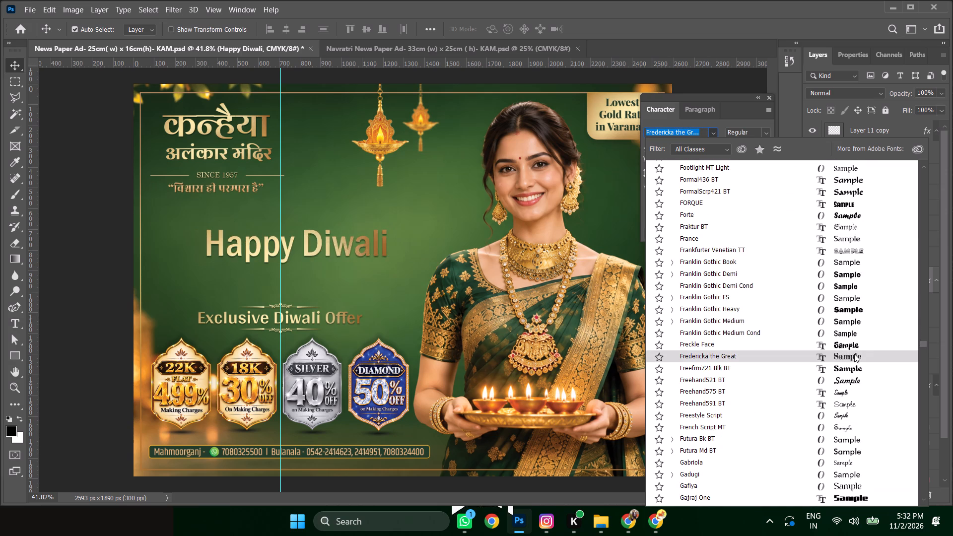
scroll(854, 354, "down", 10)
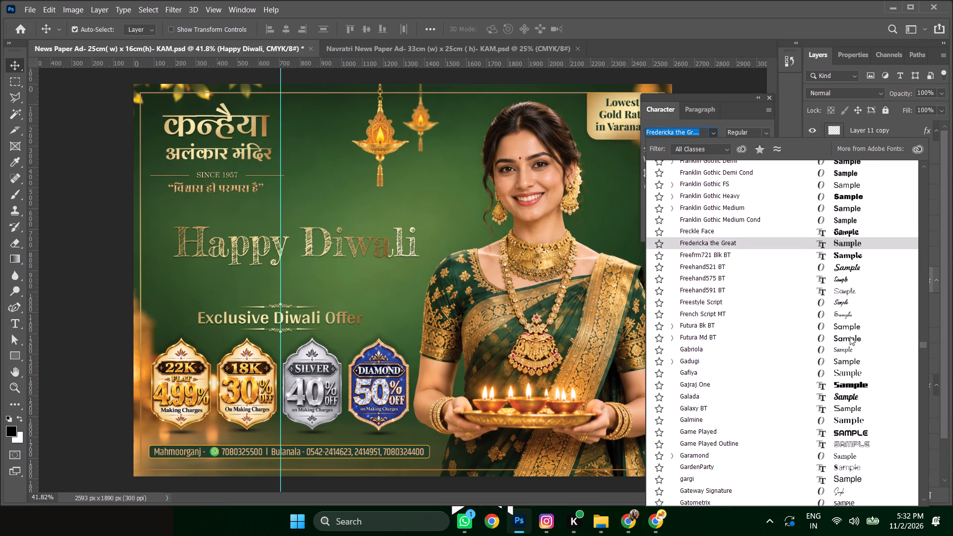
scroll(850, 336, "down", 4)
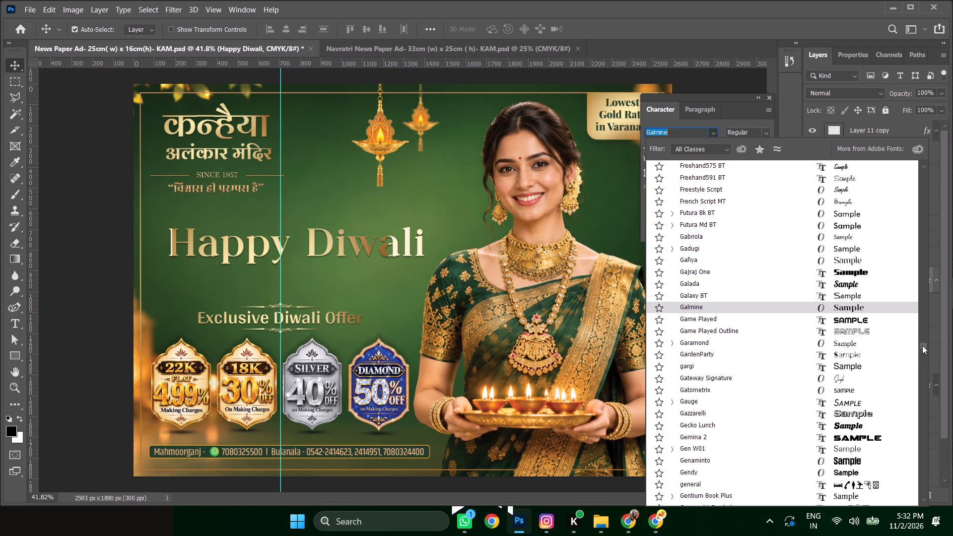
left_click_drag(922, 345, 922, 355)
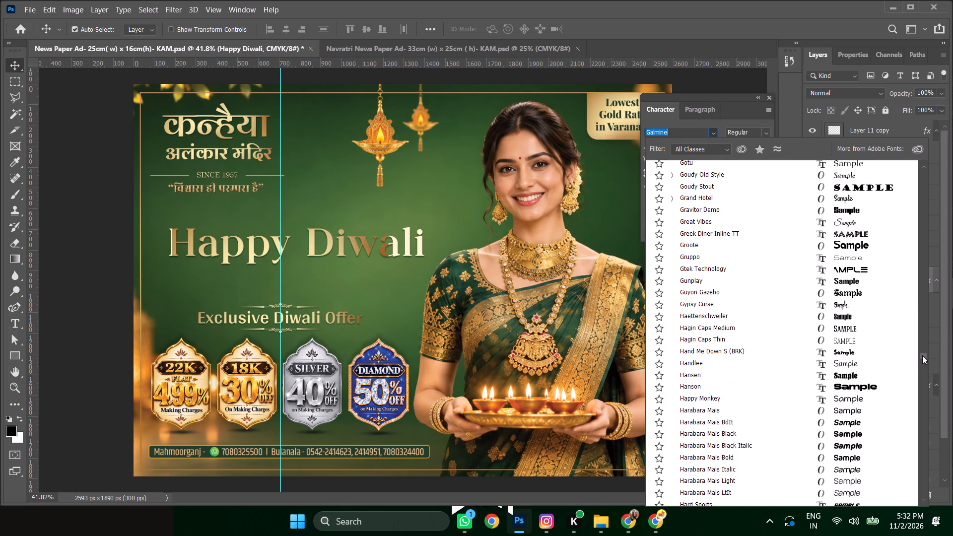
left_click_drag(922, 355, 923, 357)
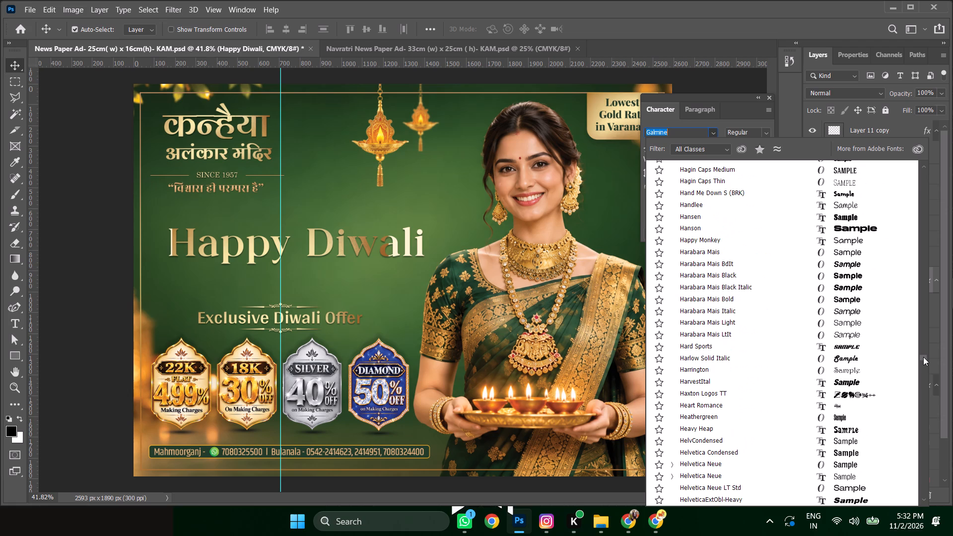
left_click_drag(923, 357, 923, 361)
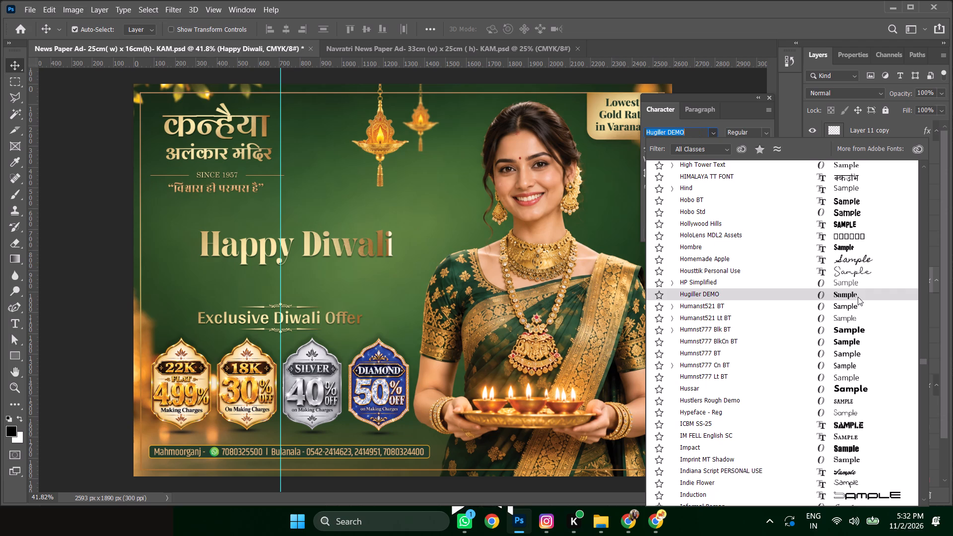
left_click(858, 297)
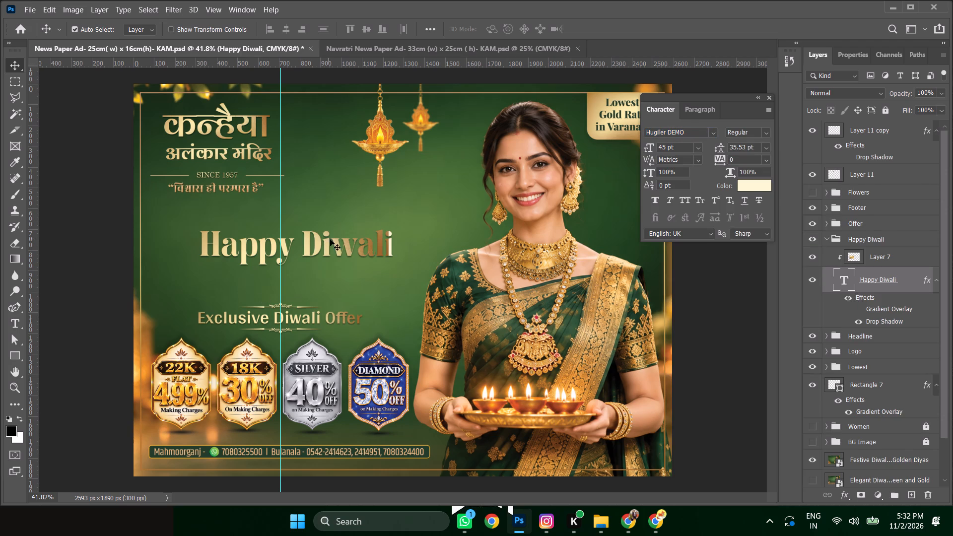
Shift the clipped gold texture, Layer 7, about 120 px right and 36 px up over the Happy Diwali headline.
left_click(334, 245)
key("ctrl+t")
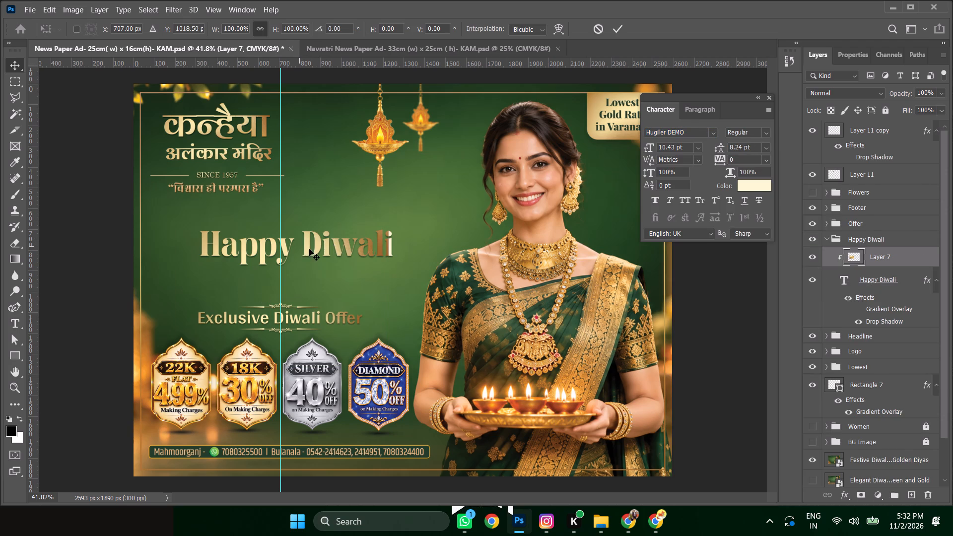
left_click_drag(311, 250, 325, 237)
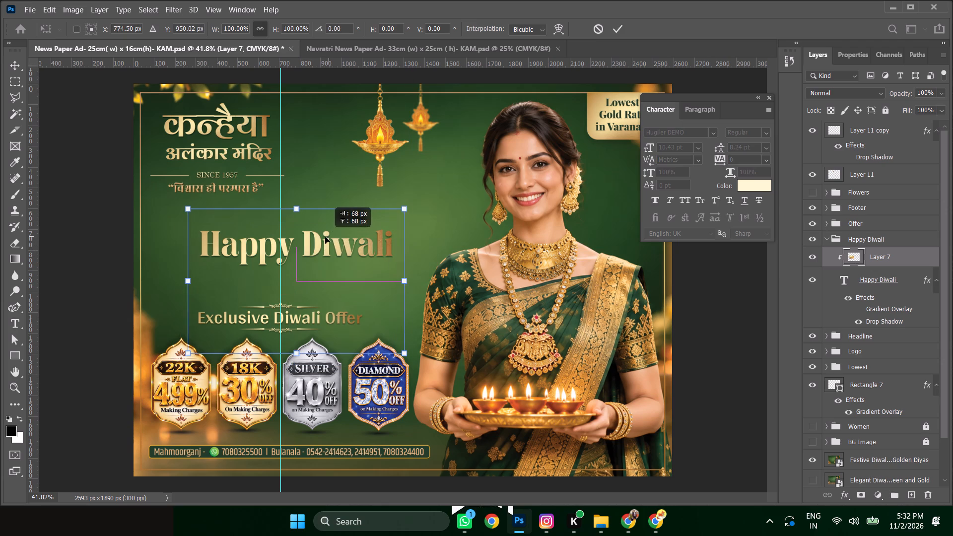
left_click_drag(325, 237, 337, 241)
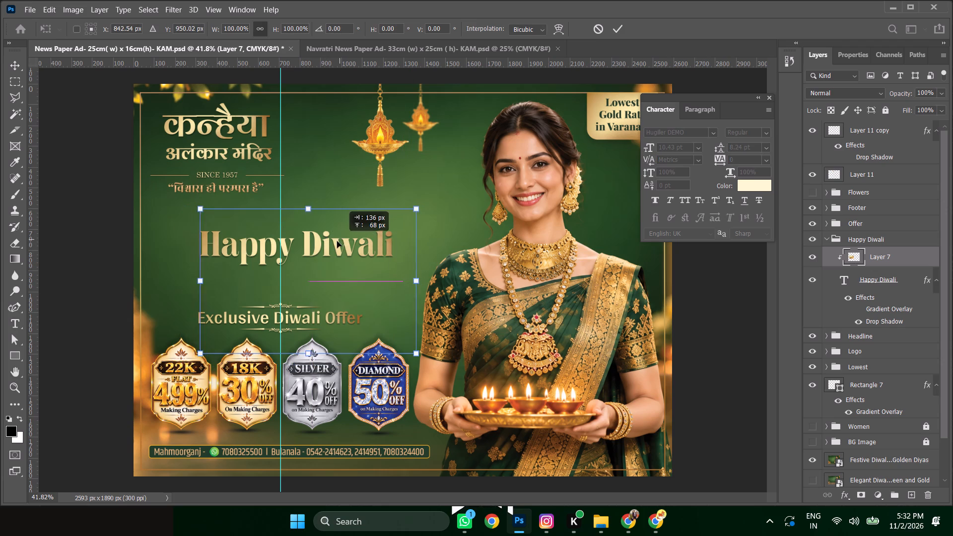
left_click_drag(337, 241, 336, 242)
key("Return")
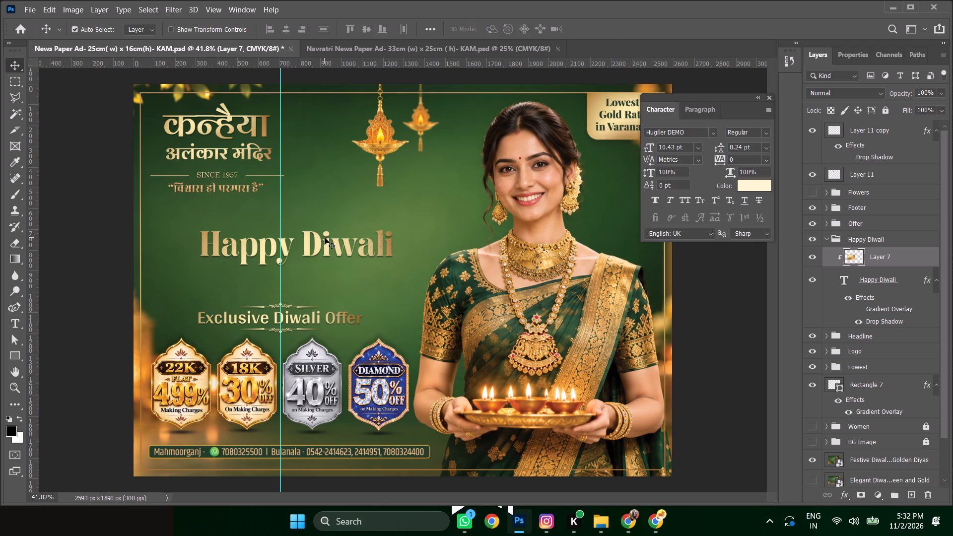
Link Layer 7 with the Happy Diwali text layer.
left_click(858, 278, "ctrl")
right_click(857, 278, "ctrl")
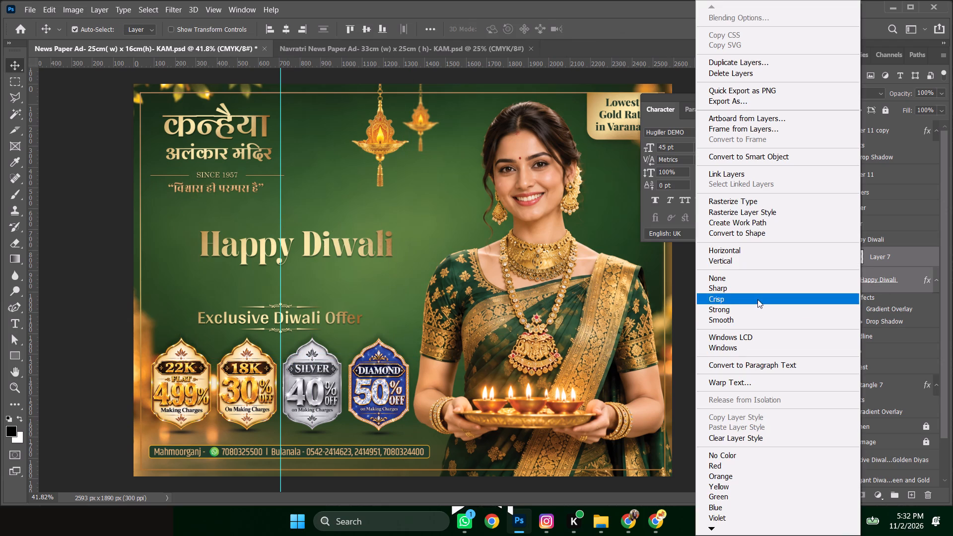
left_click(732, 176)
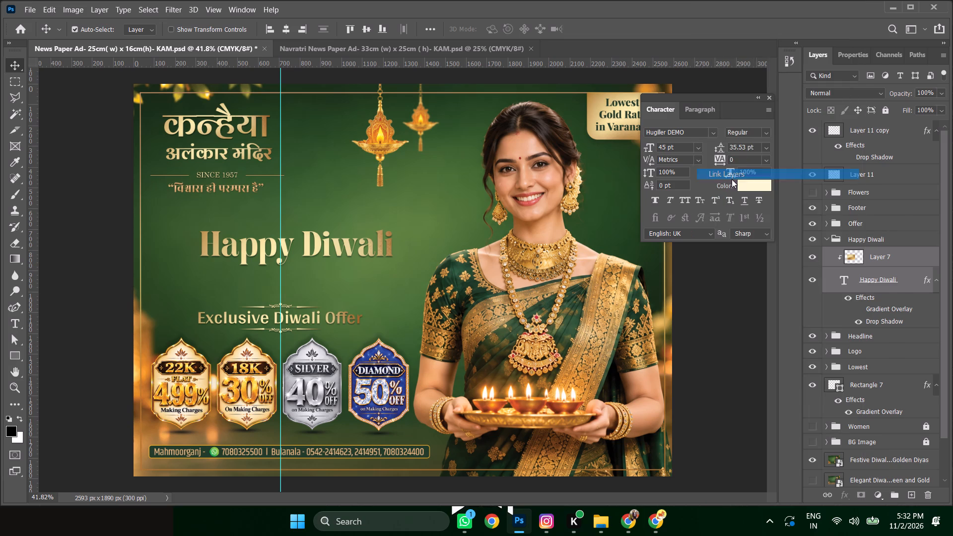
Scale the linked Happy Diwali headline and texture proportionally to about 127%, bringing the text to 57.31 pt.
key("ctrl+t")
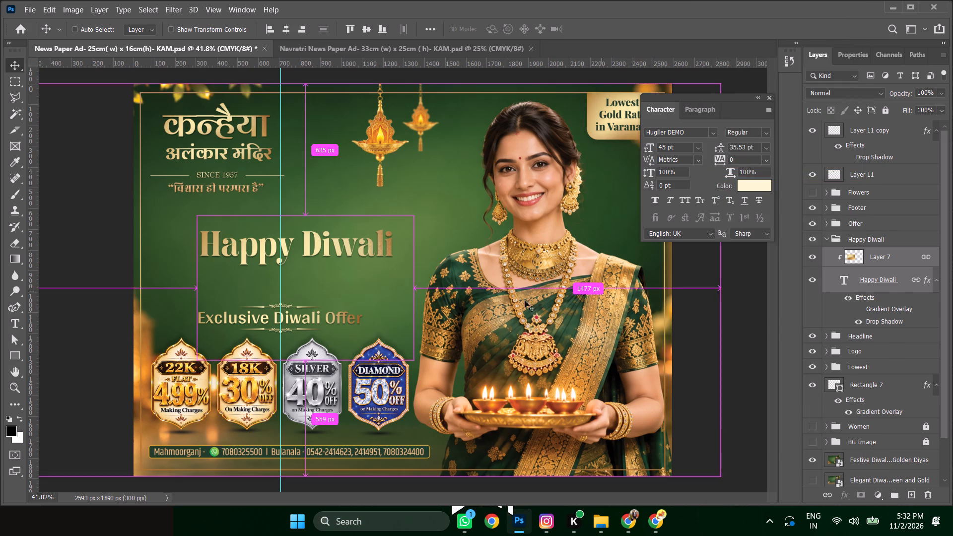
left_click_drag(413, 216, 441, 201, "alt")
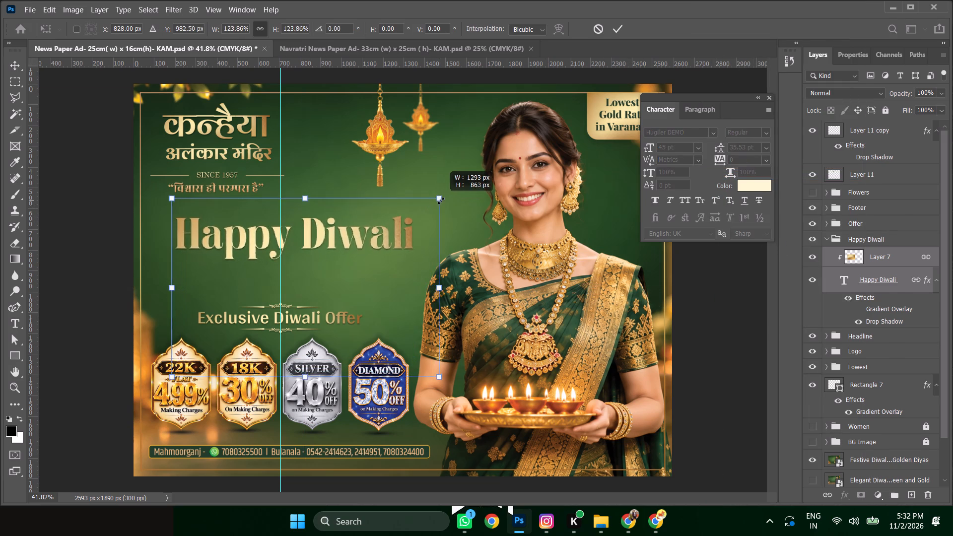
left_click_drag(441, 201, 449, 196, "alt")
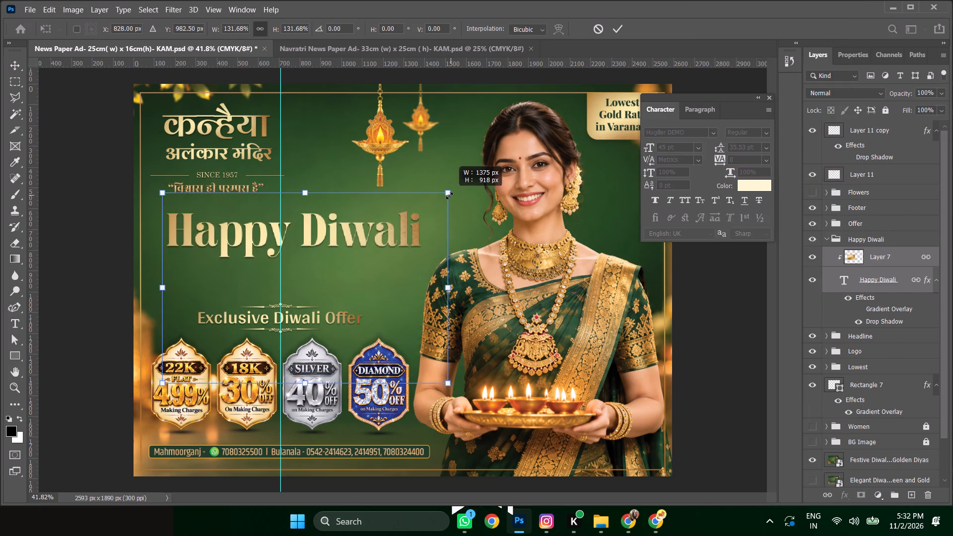
left_click_drag(449, 196, 443, 196, "alt")
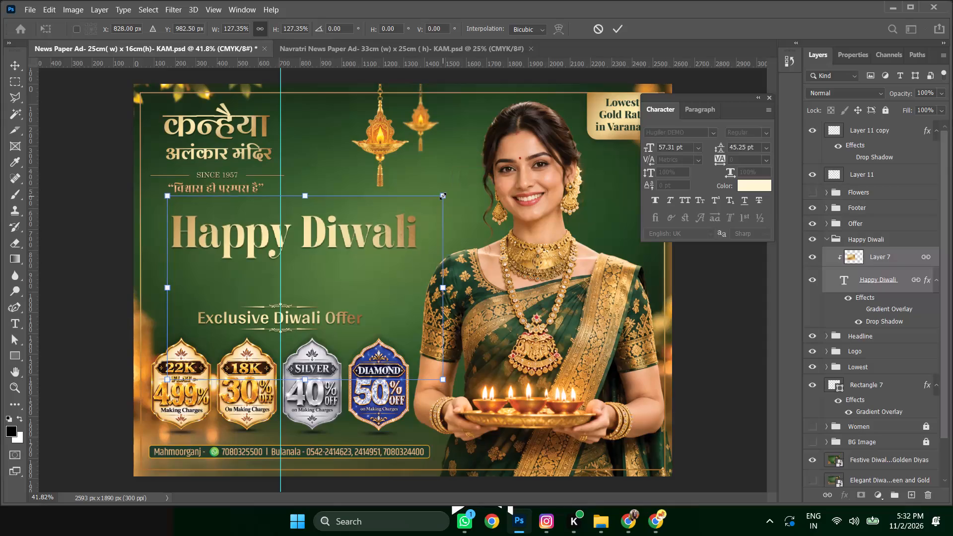
key("Return")
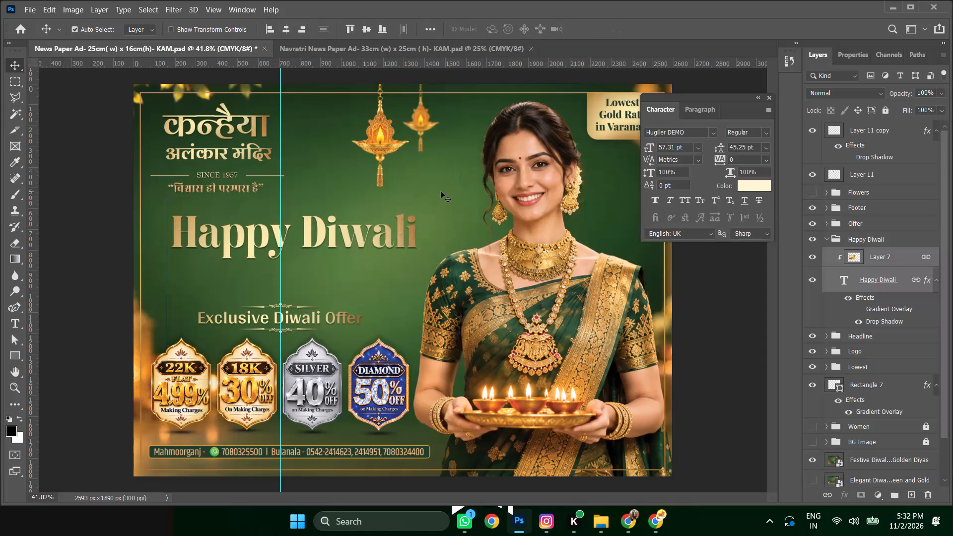
Align the linked Happy Diwali headline and texture to the horizontal centre of the canvas and clear the selection.
key("ctrl+a")
left_click(284, 27)
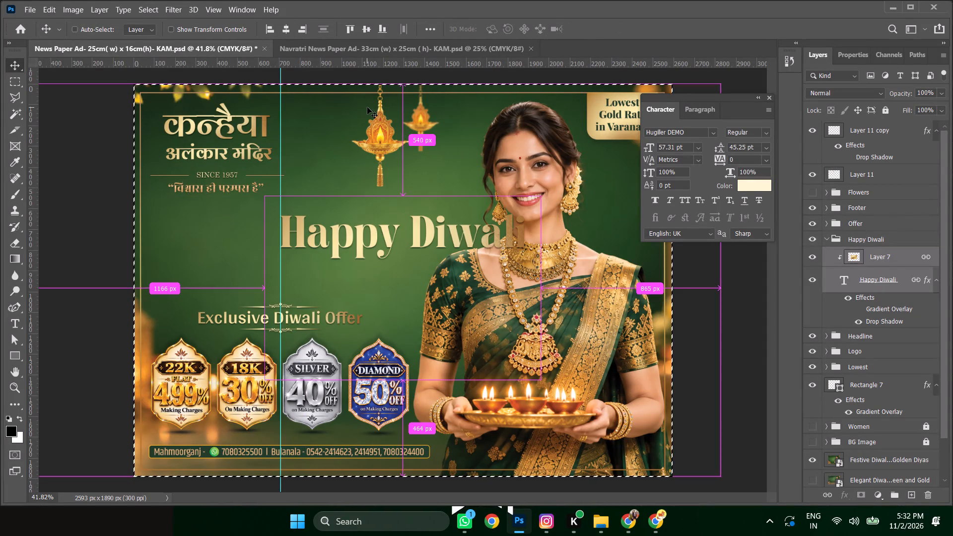
key("ctrl+d")
Move the linked Happy Diwali headline and texture onto the vertical guide at X 709 px, between the logo tagline and Exclusive Diwali Offer.
key("ctrl+t")
key("shift+Left")
key("shift+Left")
key("shift+Left")
key("shift+Left")
key("shift+Left")
key("shift+Left")
key("shift+Left")
key("shift+Left")
key("shift+Left")
key("shift+Left")
key("shift+Left")
key("shift+Left")
key("shift+Left")
key("shift+Left")
key("shift+Left")
key("shift+Left")
key("shift+Left")
key("shift+Left")
key("shift+Left")
key("shift+Left")
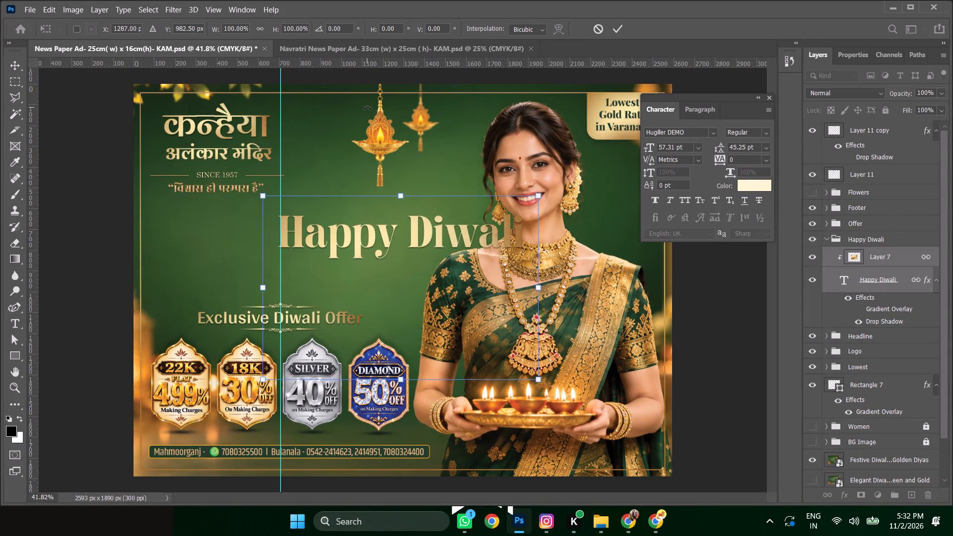
left_click_drag(401, 227, 307, 235)
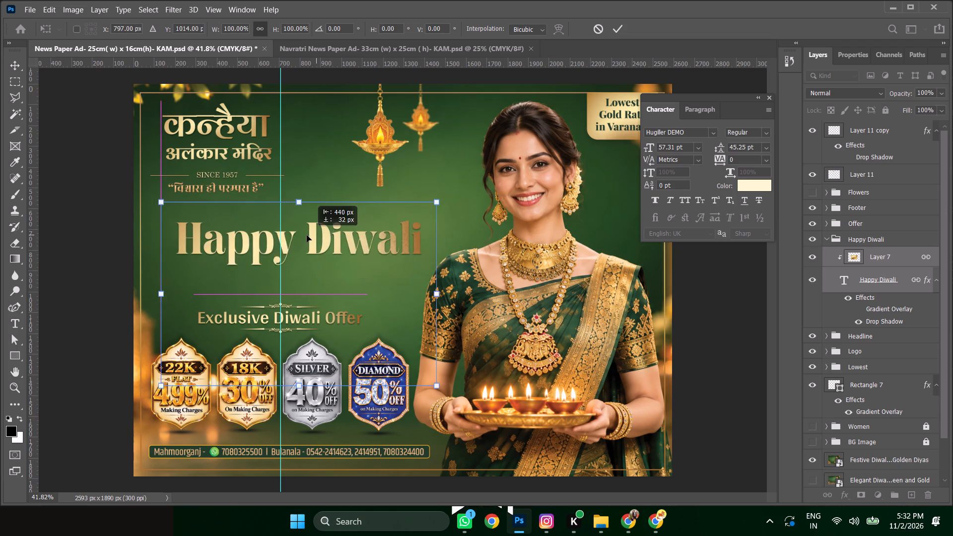
left_click_drag(307, 235, 291, 237)
key("shift+Up")
key("shift+Up")
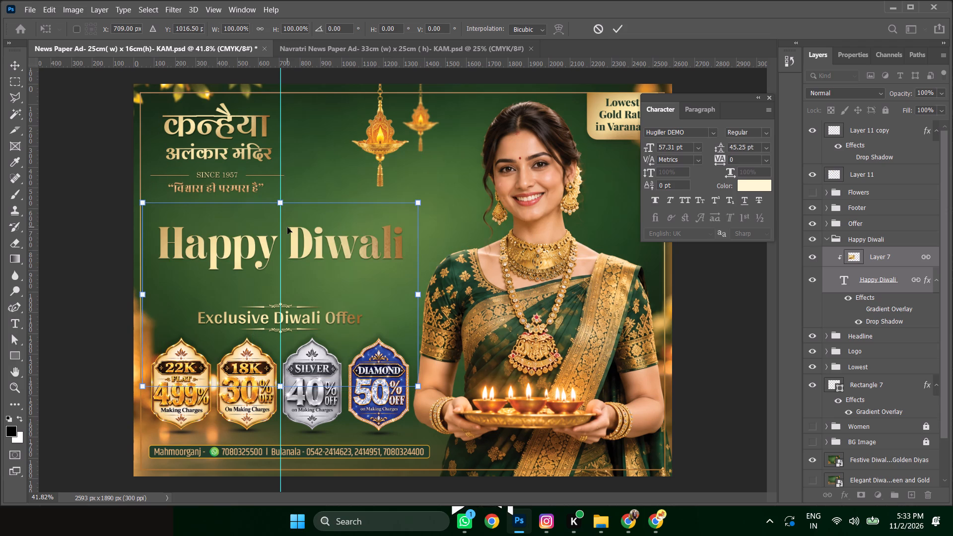
key("shift+Up")
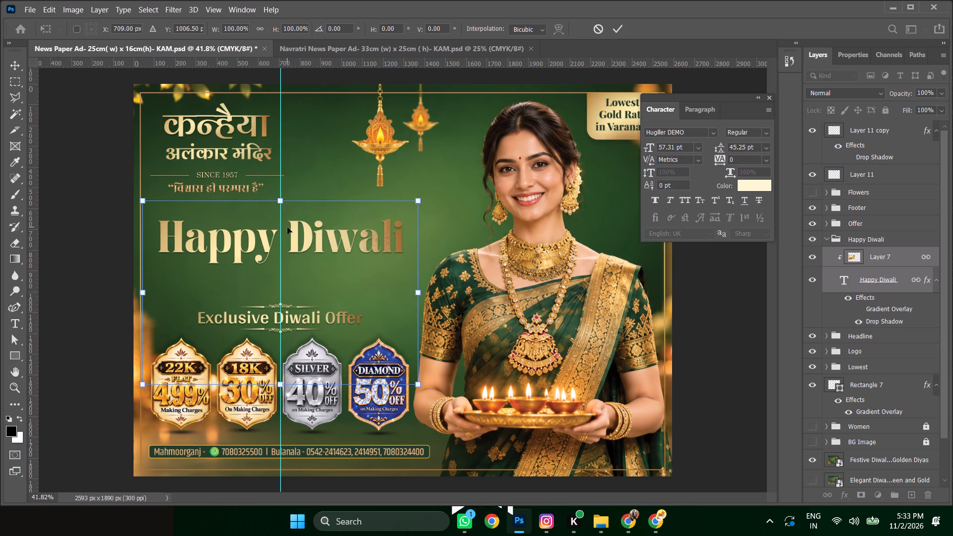
key("shift+Up")
key("shift+Down")
key("shift+Up")
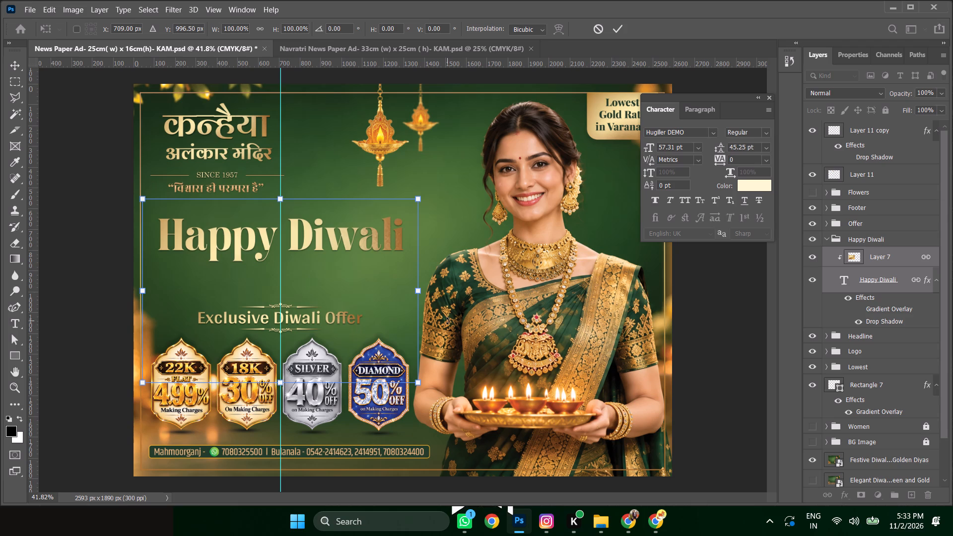
key("Return")
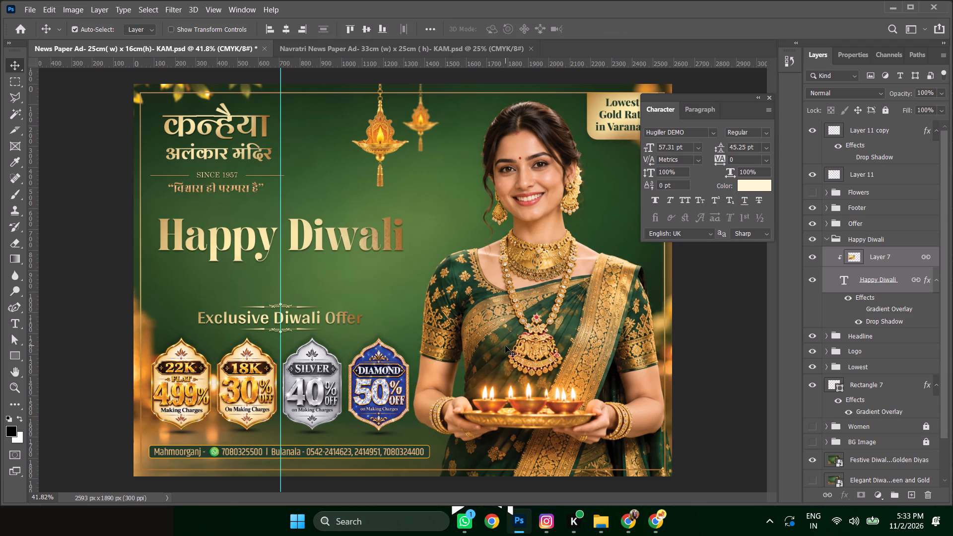
key("shift+Up")
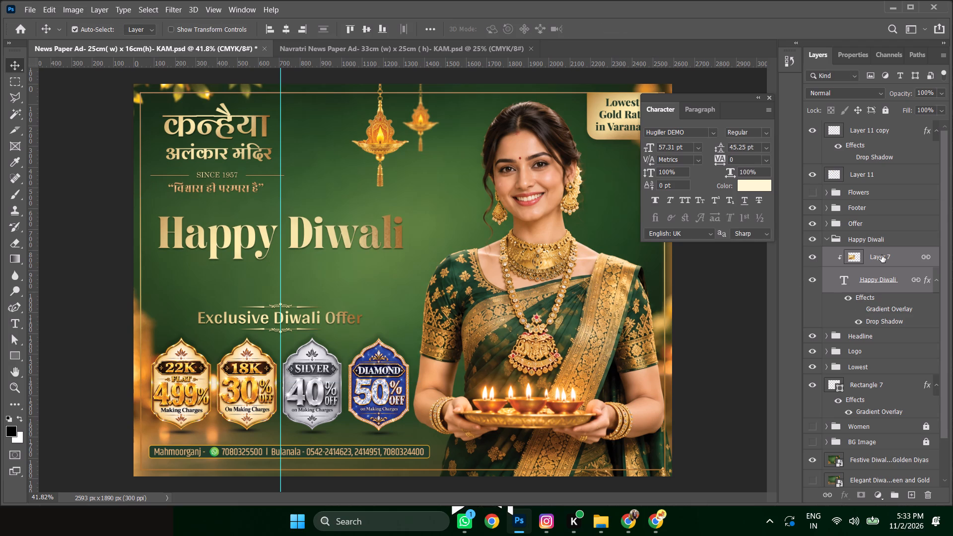
Start a new text layer above Layer 7, in the gap between the Happy Diwali headline and Exclusive Diwali Offer.
left_click(900, 252)
left_click(16, 324)
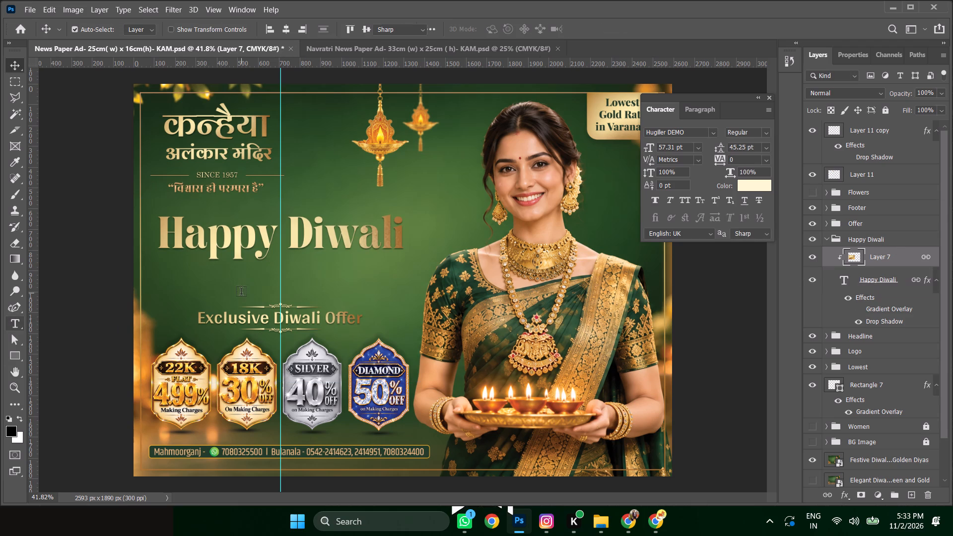
left_click(234, 294)
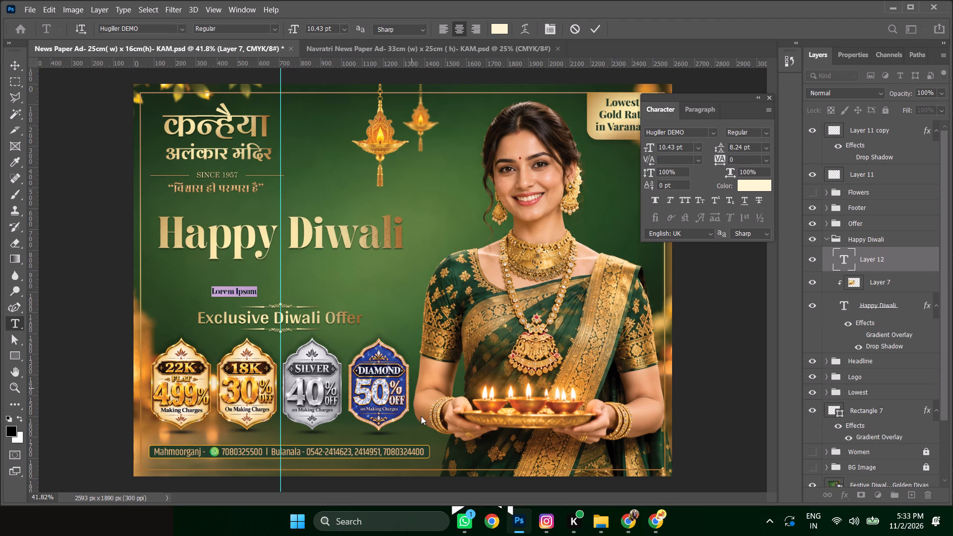
Switch to the Chrome window holding the Diwali reference tabs.
left_click(627, 519)
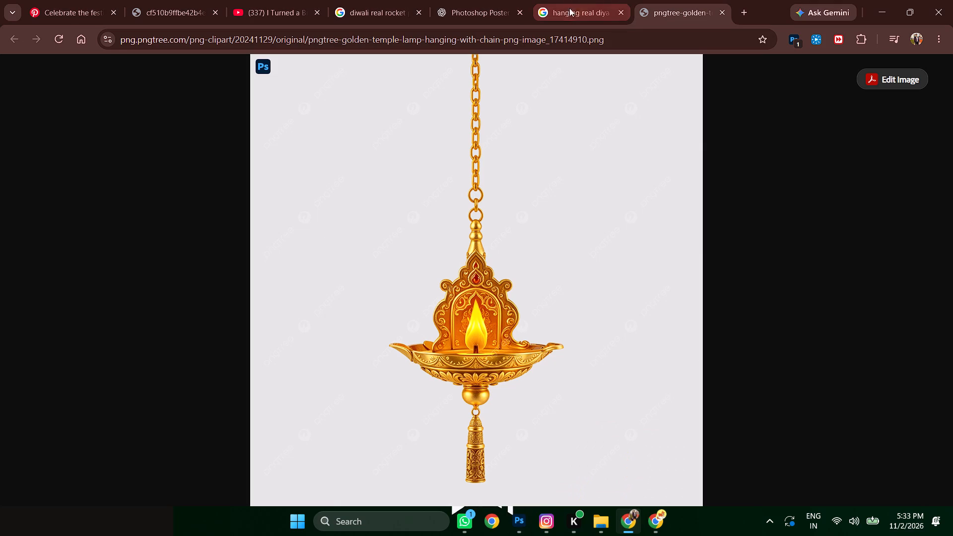
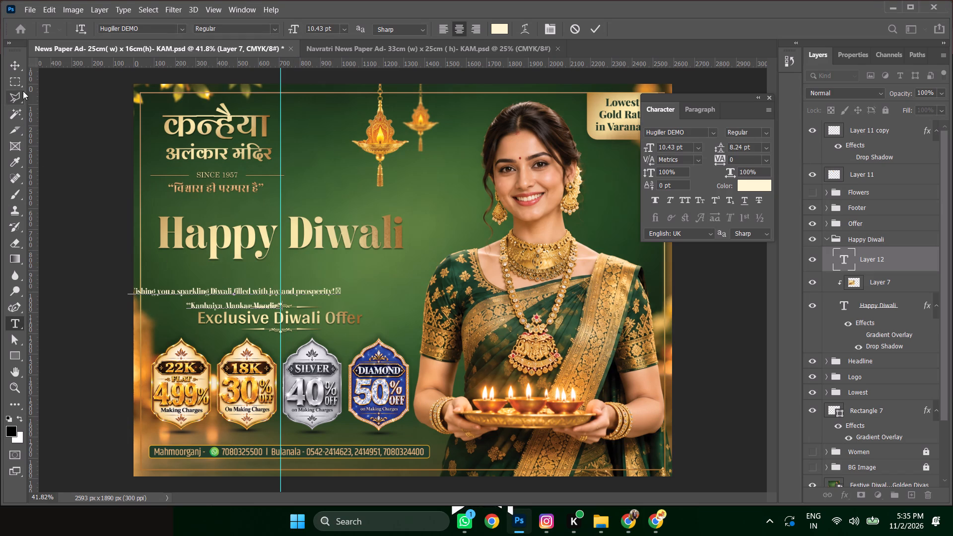
left_click(14, 69)
Move the pasted two-line caption into the gap between Happy Diwali and Exclusive Diwali Offer.
scroll(185, 261, "up", 3, "alt")
left_click_drag(202, 302, 257, 285)
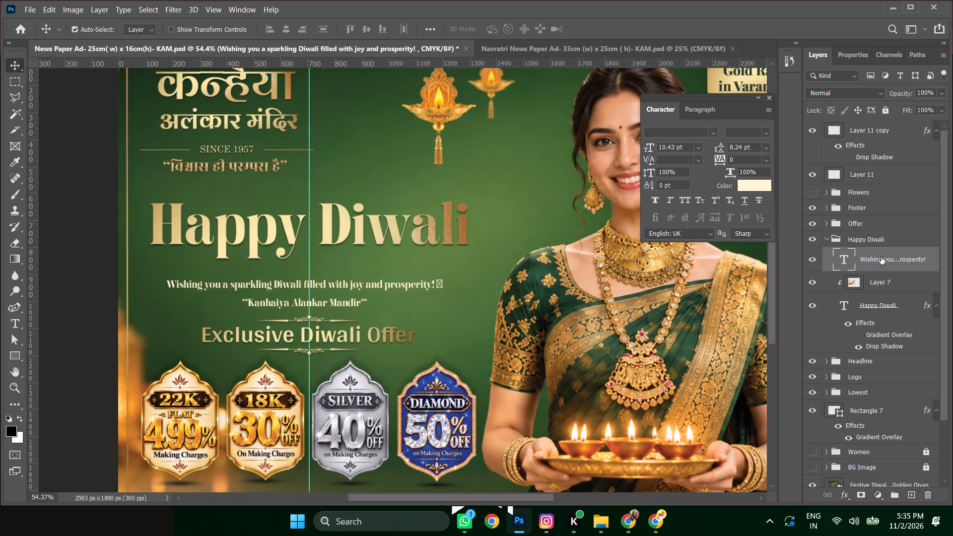
left_click_drag(344, 285, 329, 281)
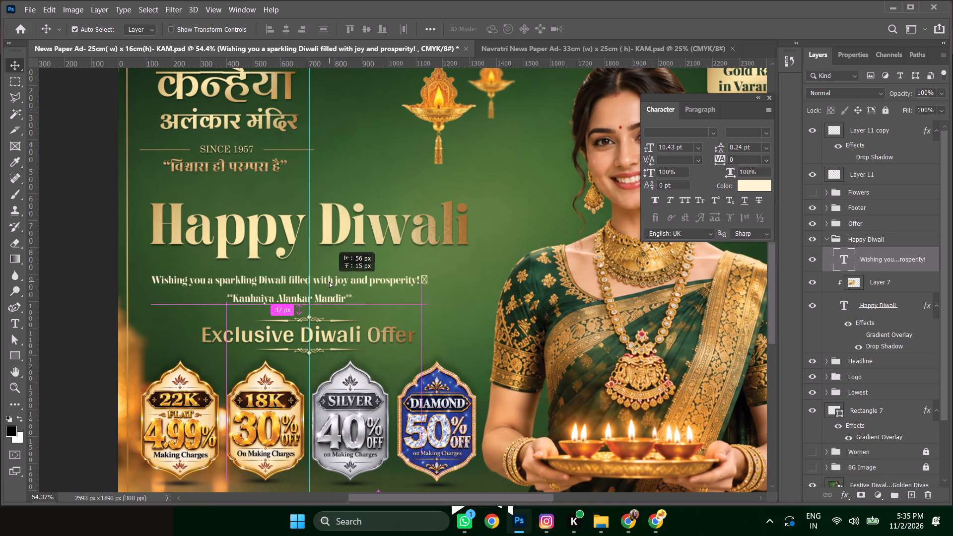
Delete the asterisks before and after "Kanhaiya Alankar Mandir" in the caption's second line.
scroll(264, 301, "up", 3, "alt")
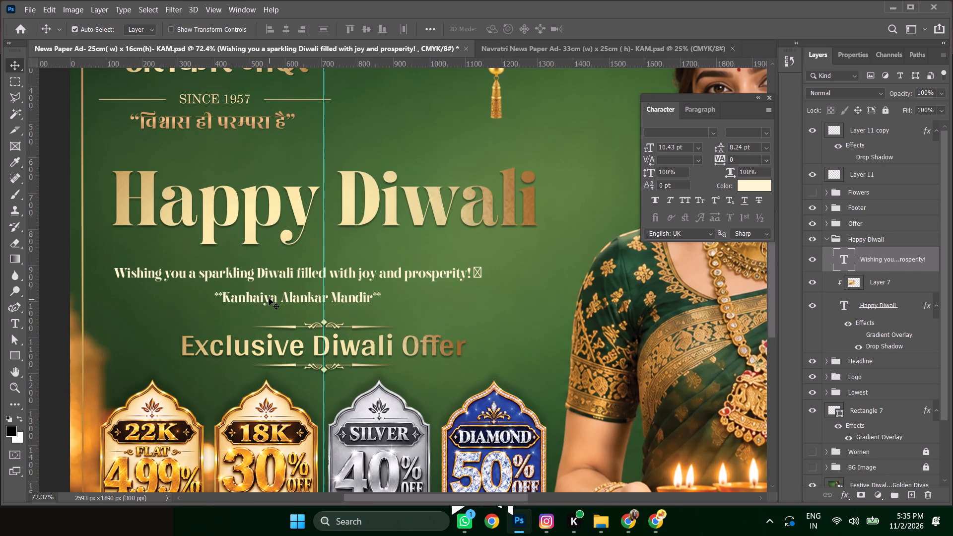
double_click(269, 298)
left_click_drag(222, 295, 221, 295)
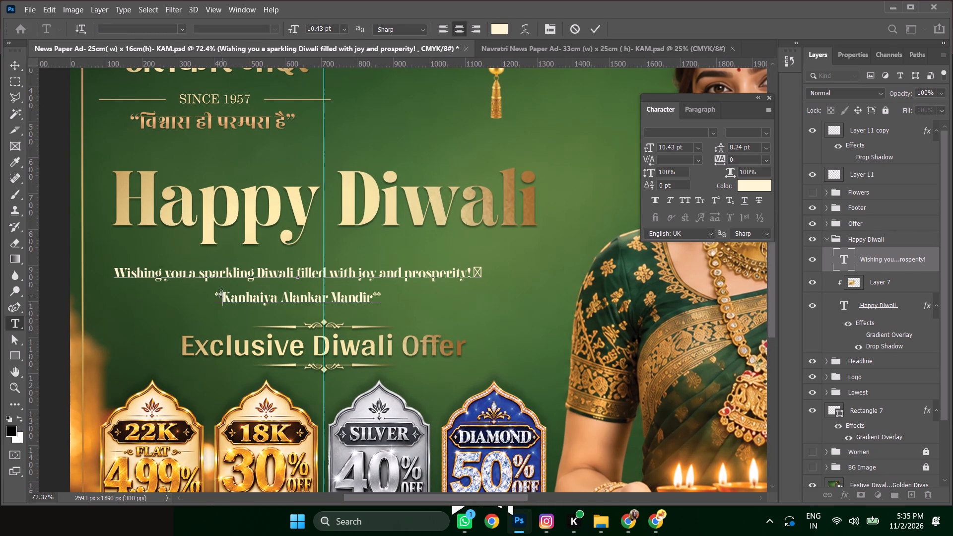
left_click_drag(221, 295, 205, 297)
key("BackSpace")
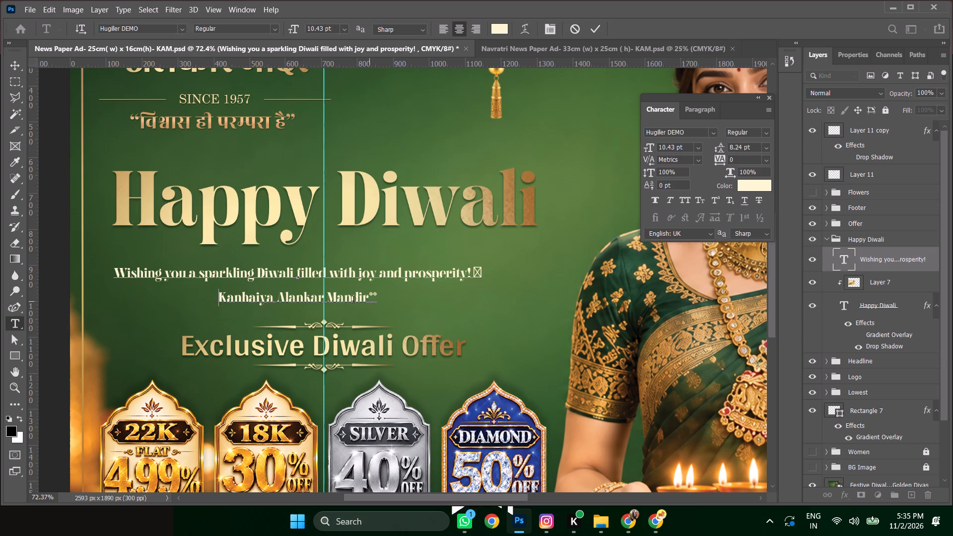
left_click(379, 296)
key("BackSpace")
key("BackSpace")
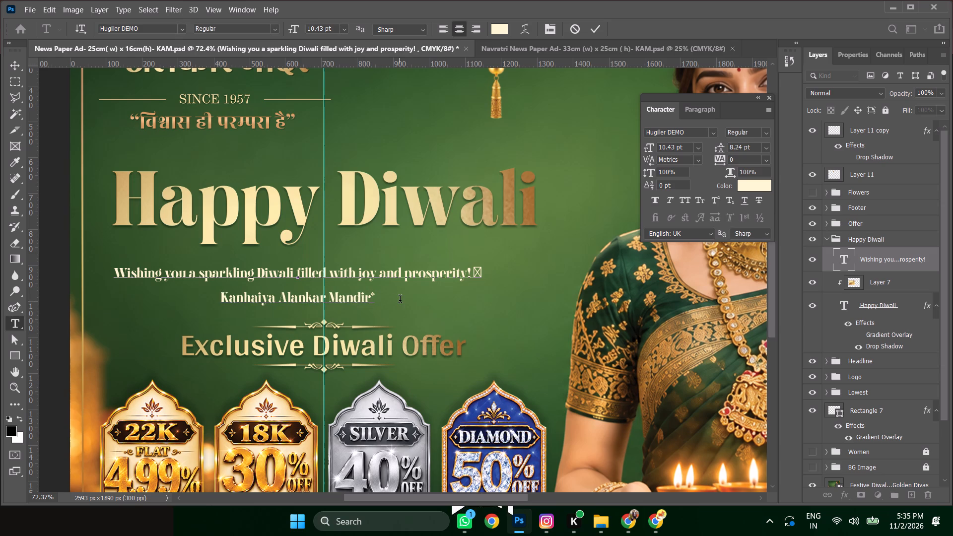
key("BackSpace")
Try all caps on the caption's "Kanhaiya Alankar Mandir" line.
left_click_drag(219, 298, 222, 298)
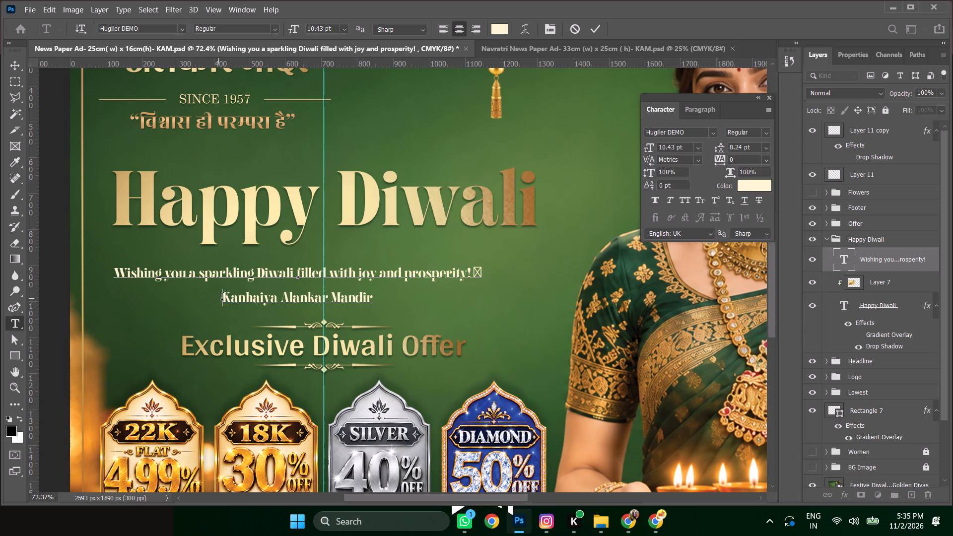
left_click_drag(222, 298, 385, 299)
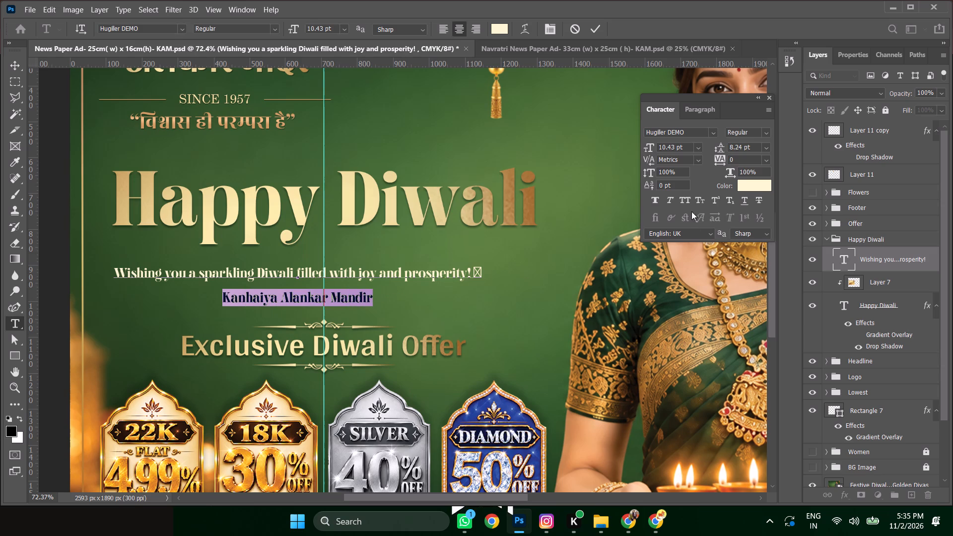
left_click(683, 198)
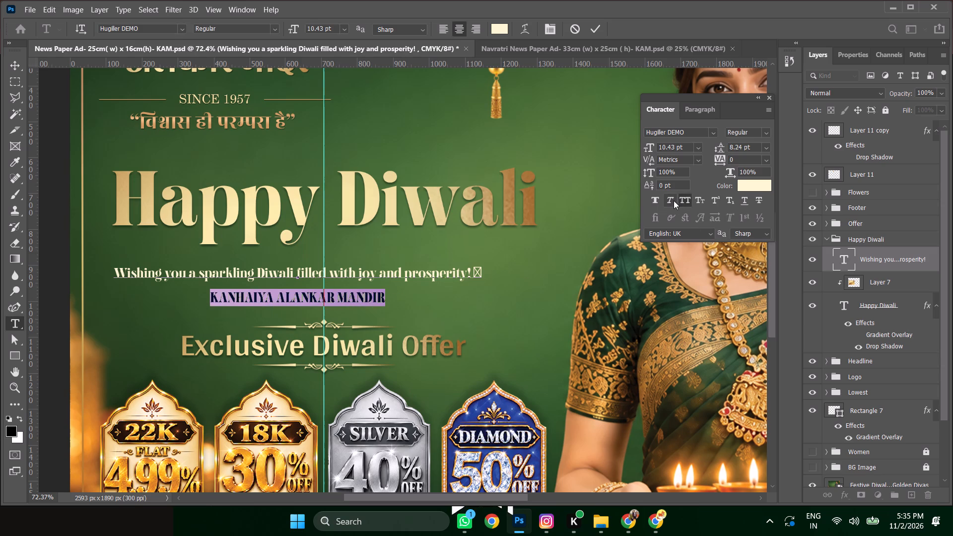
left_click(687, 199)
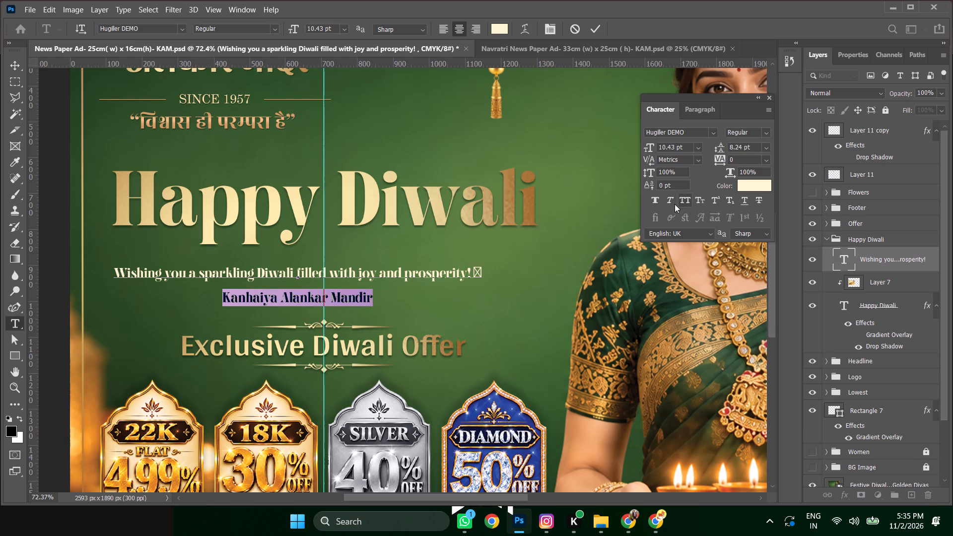
Delete the missing-glyph box after "prosperity!" in the caption's first line.
left_click_drag(115, 274, 467, 271)
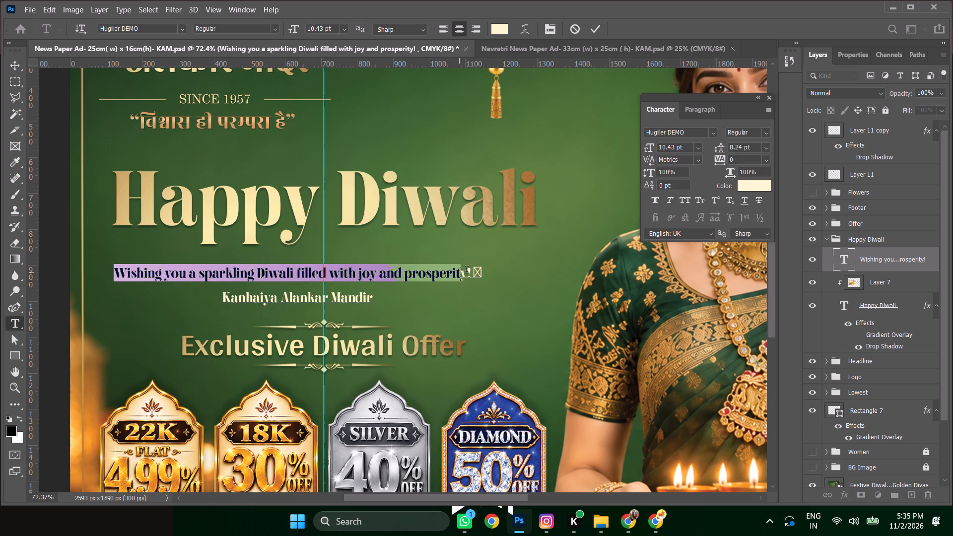
left_click_drag(467, 271, 488, 269)
left_click(484, 272)
key("BackSpace")
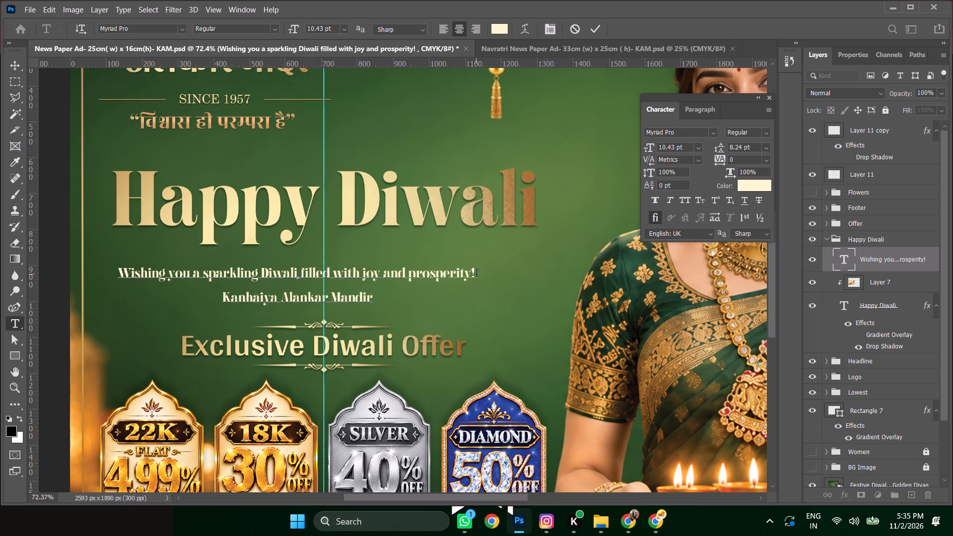
Set the font of the caption's "Wishing you a sparkling Diwali" line to Nexa Bold.
left_click_drag(476, 274, 112, 274)
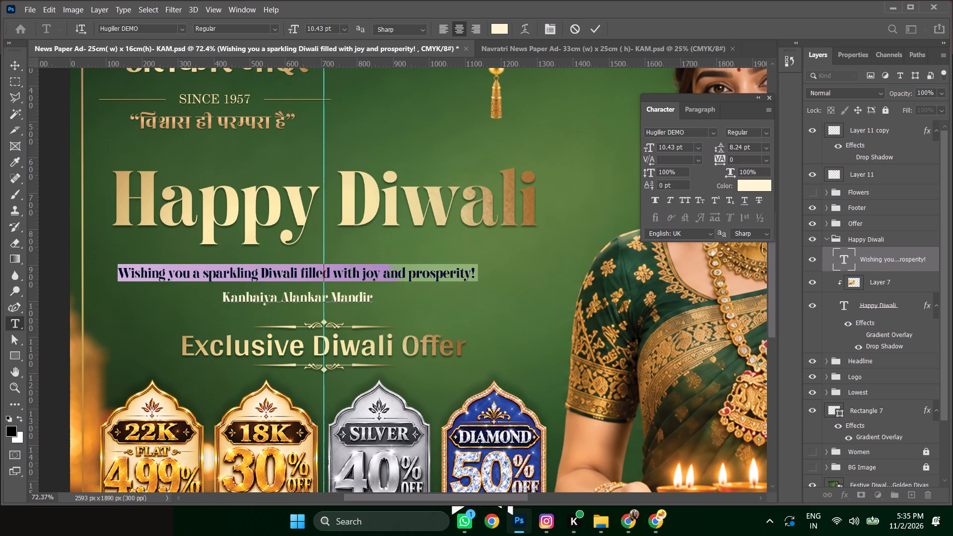
left_click(701, 129)
type("nexa")
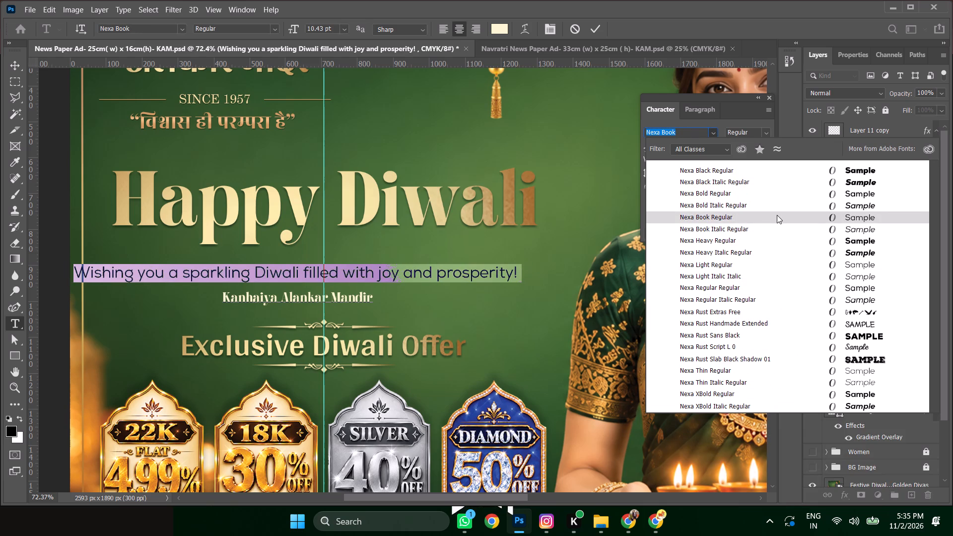
left_click(787, 189)
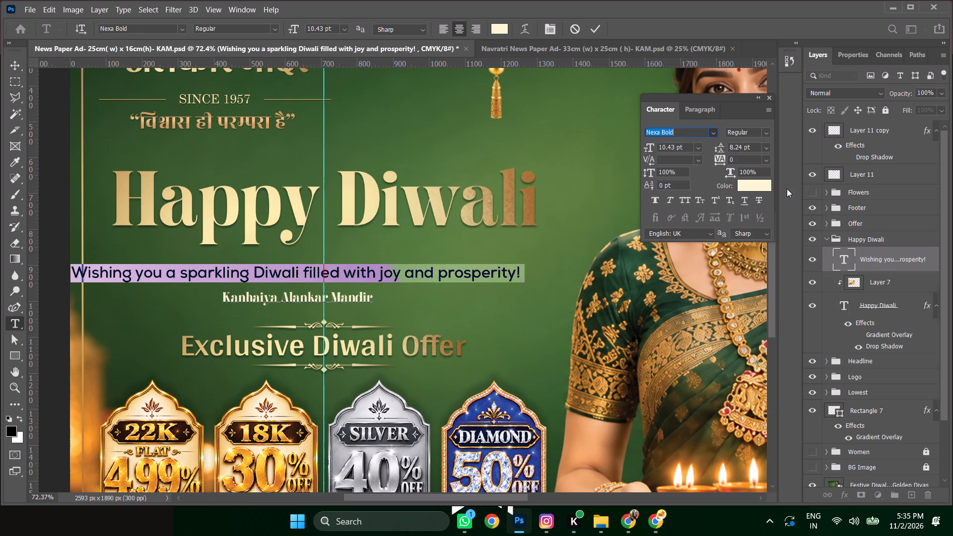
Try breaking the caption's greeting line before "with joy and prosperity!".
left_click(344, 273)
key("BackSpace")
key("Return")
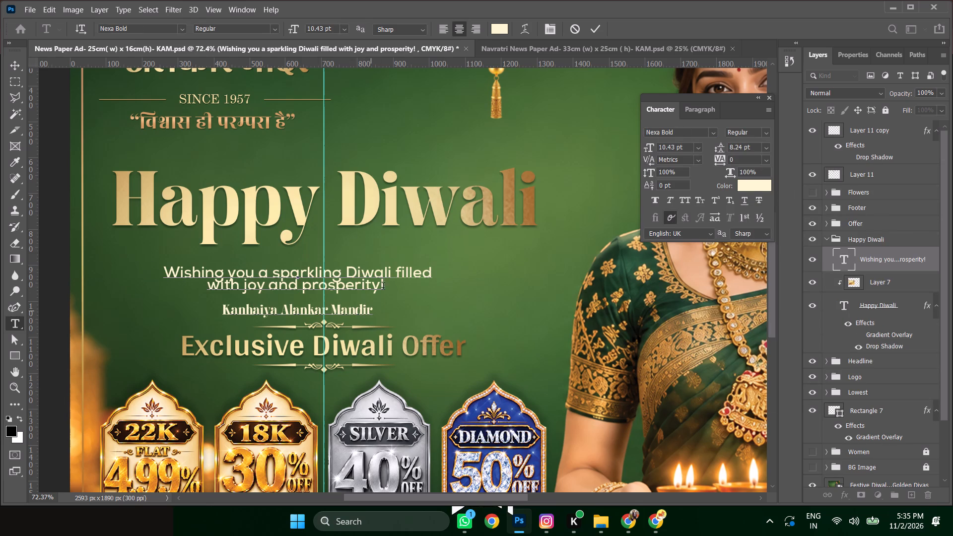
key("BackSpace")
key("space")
Reword the end of the caption's greeting line to read "joy & prosperity from".
left_click_drag(433, 272, 407, 274)
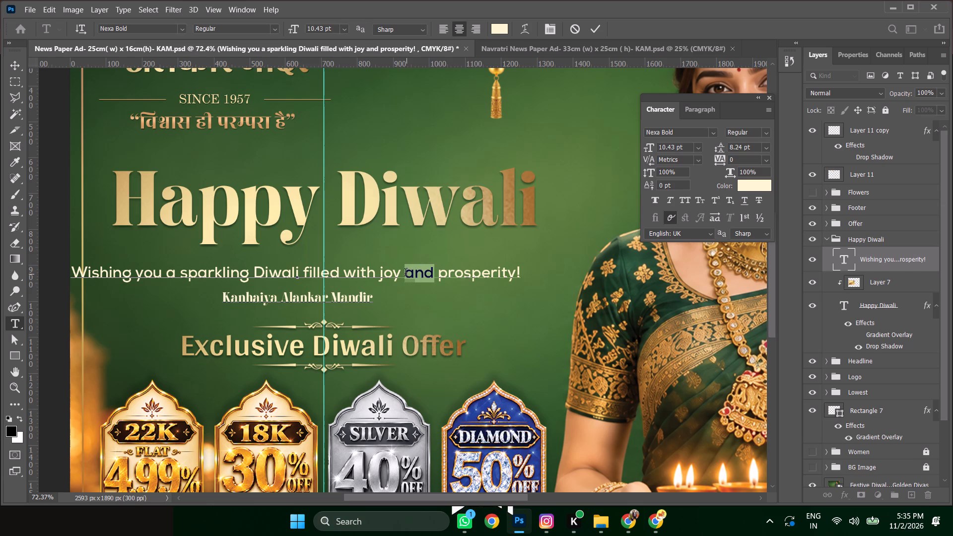
key("shift+ampersand")
left_click(514, 272)
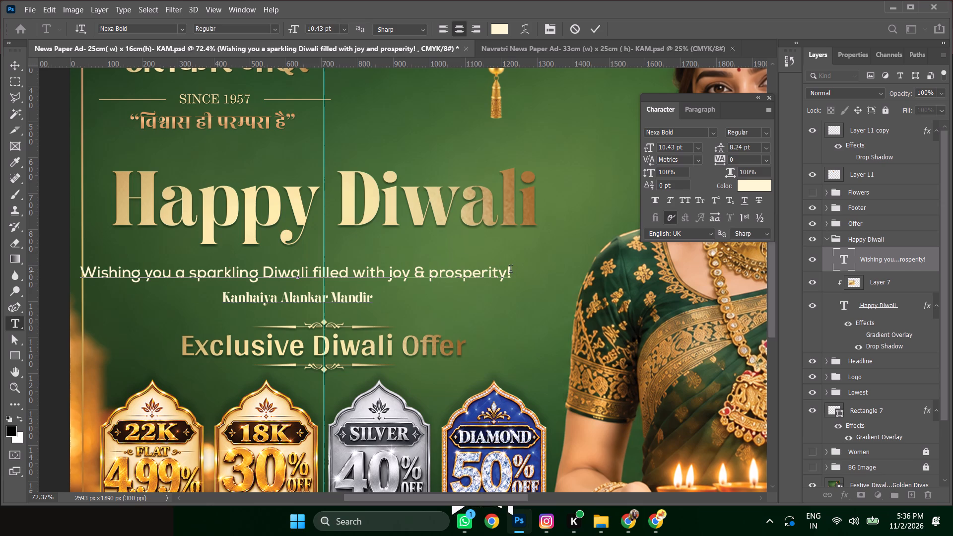
key("BackSpace")
key("BackSpace")
key("space")
type("from")
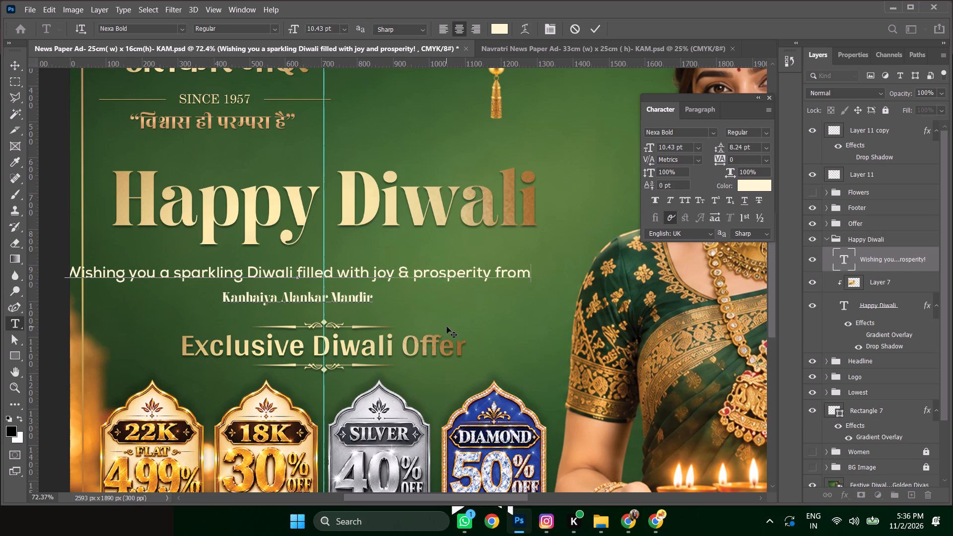
Centre the caption on the vertical guide just beneath Happy Diwali and scale it down to about 86%.
left_click(17, 65)
key("ctrl+t")
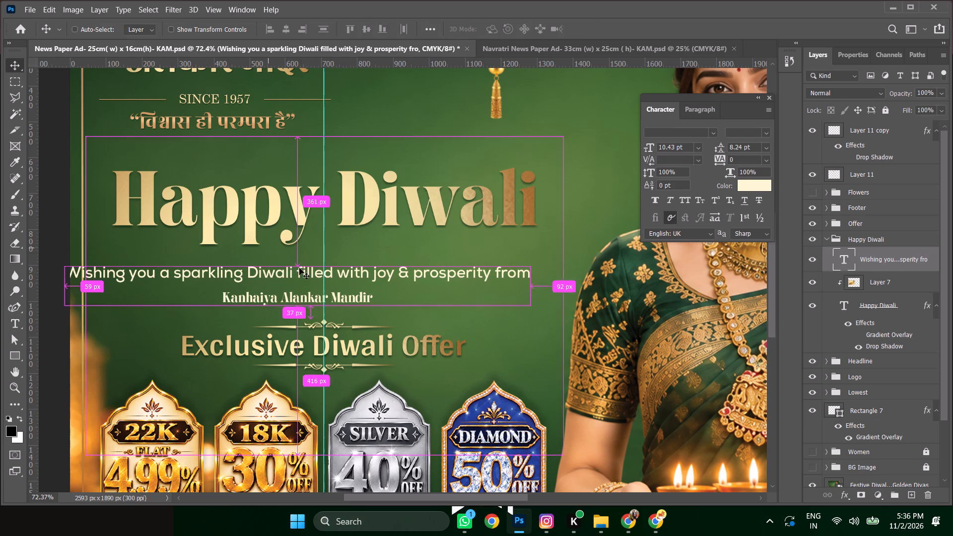
left_click_drag(298, 276, 326, 267)
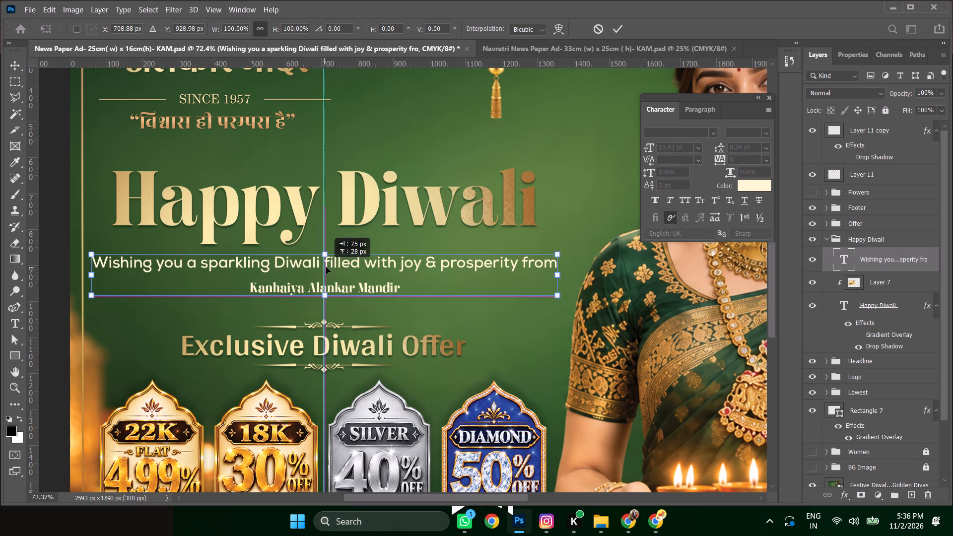
left_click_drag(326, 267, 325, 268)
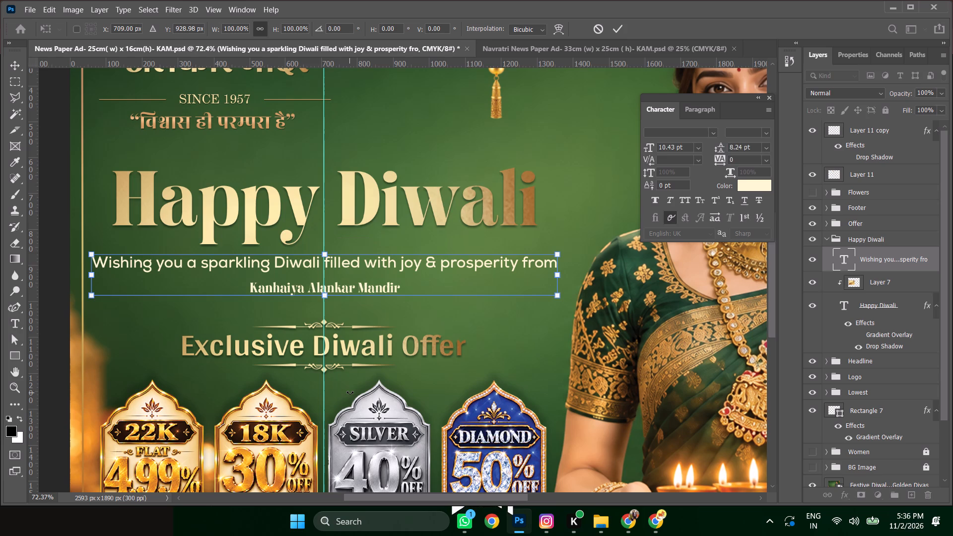
key("Left")
key("Left")
left_click_drag(558, 255, 556, 255, "alt")
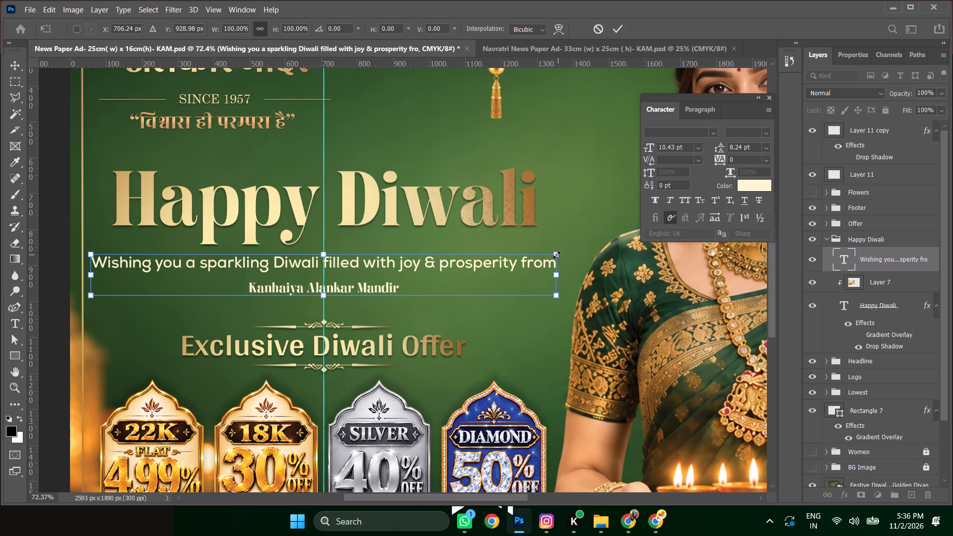
left_click_drag(556, 255, 526, 259, "alt")
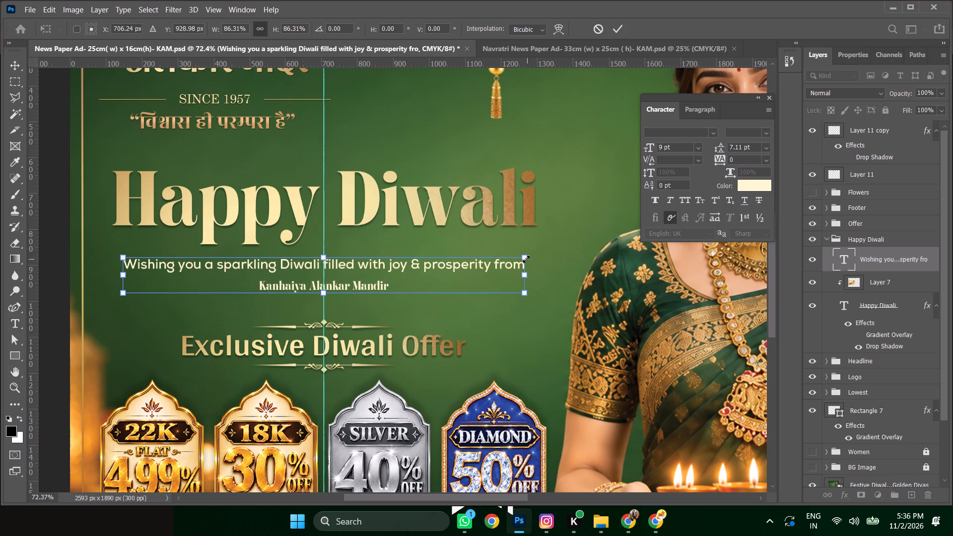
key("Return")
Set the font size of the caption's "Kanhaiya Alankar Mandir" line to 13 pt.
scroll(408, 287, "down", 4, "alt")
scroll(369, 285, "up", 5, "alt")
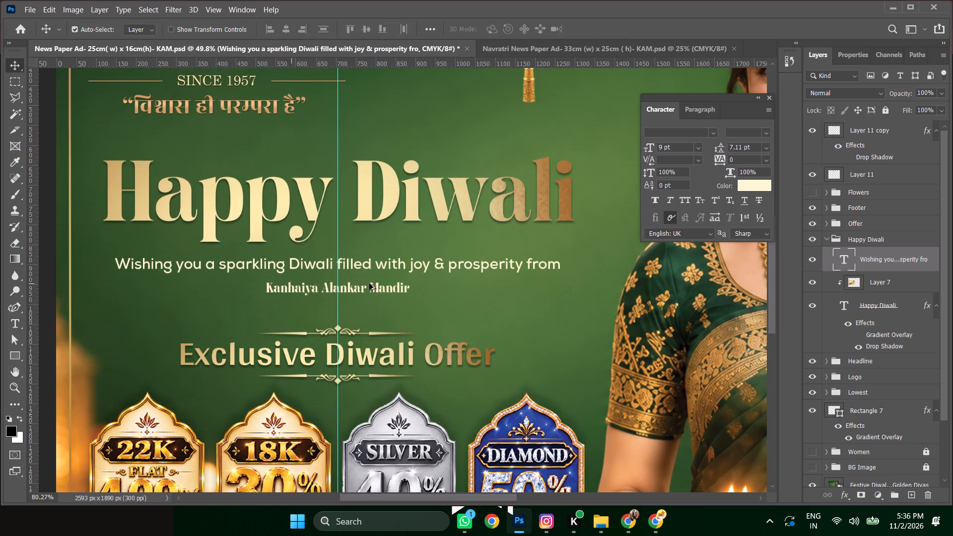
scroll(355, 298, "up", 3, "alt")
double_click(364, 284)
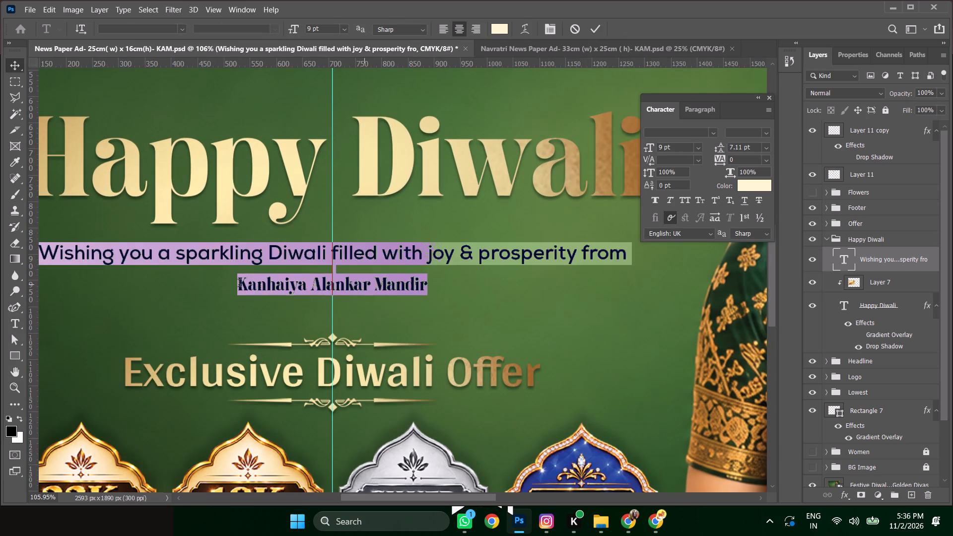
left_click_drag(239, 284, 466, 285)
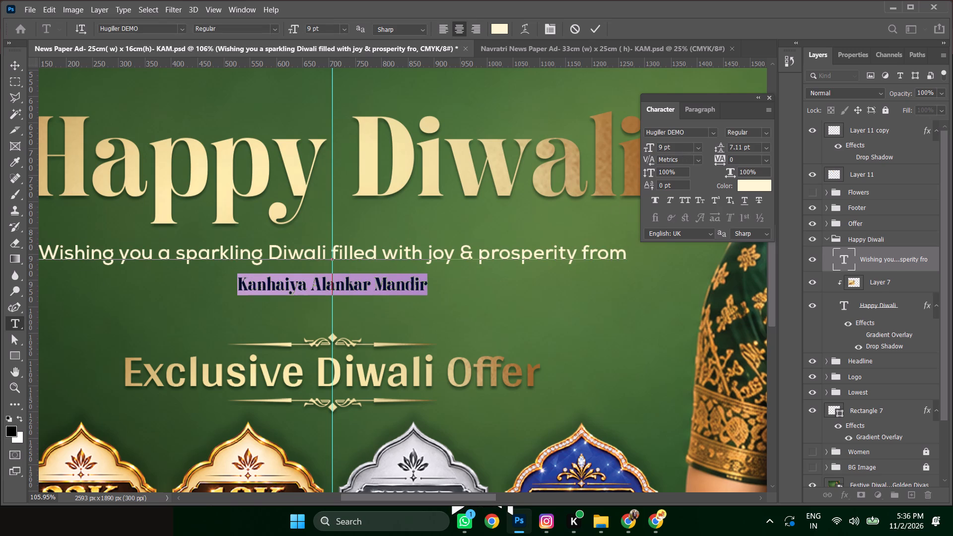
left_click(682, 144)
scroll(682, 144, "up", 4)
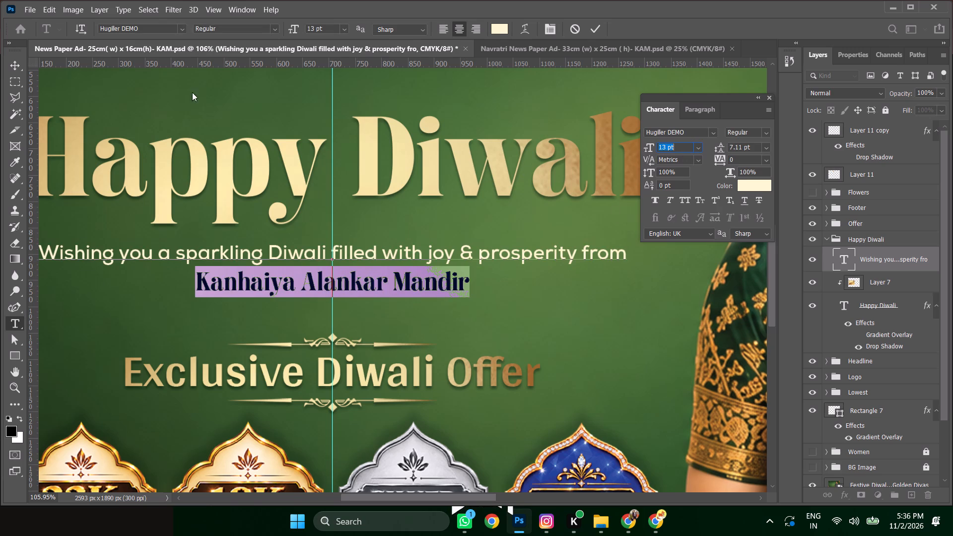
left_click(16, 64)
Set the caption text's leading to 8 pt.
scroll(387, 288, "down", 4, "alt")
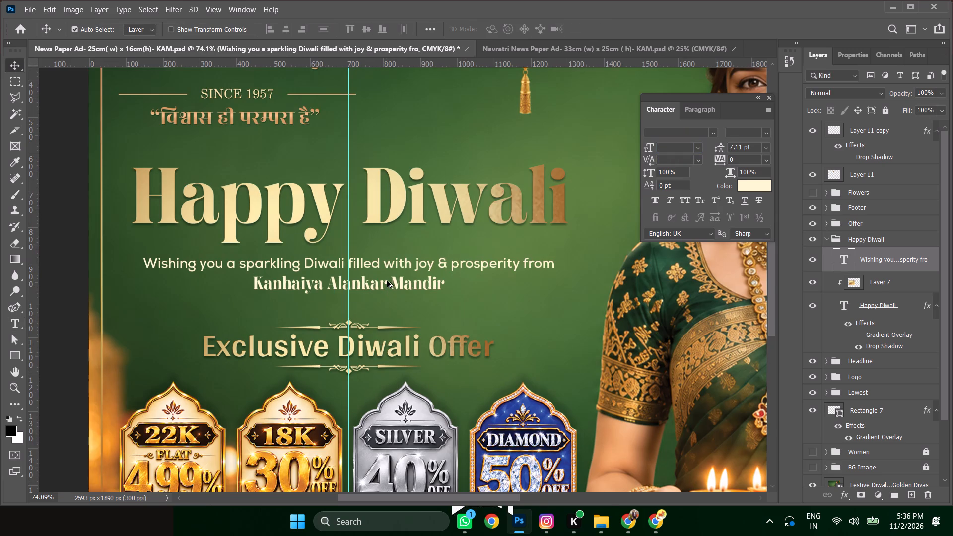
left_click(391, 284)
left_click(755, 149)
scroll(755, 149, "up", 1)
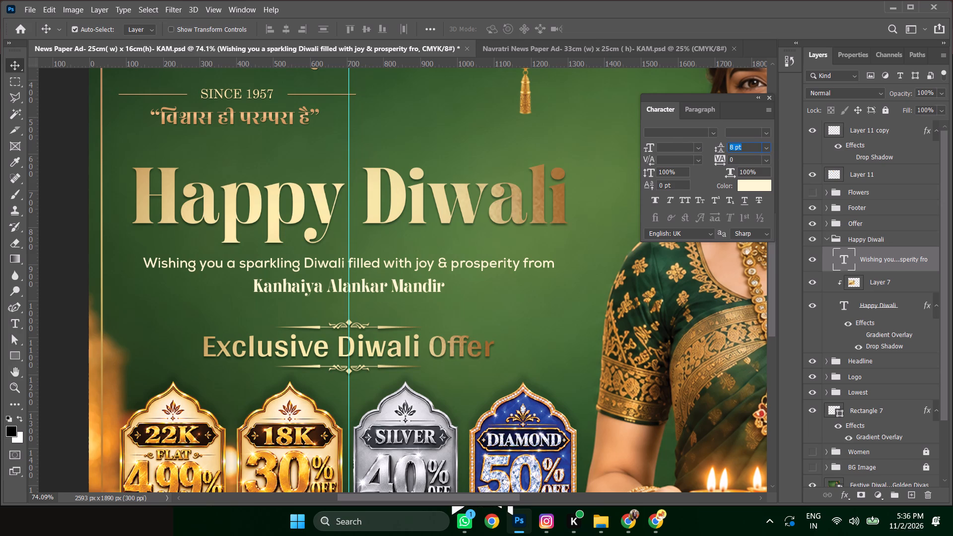
Scale the greeting caption beneath Happy Diwali down proportionally to about 93%.
left_click(15, 61)
scroll(311, 237, "down", 4, "alt")
scroll(417, 272, "down", 3, "alt")
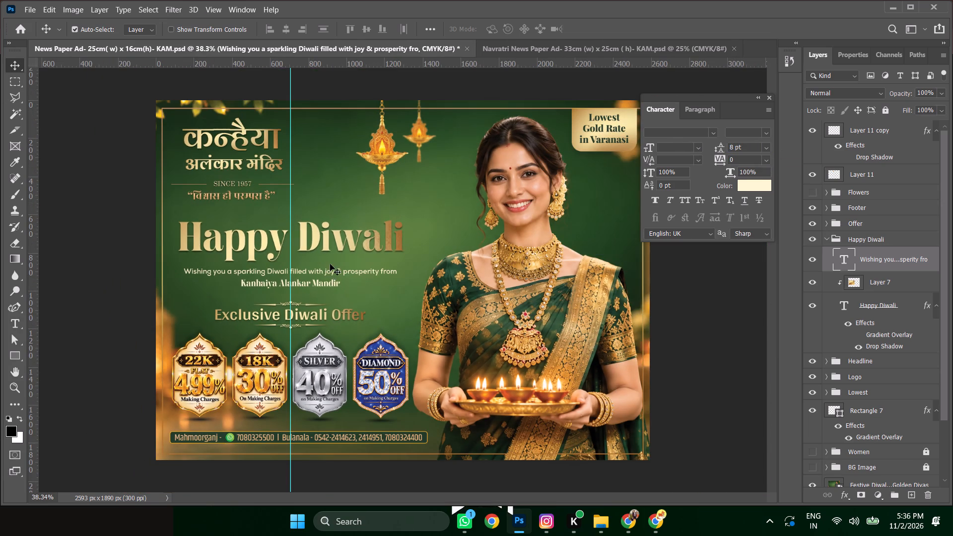
scroll(334, 277, "up", 3, "alt")
key("ctrl+t")
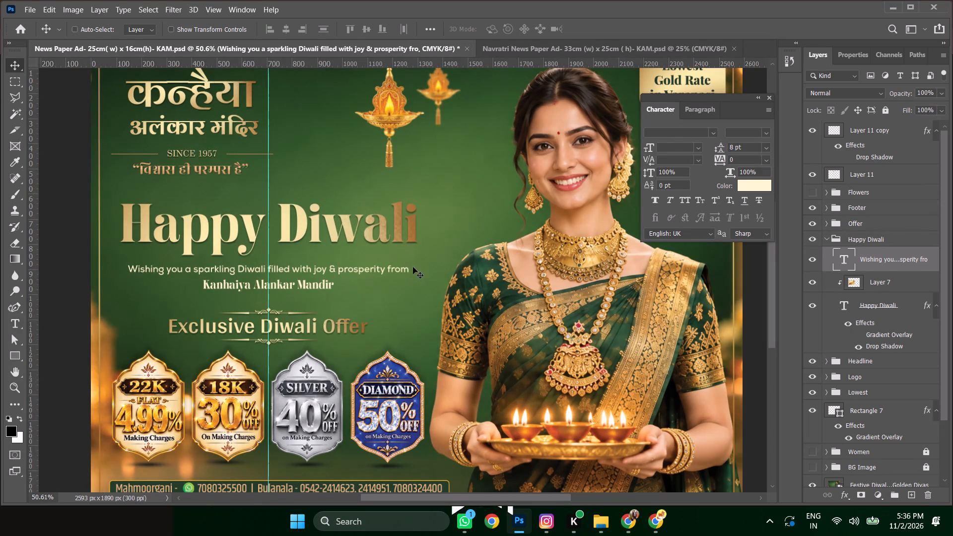
left_click(406, 270)
key("ctrl+t")
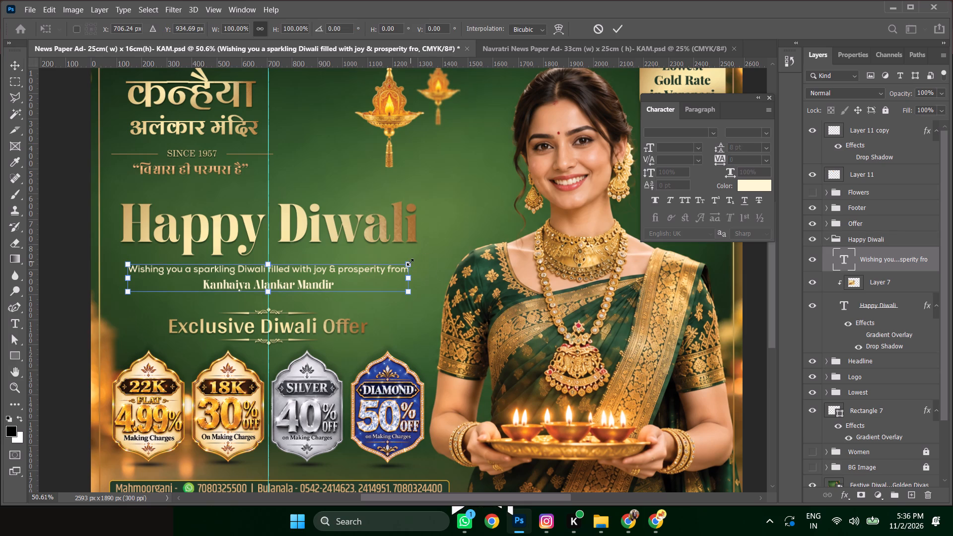
left_click_drag(410, 262, 401, 267, "alt")
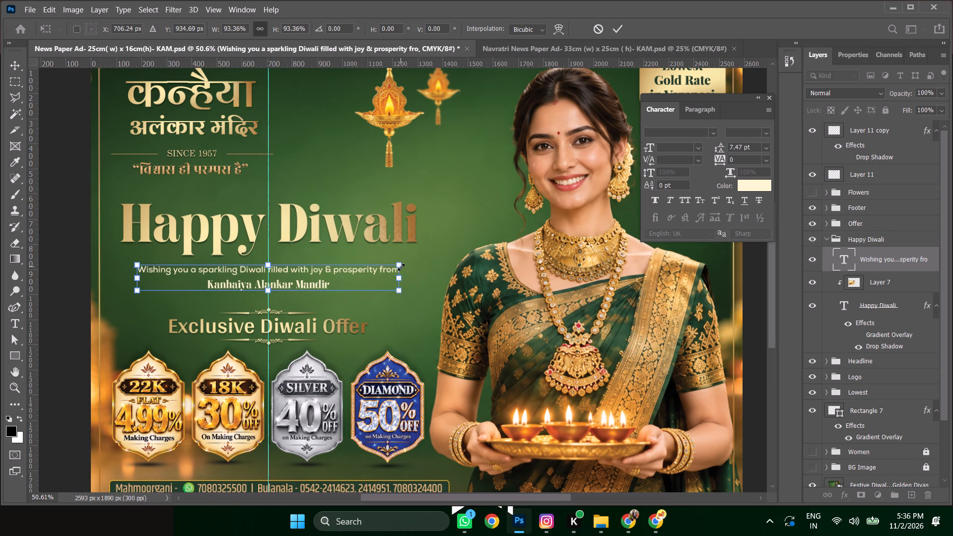
key("Return")
Nudge the greeting caption up slightly, closer to the Happy Diwali title.
scroll(383, 272, "down", 4, "alt")
scroll(370, 272, "up", 2, "alt")
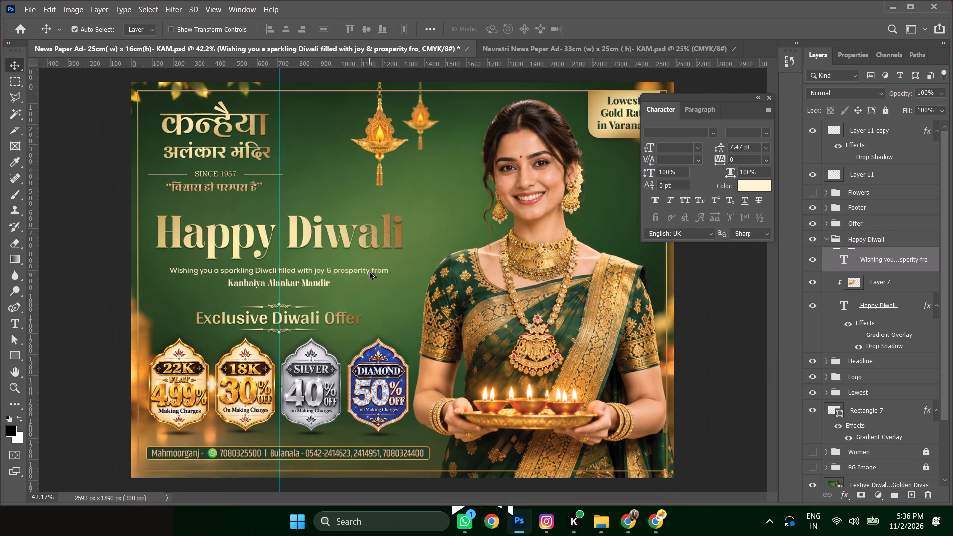
key("shift+Up")
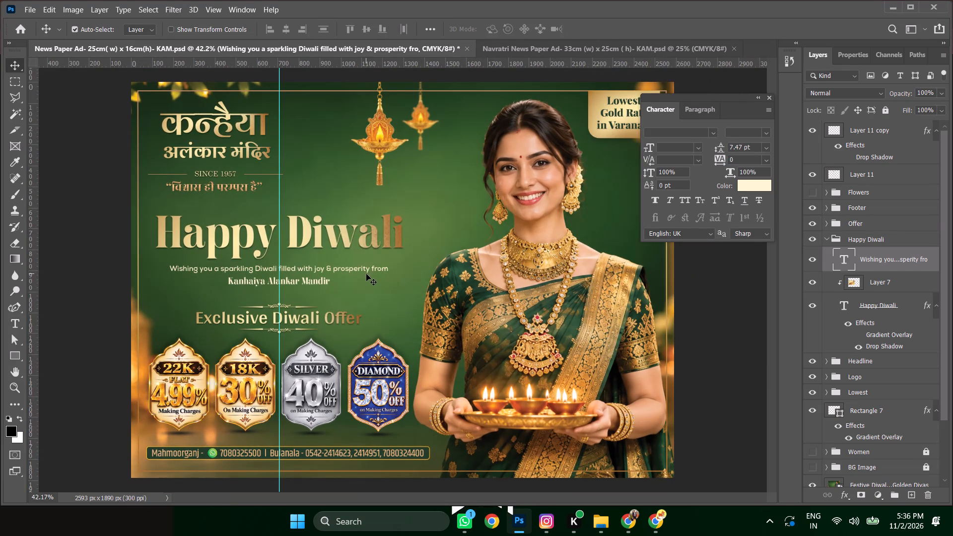
key("Down")
key("Down")
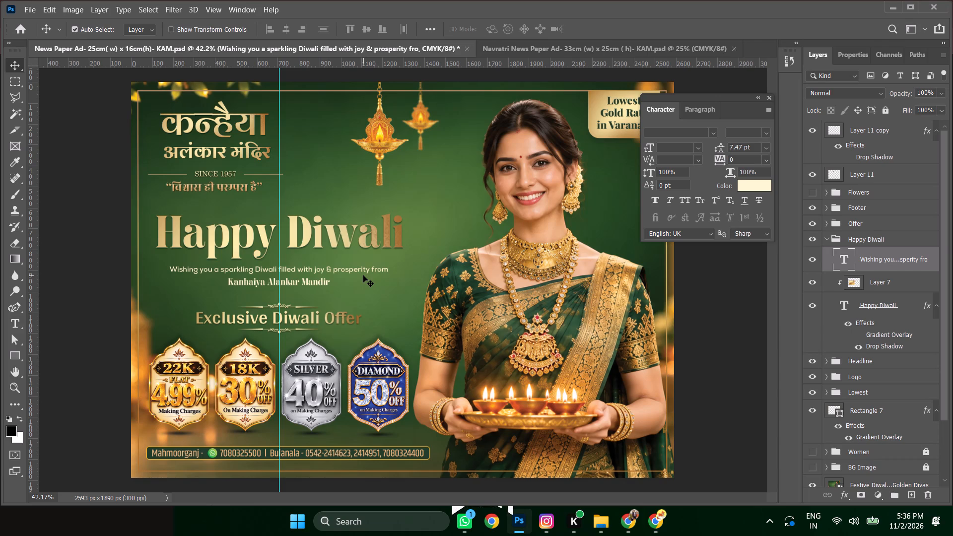
key("Up")
key("Down")
key("Down")
Shift the whole Happy Diwali group down slightly, closer to the Exclusive Diwali Offer headline.
left_click(885, 243)
key("shift+Down")
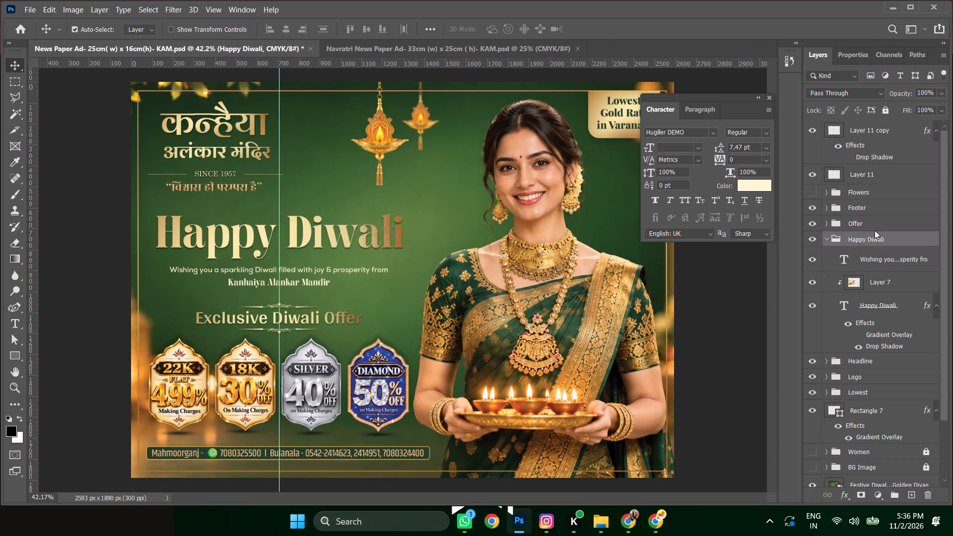
key("shift+Down")
key("shift+Down")
key("shift+Up")
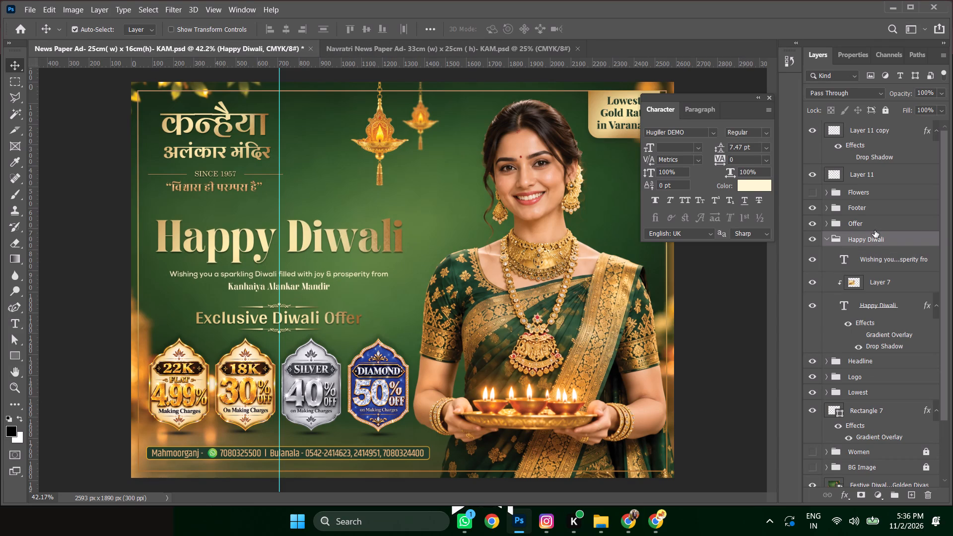
key("Down")
key("Down")
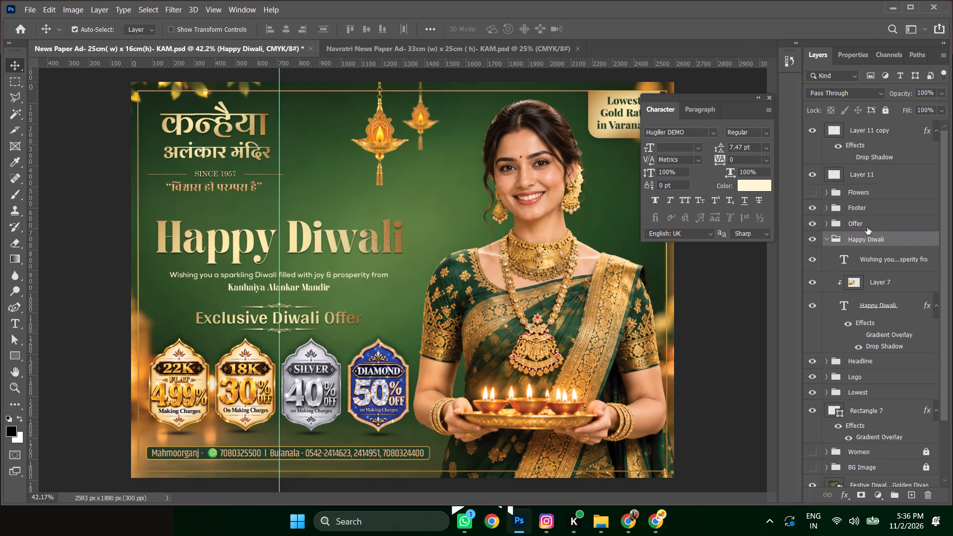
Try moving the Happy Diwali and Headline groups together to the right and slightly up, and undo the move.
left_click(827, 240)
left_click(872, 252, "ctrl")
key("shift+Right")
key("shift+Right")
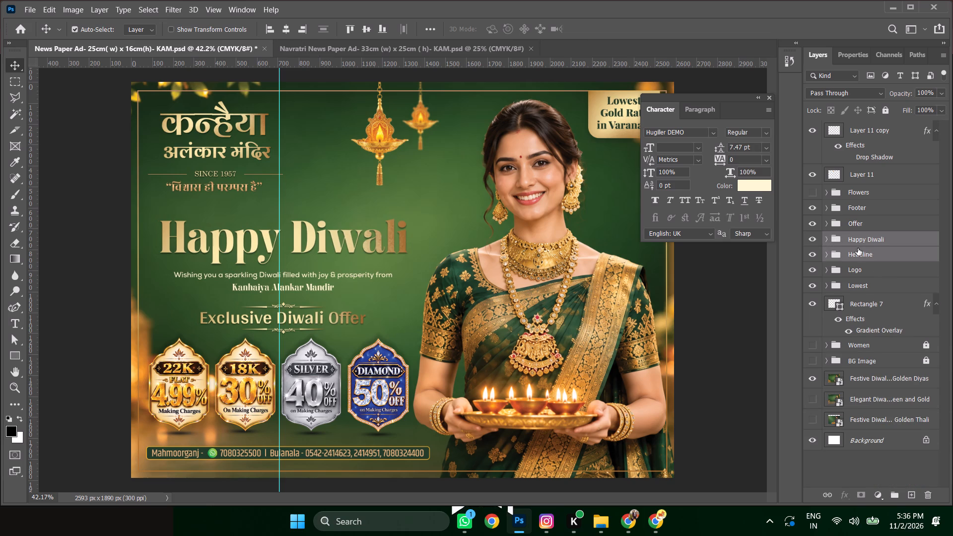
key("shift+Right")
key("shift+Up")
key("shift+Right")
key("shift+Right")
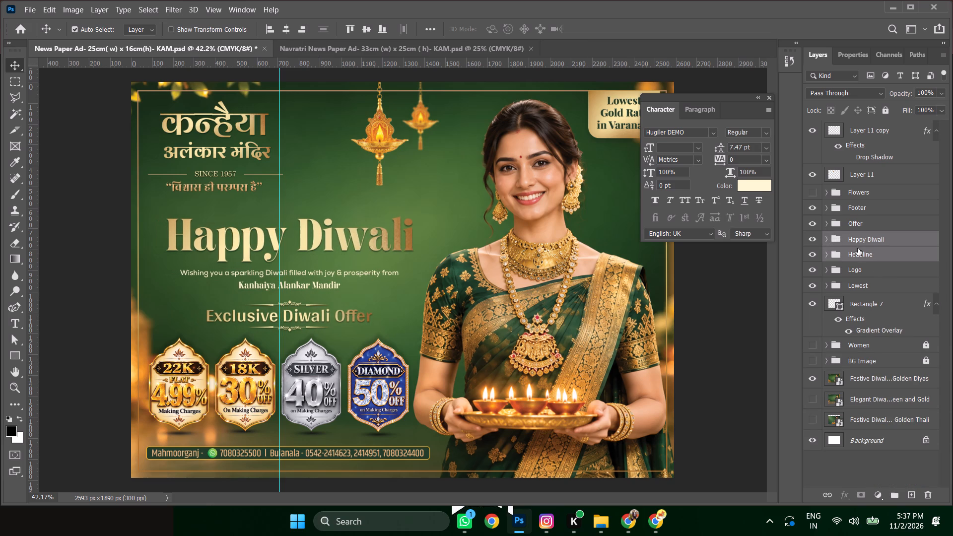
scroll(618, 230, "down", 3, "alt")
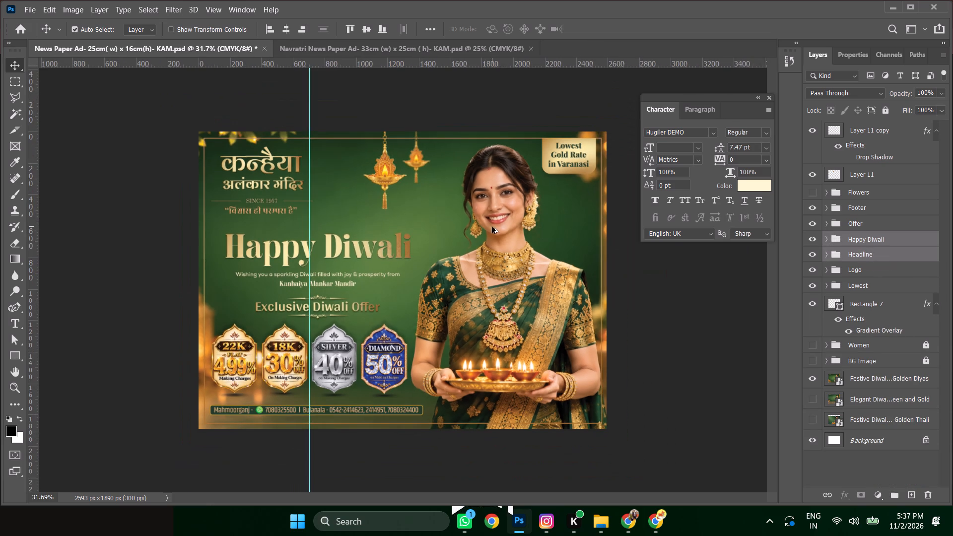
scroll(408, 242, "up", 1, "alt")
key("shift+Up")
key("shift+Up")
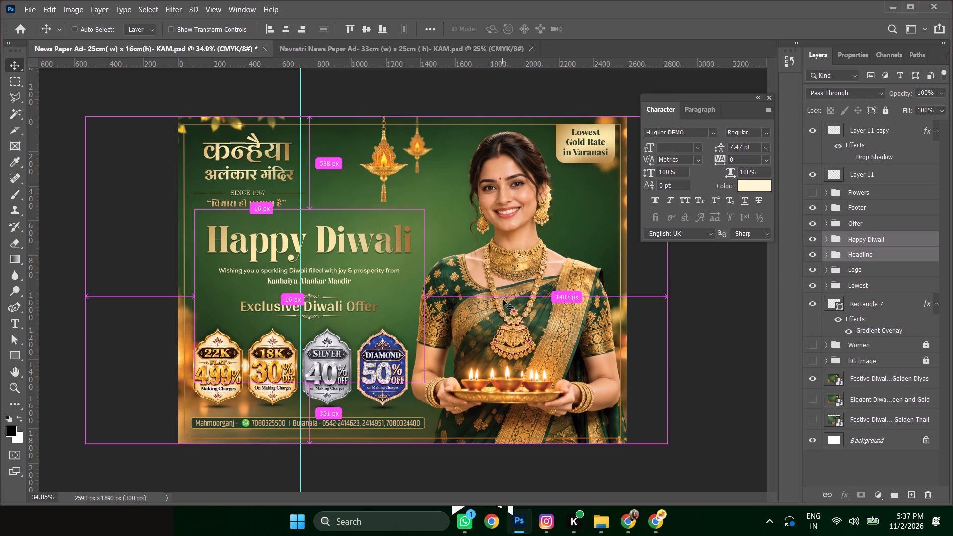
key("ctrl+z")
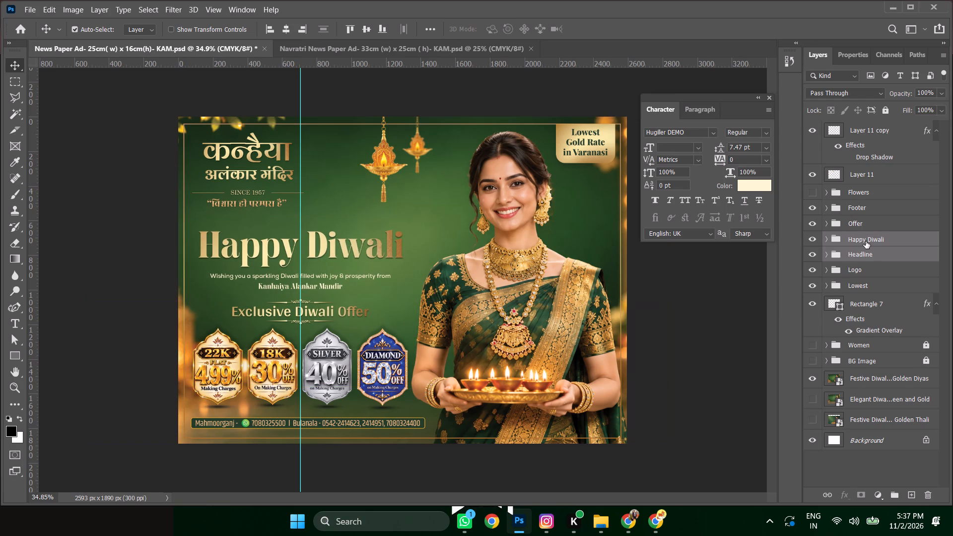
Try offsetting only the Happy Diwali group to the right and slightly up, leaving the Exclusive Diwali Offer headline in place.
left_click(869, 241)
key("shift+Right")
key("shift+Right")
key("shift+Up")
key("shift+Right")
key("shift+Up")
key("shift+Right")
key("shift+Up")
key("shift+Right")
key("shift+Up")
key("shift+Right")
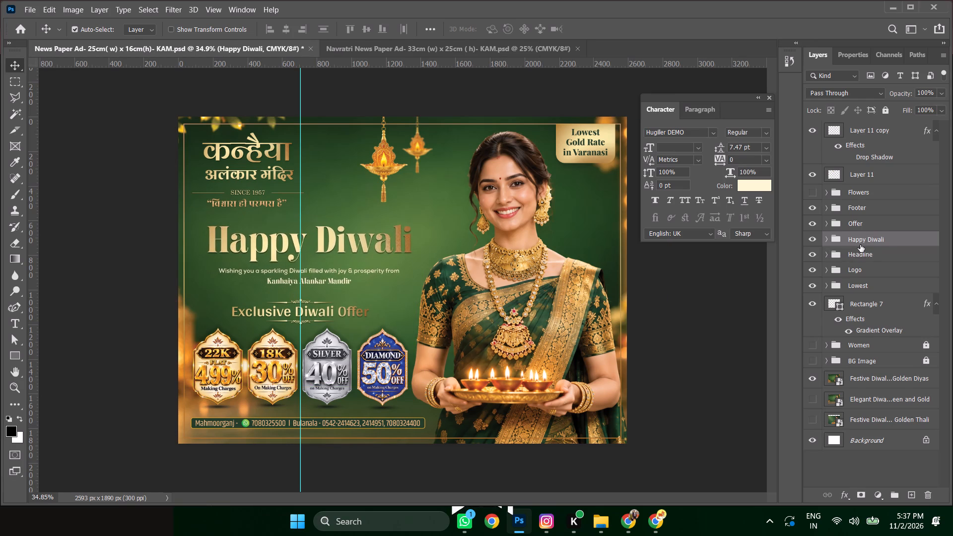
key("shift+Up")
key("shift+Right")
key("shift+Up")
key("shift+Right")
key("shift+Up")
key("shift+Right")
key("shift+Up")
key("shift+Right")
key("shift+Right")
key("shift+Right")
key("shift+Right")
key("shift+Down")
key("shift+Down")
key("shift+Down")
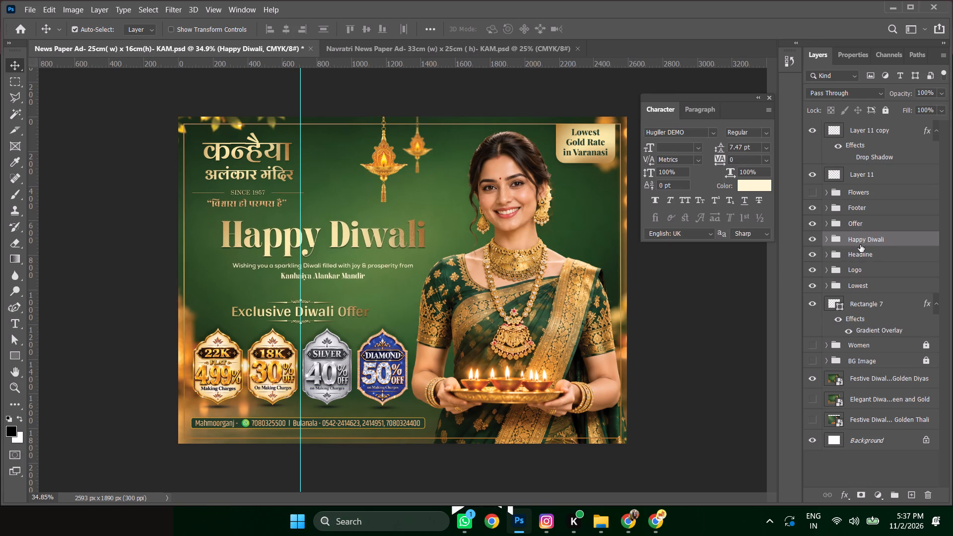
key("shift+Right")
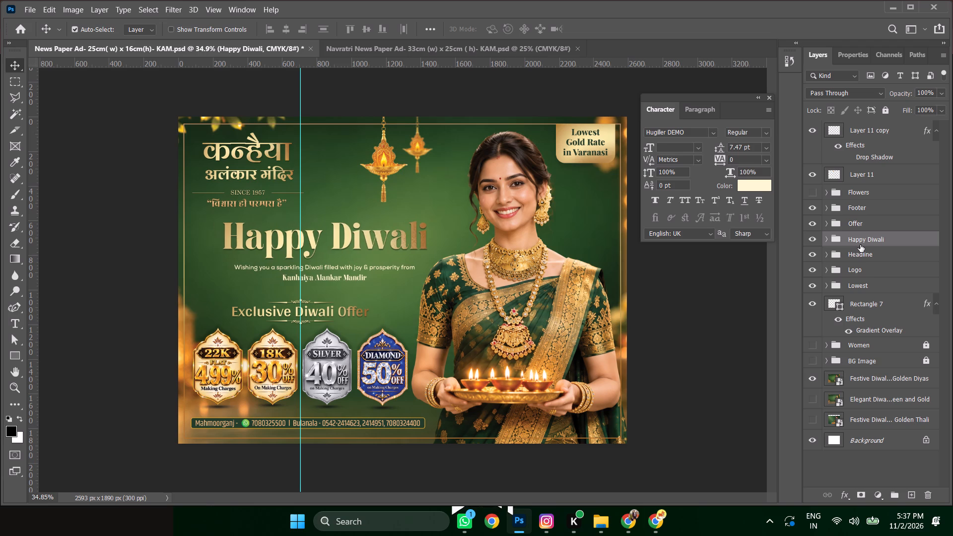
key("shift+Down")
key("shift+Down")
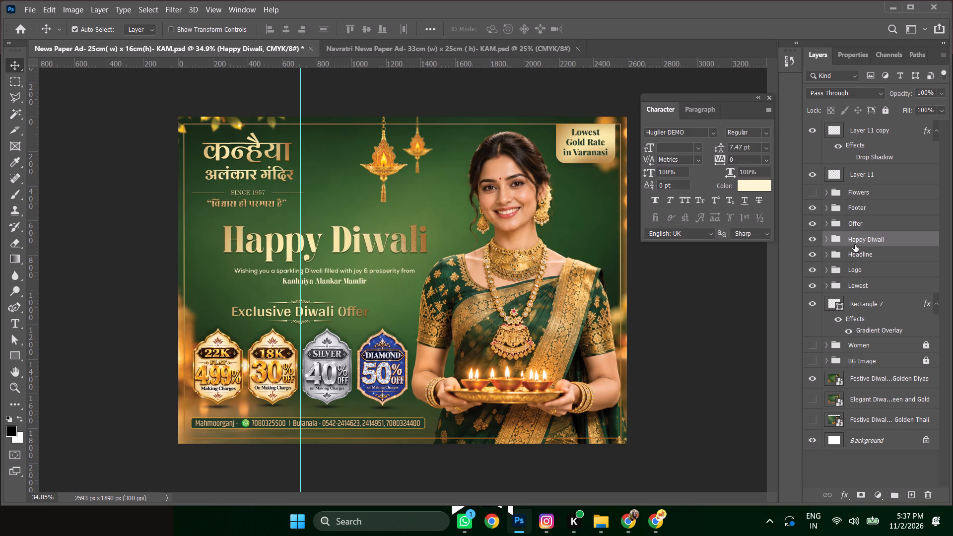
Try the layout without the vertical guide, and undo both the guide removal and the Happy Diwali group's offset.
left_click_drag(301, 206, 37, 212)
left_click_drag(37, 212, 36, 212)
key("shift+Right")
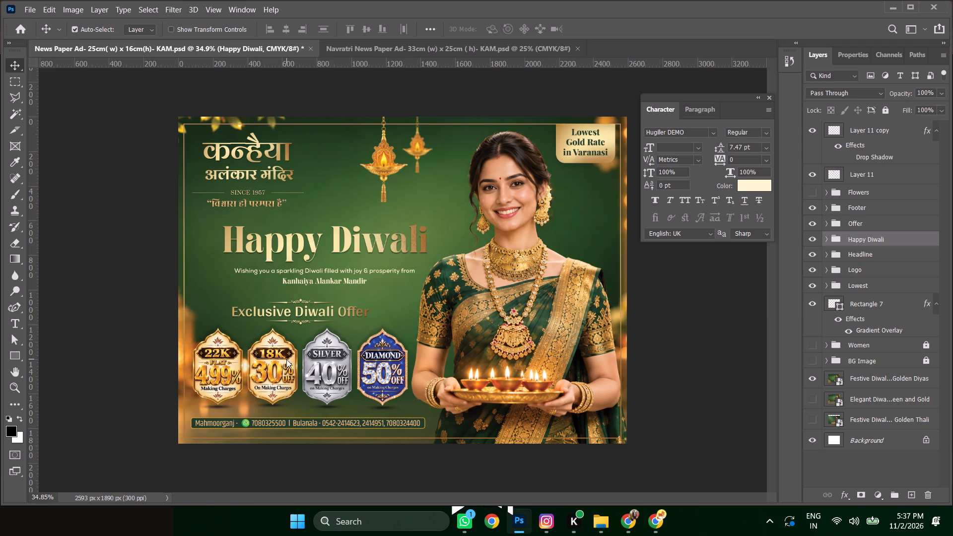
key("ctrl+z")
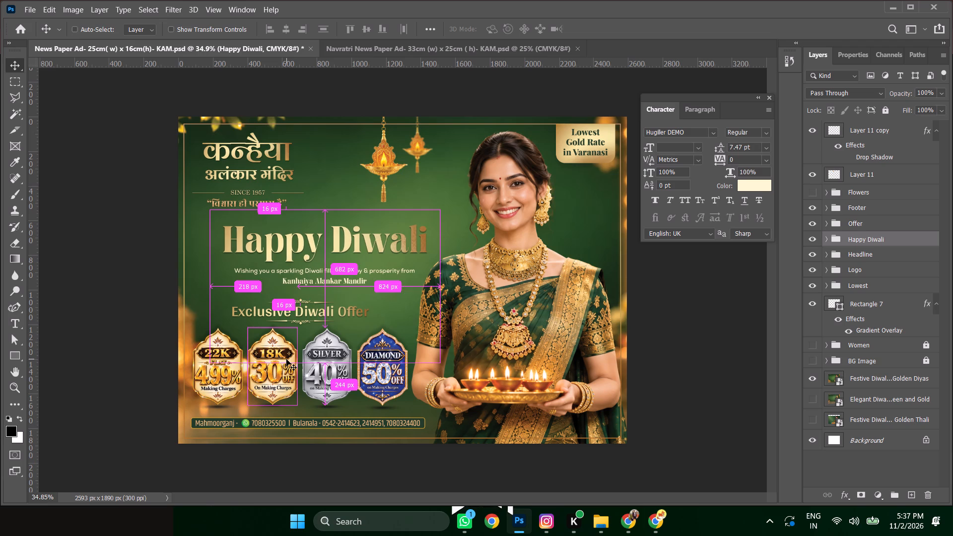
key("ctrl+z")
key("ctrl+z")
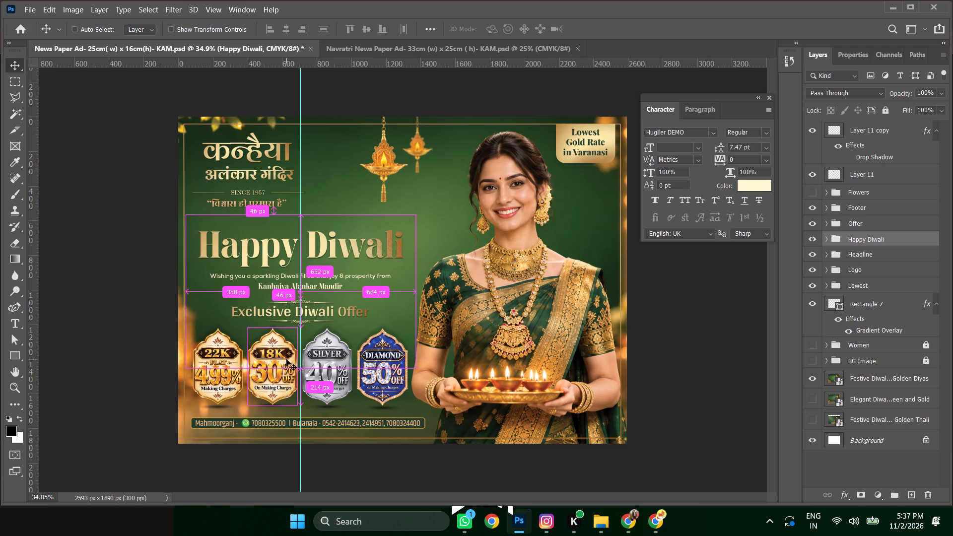
Nudge the Happy Diwali group up slightly while keeping it centred on the vertical guide.
key("shift+Up")
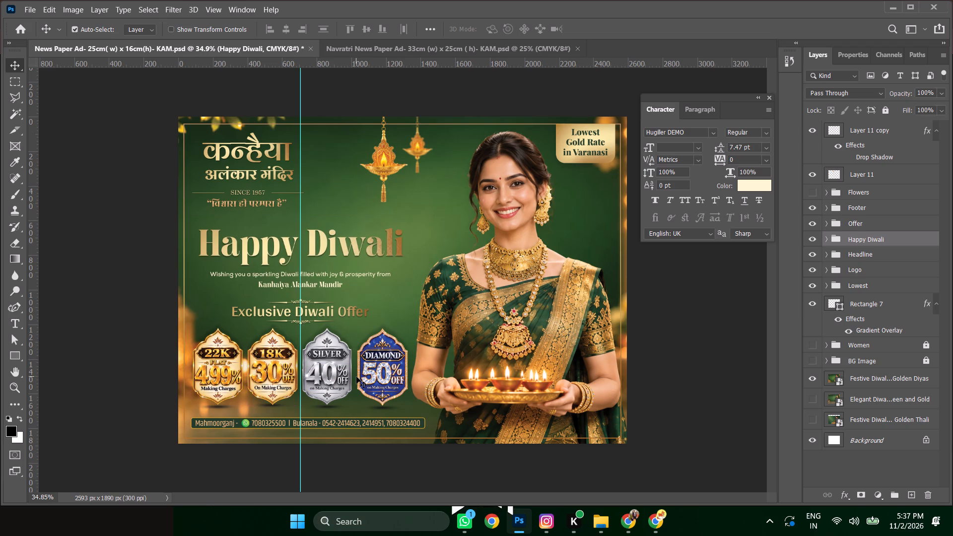
key("shift+Up")
key("shift+Down")
Add a Multiply drop shadow at 11% opacity to the larger hanging diya lamp, Layer 11.
left_click(385, 163)
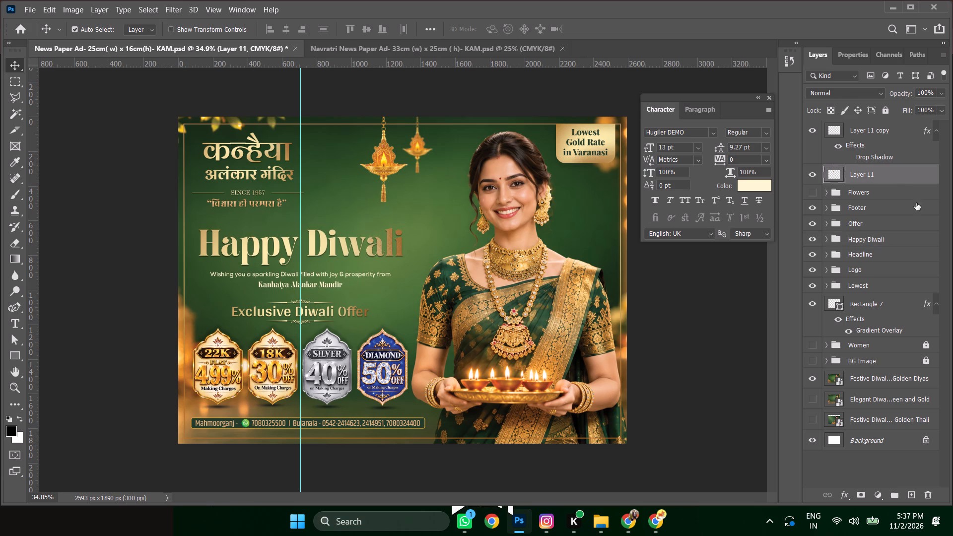
double_click(903, 174)
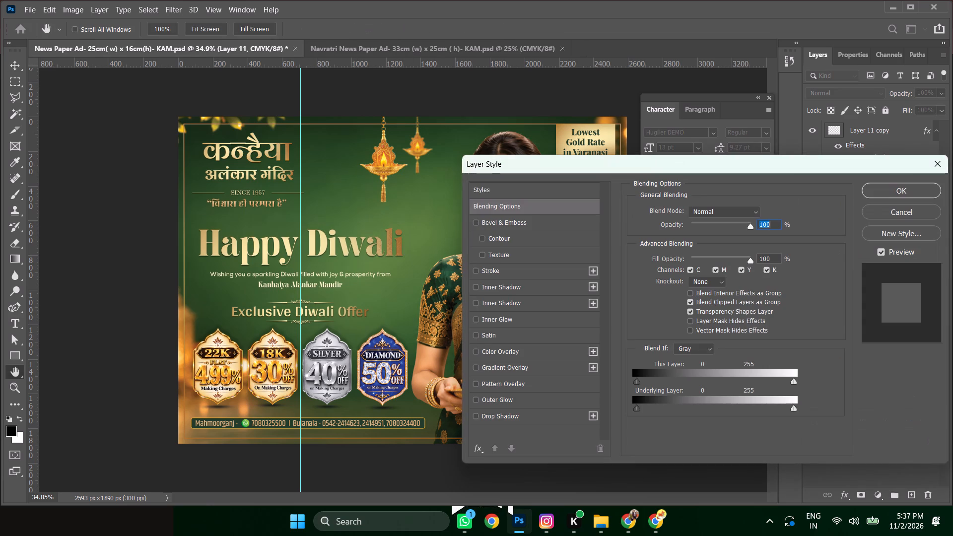
left_click(525, 415)
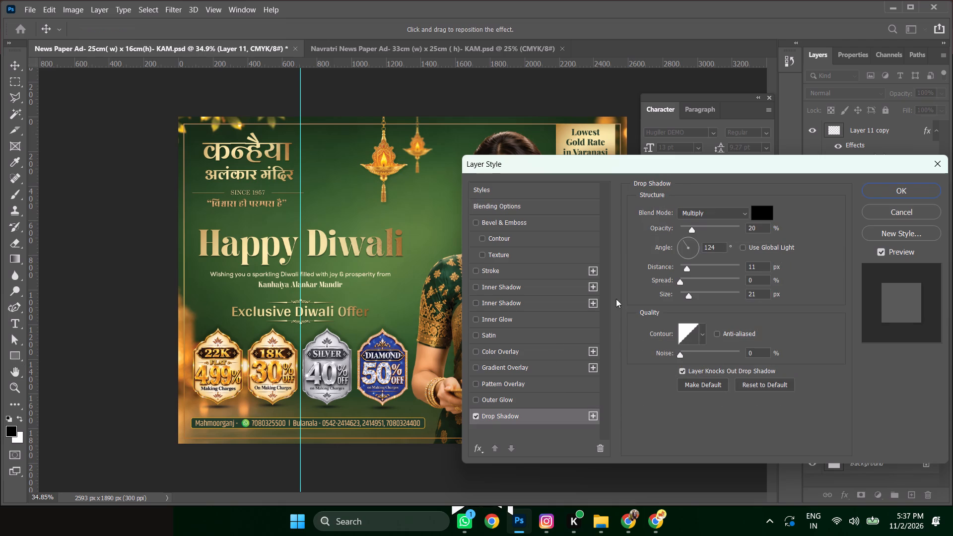
left_click_drag(692, 228, 688, 229)
left_click_drag(688, 229, 687, 230)
left_click(888, 189)
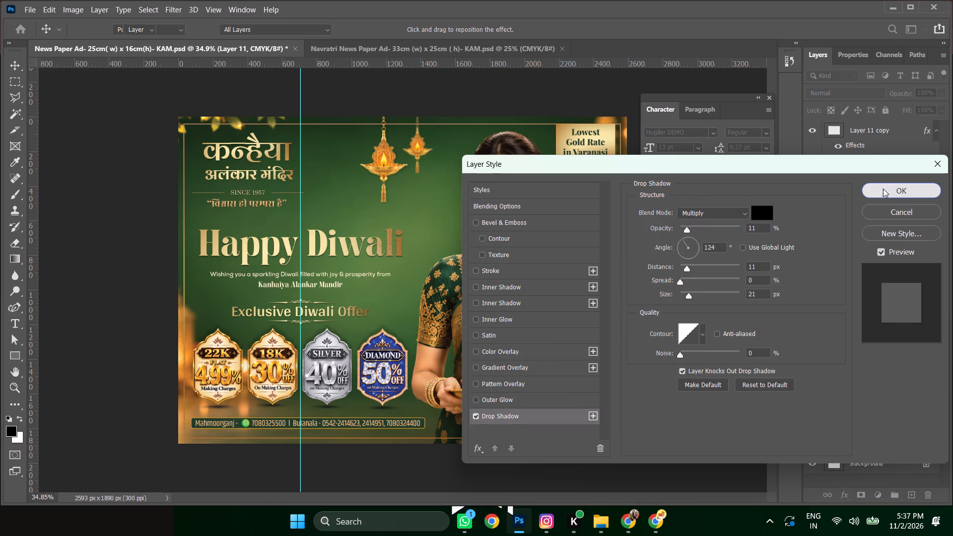
Select both hanging diya lamps and nudge them together slightly to the right.
left_click(418, 144, "shift")
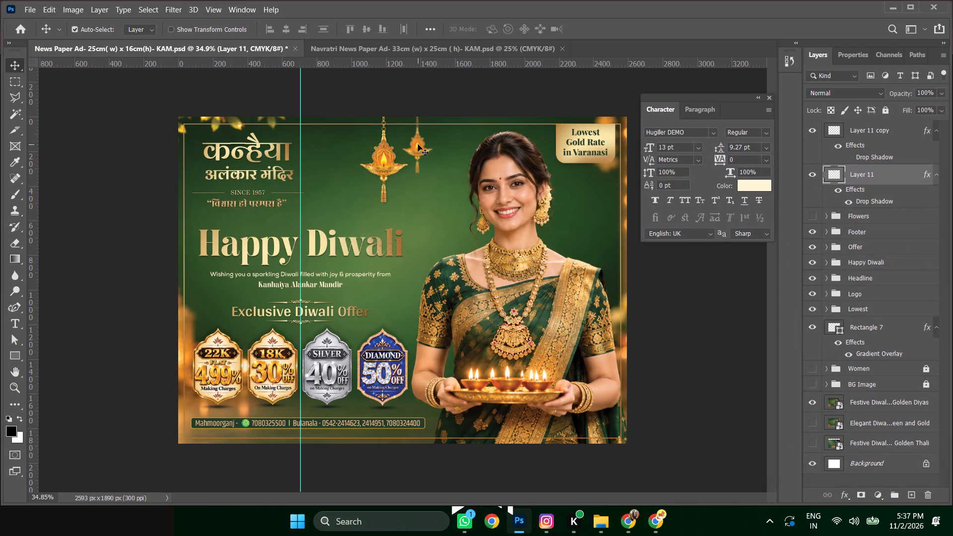
key("shift+Right")
key("shift+Right")
key("shift+Right")
key("shift+Left")
key("shift+Left")
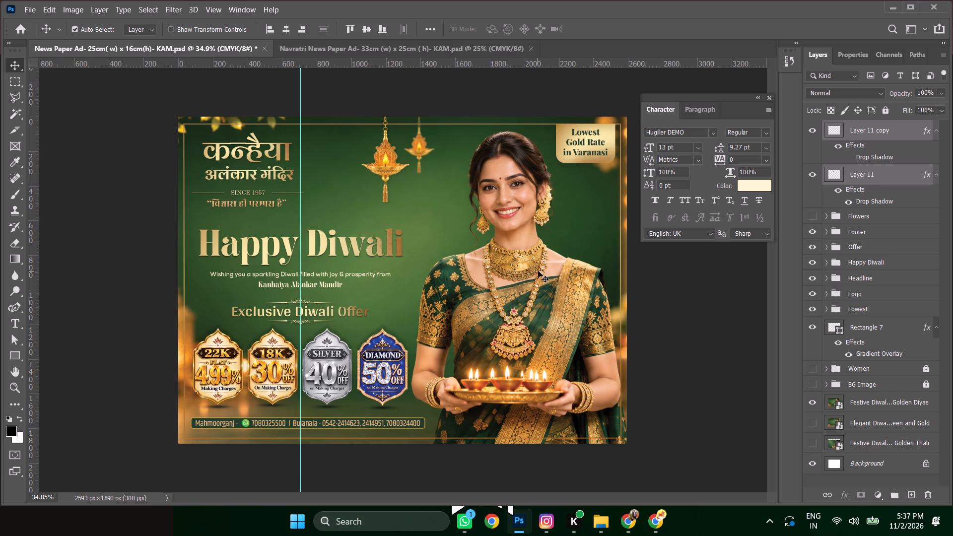
Shift the festive portrait image of the woman with golden diyas to the left, closer to the offer badges.
left_click(538, 271)
key("shift+Left")
key("shift+Left")
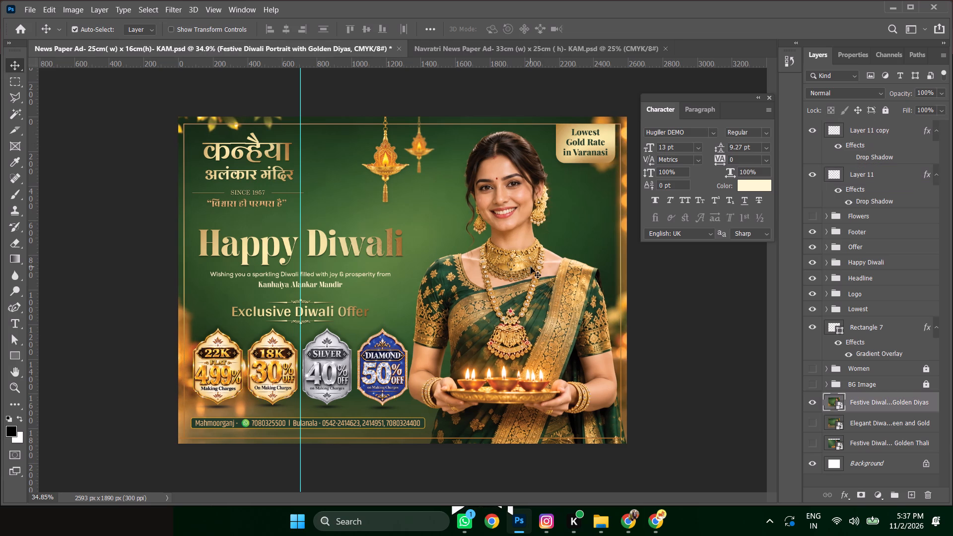
key("shift+Left")
key("shift+Left")
key("shift+Left")
key("shift+Left")
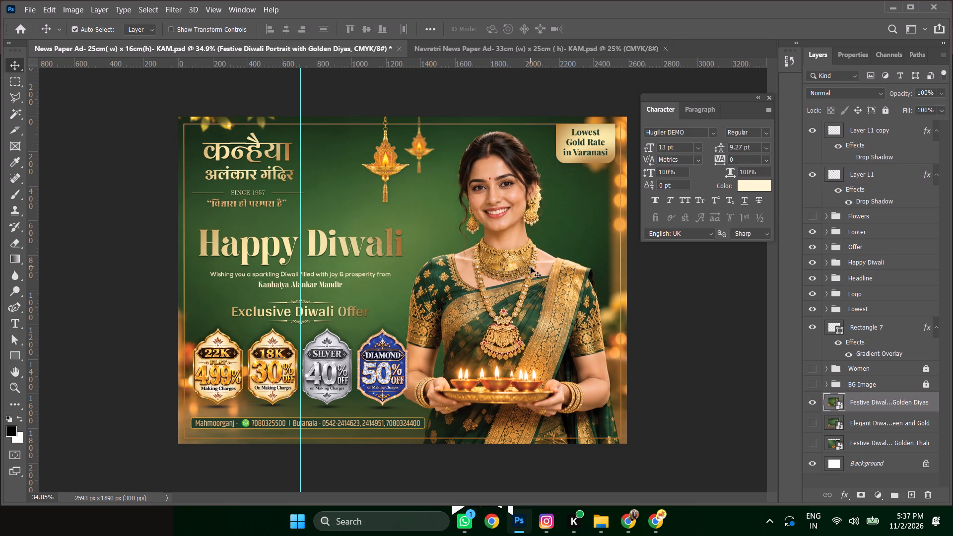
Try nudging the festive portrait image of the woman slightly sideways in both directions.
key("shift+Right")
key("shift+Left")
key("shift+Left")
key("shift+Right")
Add a faint Multiply drop shadow to Rectangle 18 behind the footer contact line, with 11 px distance and 8 px size.
scroll(399, 442, "up", 8, "alt")
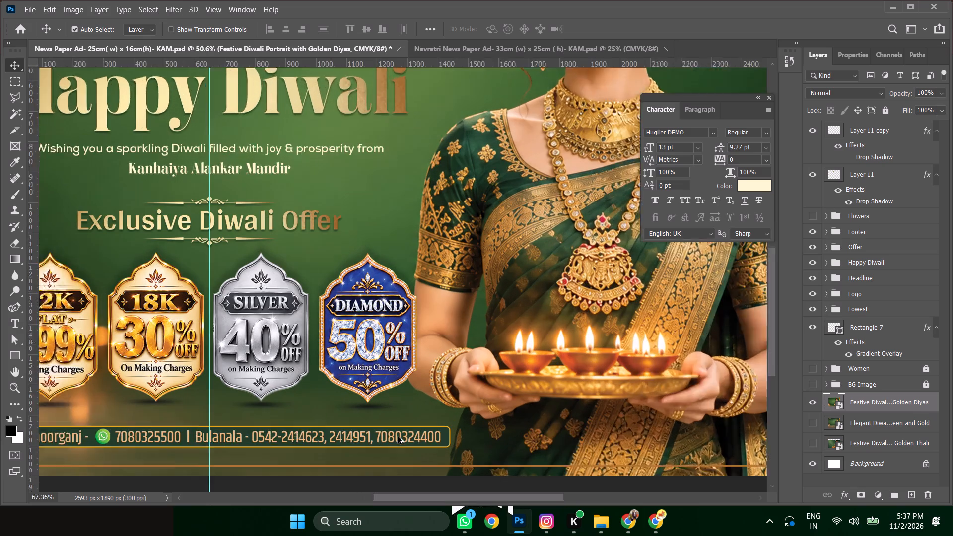
key("space")
key("space")
key("space")
key("space")
key("space")
key("space")
key("space")
key("space")
key("space")
key("space")
key("space")
left_click_drag(408, 448, 501, 377)
left_click(544, 373)
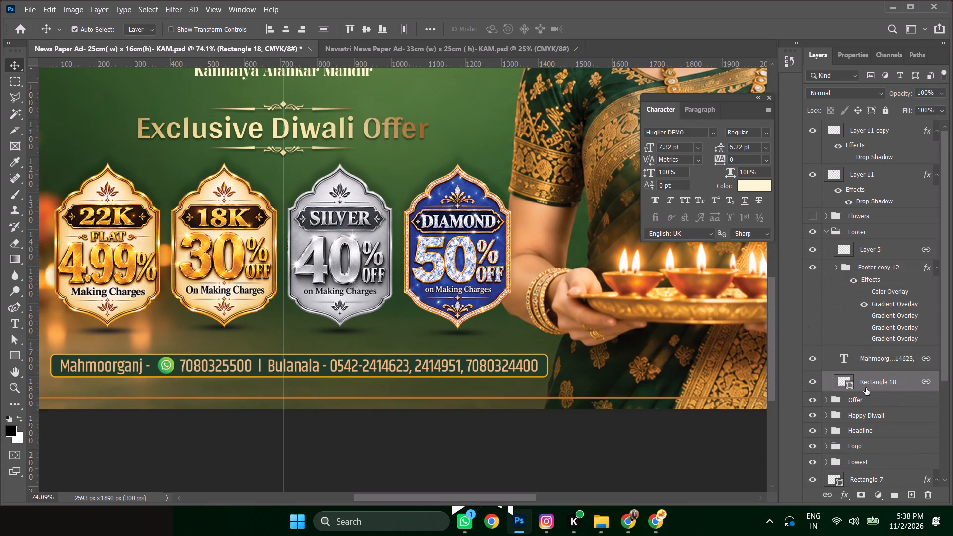
double_click(908, 387)
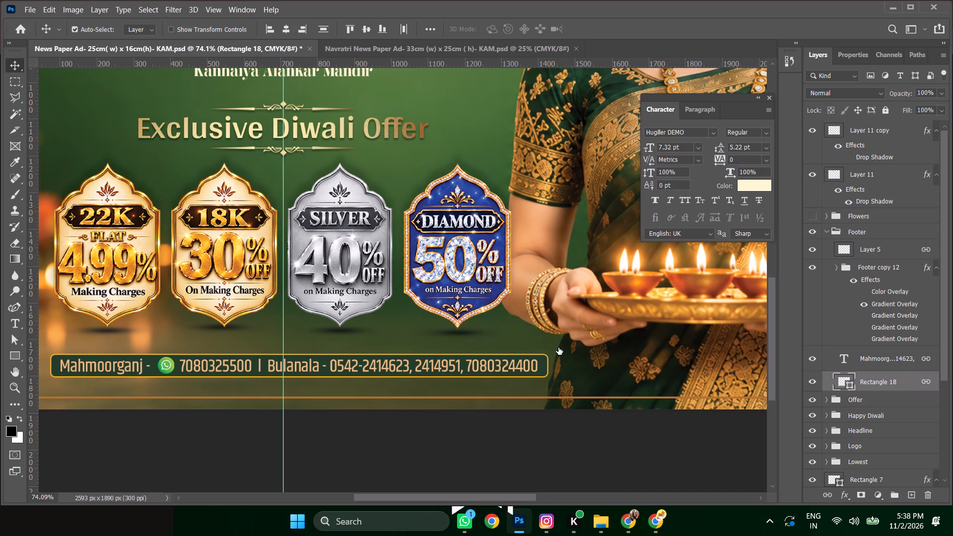
left_click(487, 413)
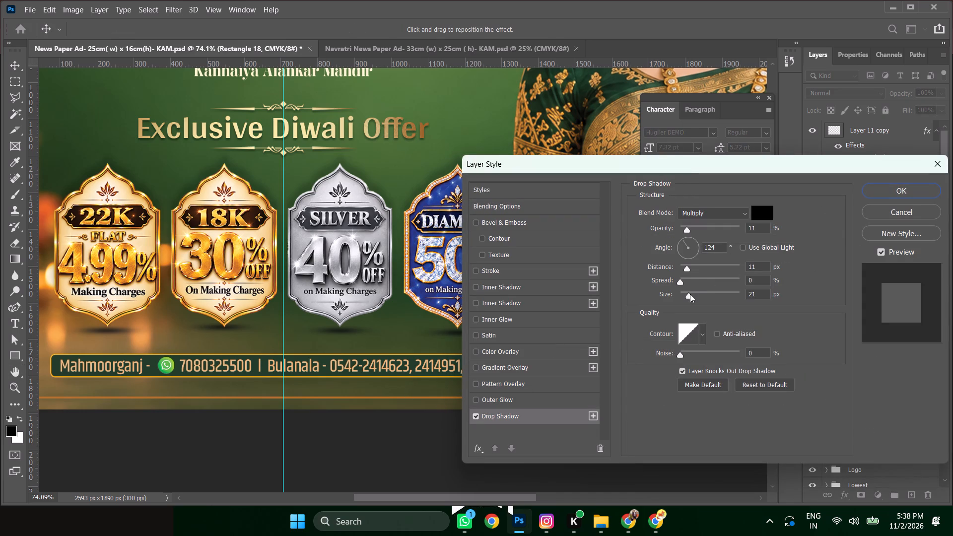
left_click_drag(690, 294, 677, 295)
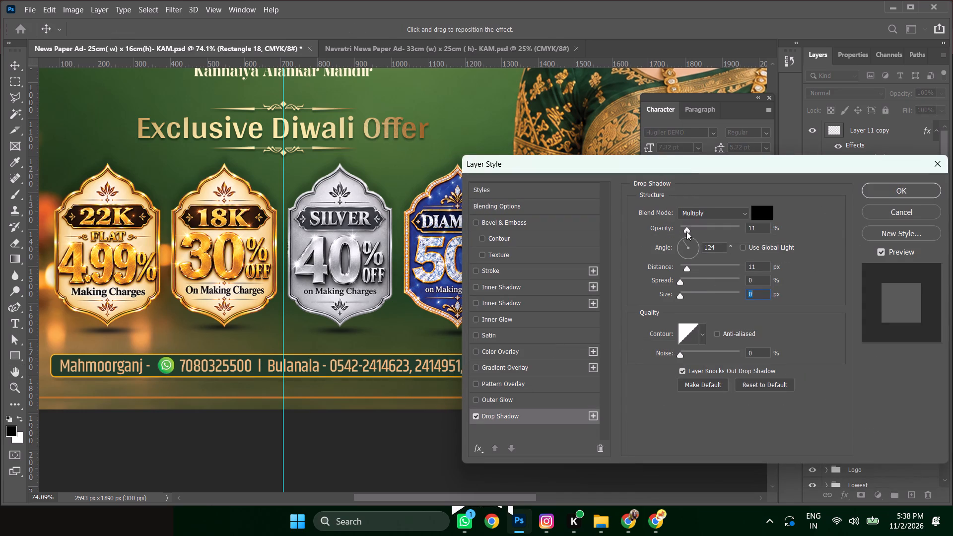
left_click_drag(686, 231, 708, 229)
left_click_drag(679, 295, 685, 295)
left_click_drag(708, 231, 707, 231)
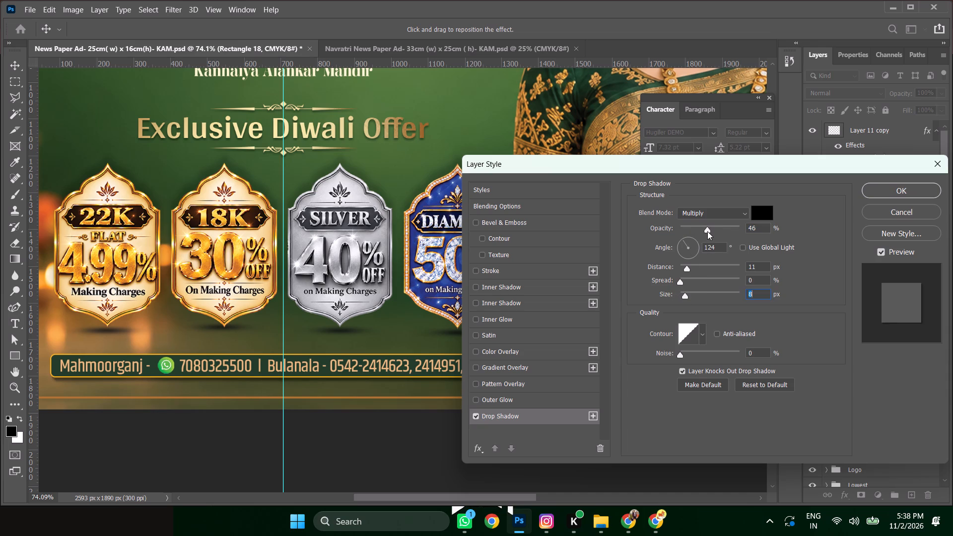
left_click_drag(707, 231, 689, 230)
left_click(886, 191)
Save the Diwali ad document.
scroll(398, 351, "down", 5, "alt")
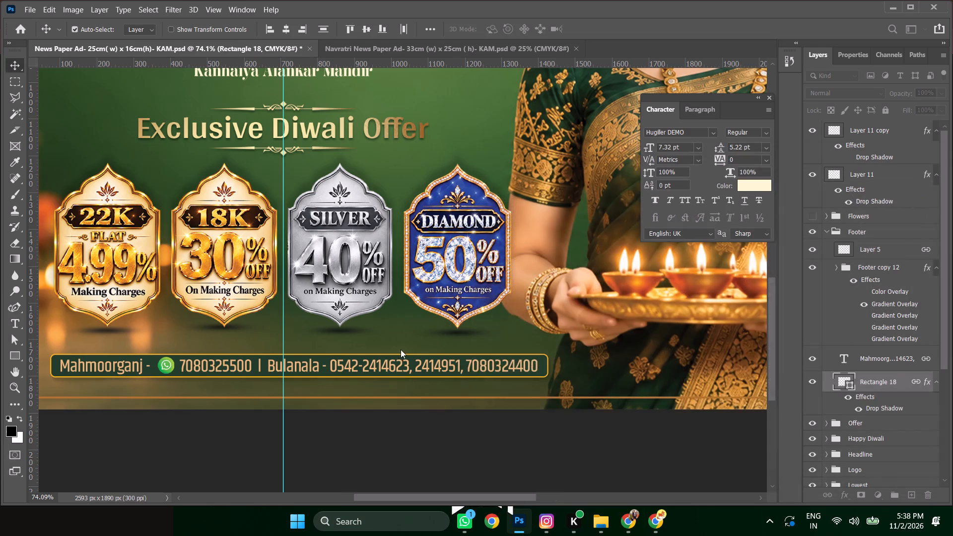
scroll(401, 344, "down", 4, "alt")
scroll(406, 331, "up", 2, "alt")
scroll(406, 335, "down", 3, "alt")
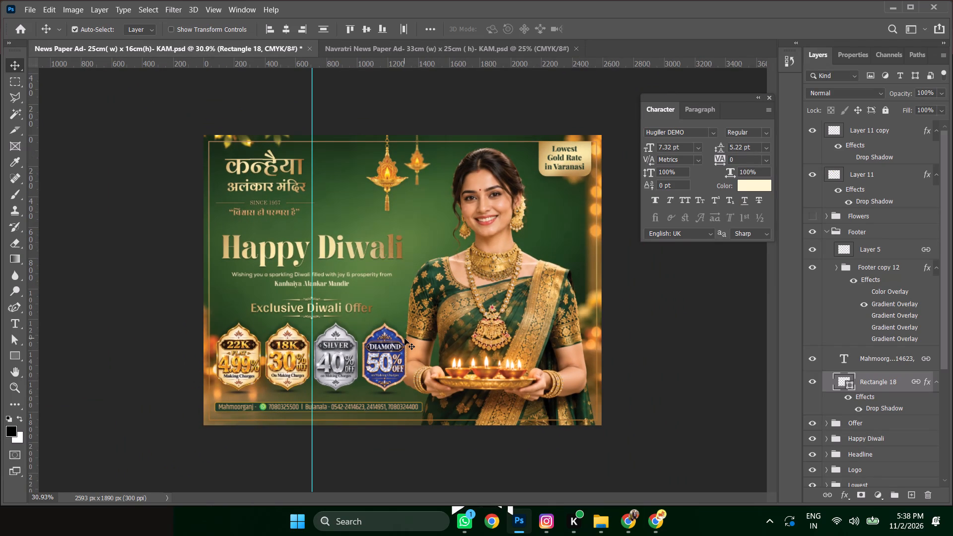
key("ctrl+s")
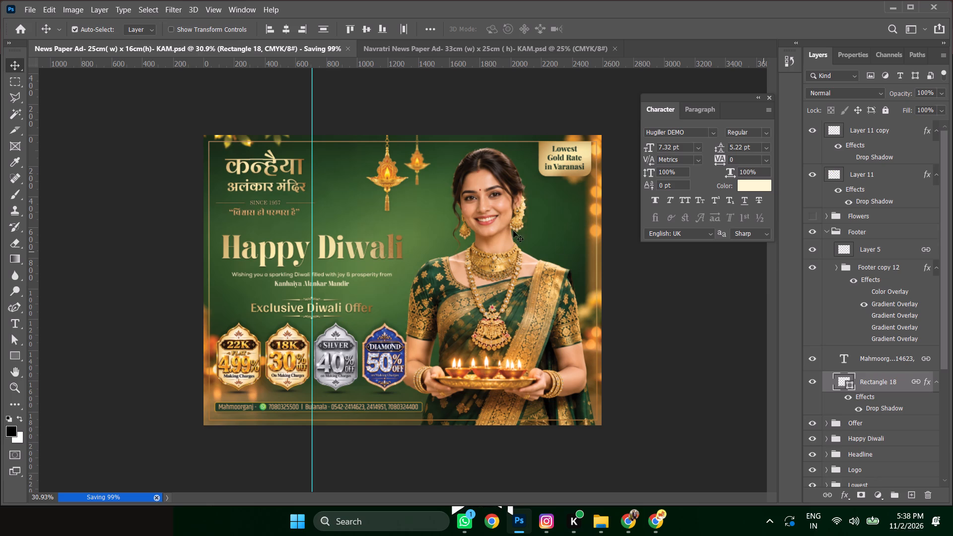
Select both hanging diya lamps, Layer 11 copy and Layer 11, and link them together.
left_click(889, 131)
key("shift+Left")
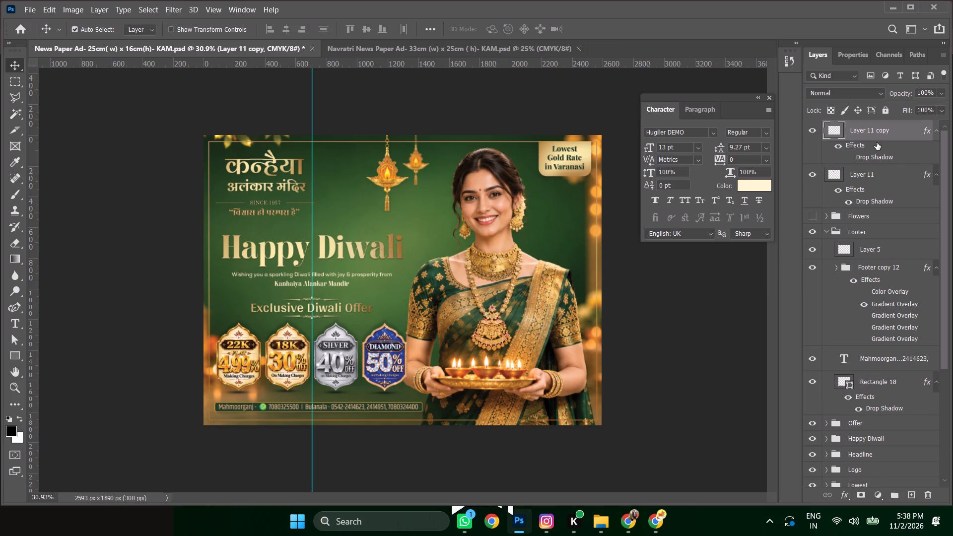
key("shift+Right")
scroll(895, 209, "up", 8)
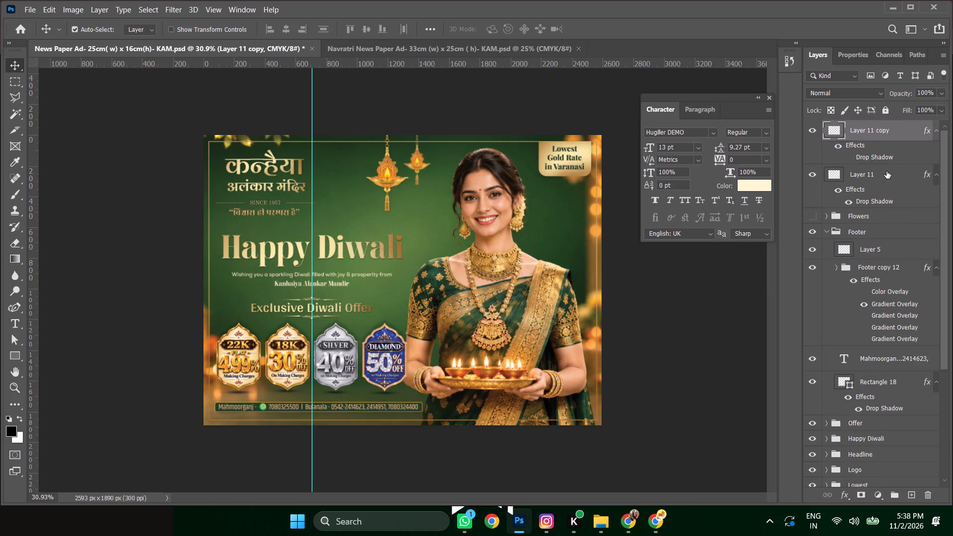
left_click(886, 171, "shift")
right_click(886, 171, "shift")
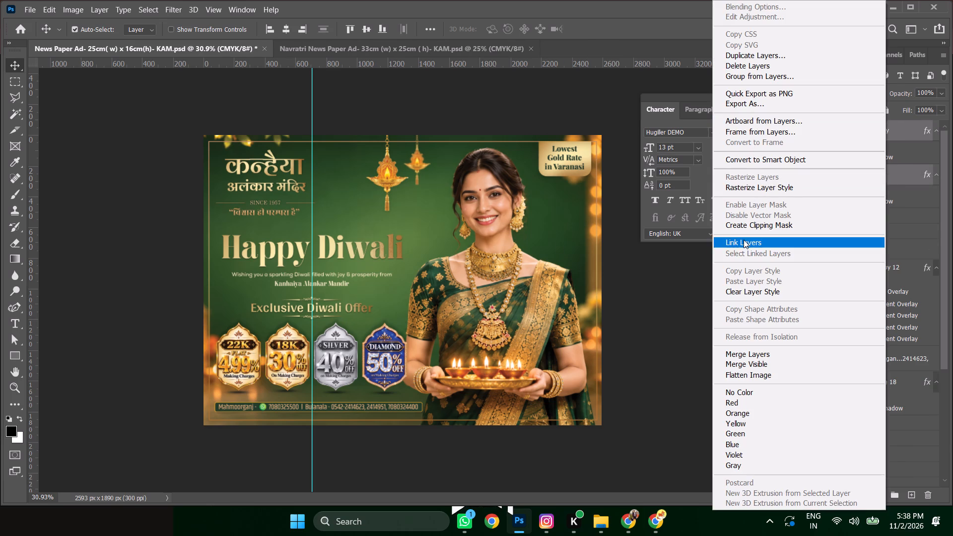
left_click(744, 240)
Shift the two linked hanging lamps about 120 px to the left, away from the woman's head.
key("shift+Left")
key("shift+Left")
key("shift+Left")
key("shift+Left")
key("shift+Left")
key("shift+Left")
key("shift+Left")
key("shift+Left")
key("shift+Left")
key("shift+Left")
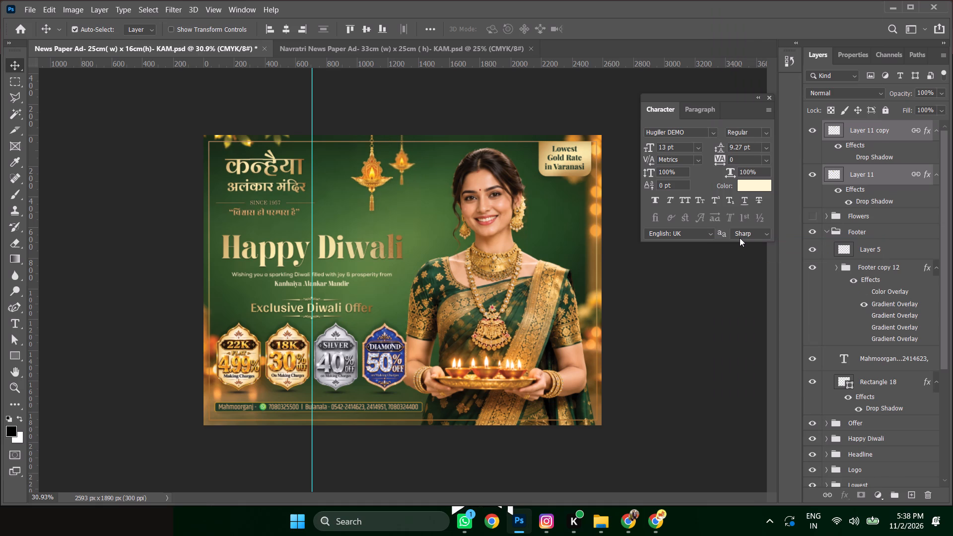
key("shift+Left")
key("shift+Left")
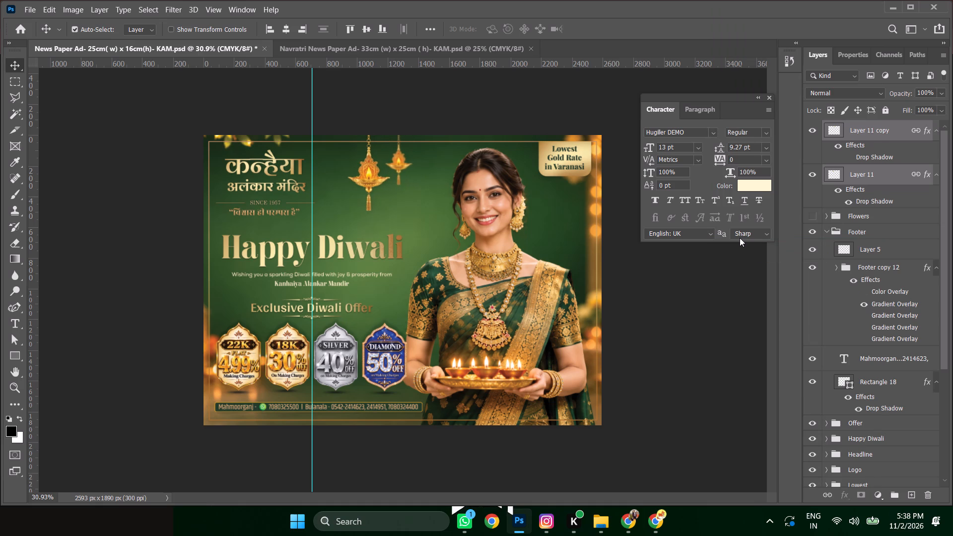
Unlink the gold texture, Layer 7, from the Happy Diwali text and shift it about 90 px to the right within the lettering.
left_click(282, 246)
right_click(282, 246)
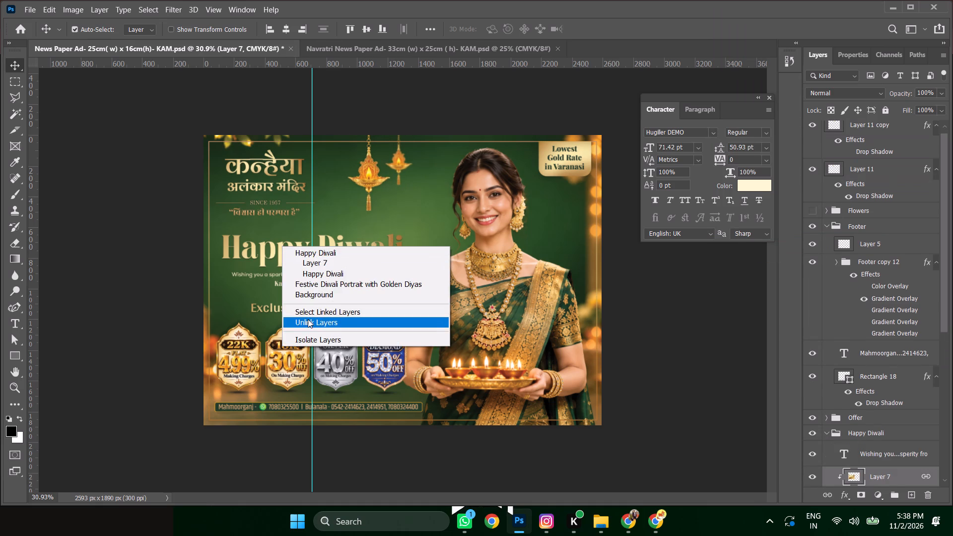
left_click(309, 325)
key("shift+Right")
key("shift+Right")
key("shift+Right")
key("shift+Right")
key("shift+Right")
key("shift+Right")
key("shift+Right")
key("shift+Right")
key("shift+Right")
key("shift+Right")
key("shift+Right")
key("shift+Right")
key("shift+Right")
key("shift+Right")
key("shift+Right")
key("shift+Right")
key("shift+Right")
key("shift+Right")
key("shift+Right")
key("shift+Right")
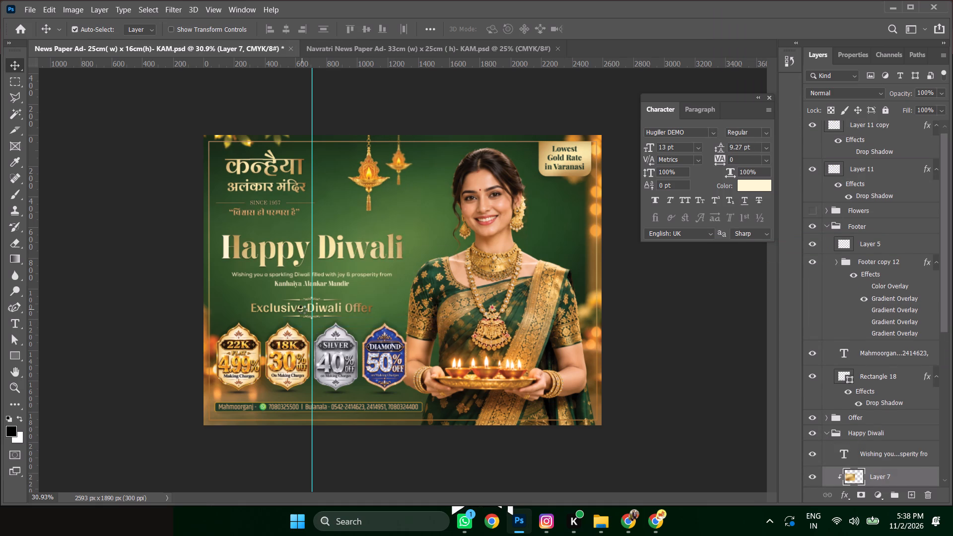
key("shift+Left")
key("shift+Left")
key("shift+Left")
key("shift+Left")
key("shift+Left")
key("shift+Left")
key("shift+Left")
key("shift+Left")
key("shift+Left")
key("shift+Left")
key("shift+Left")
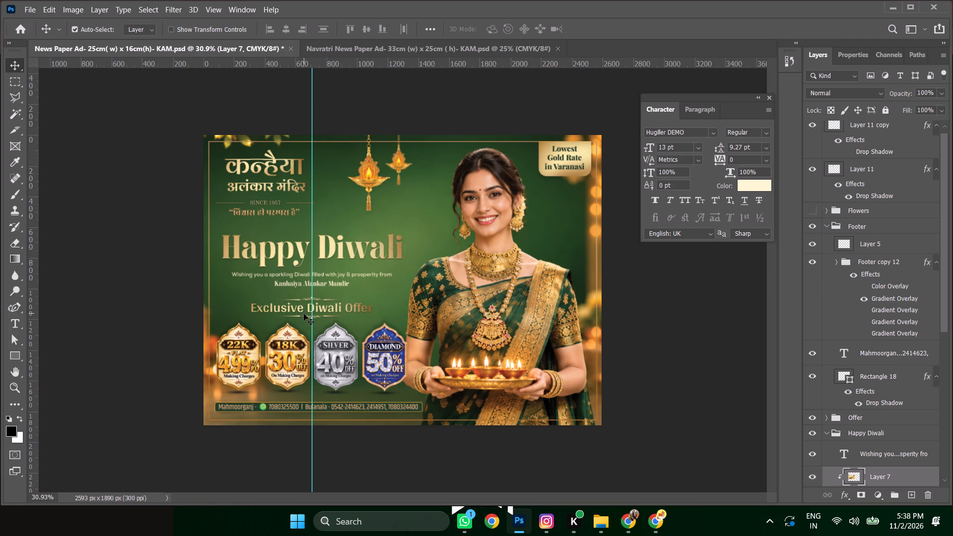
key("Left")
Link gold texture Layer 7 with the Happy Diwali text layer again and collapse their group.
scroll(884, 431, "down", 3)
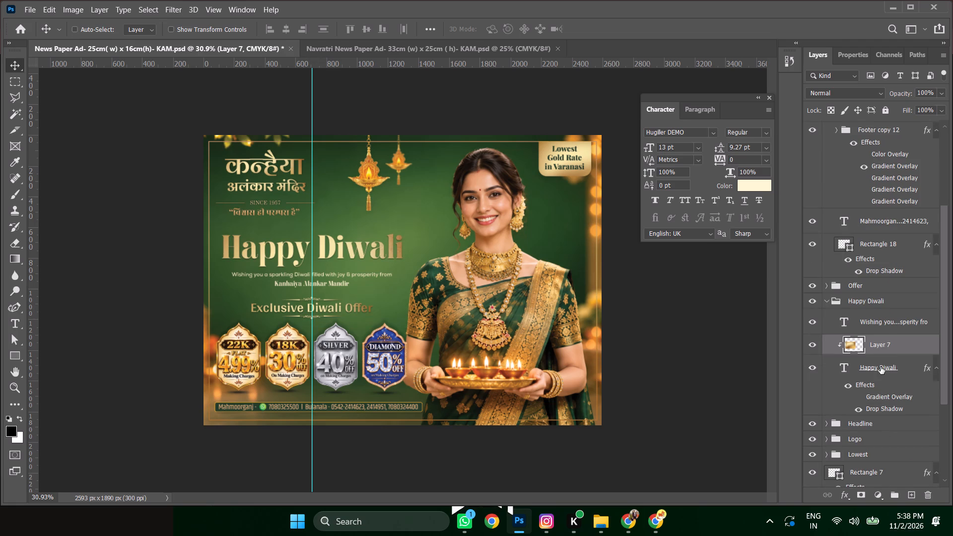
left_click(881, 371, "ctrl")
right_click(881, 371, "ctrl")
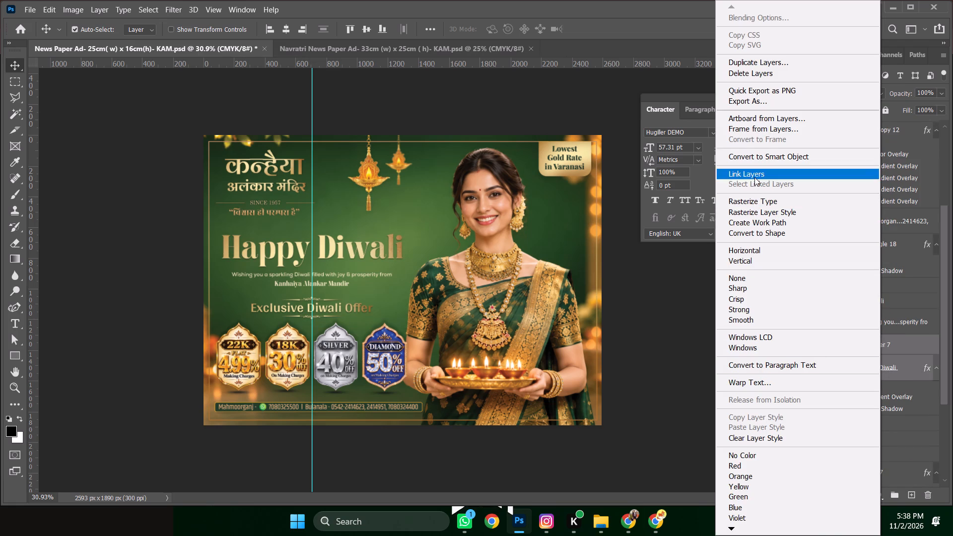
left_click(754, 177)
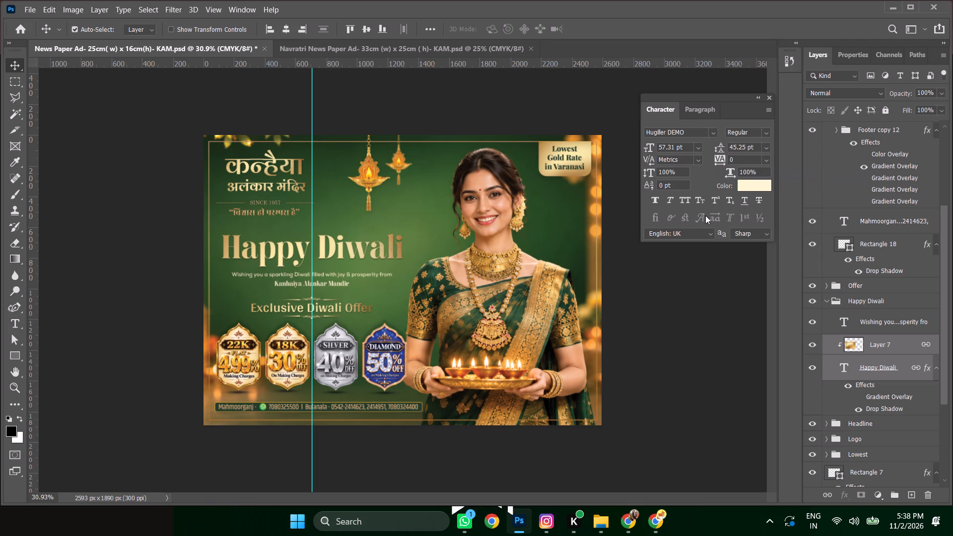
left_click(827, 300)
Move the Lowest group, holding the Lowest Gold Rate in Varanasi badge, about 30 px to the left.
left_click(865, 347)
key("shift+Left")
key("shift+Left")
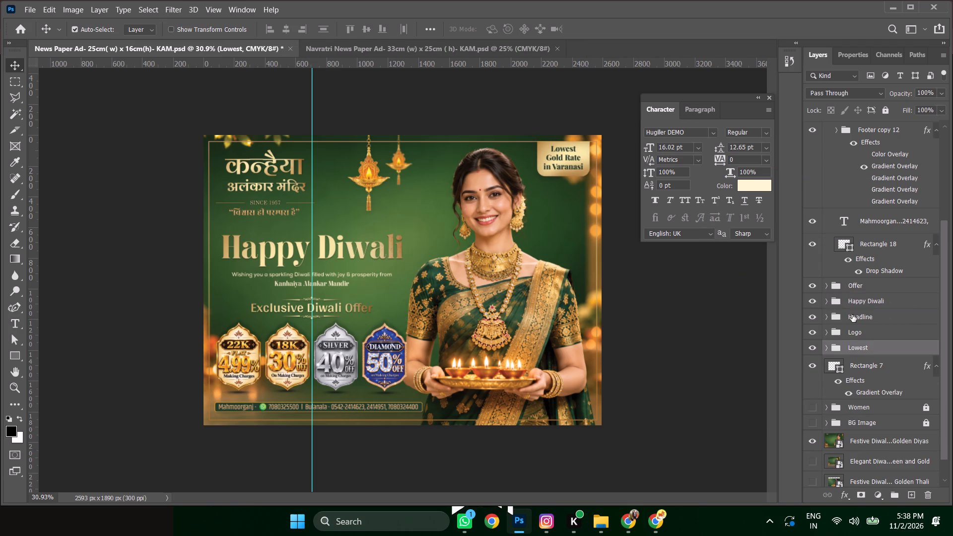
key("shift+Left")
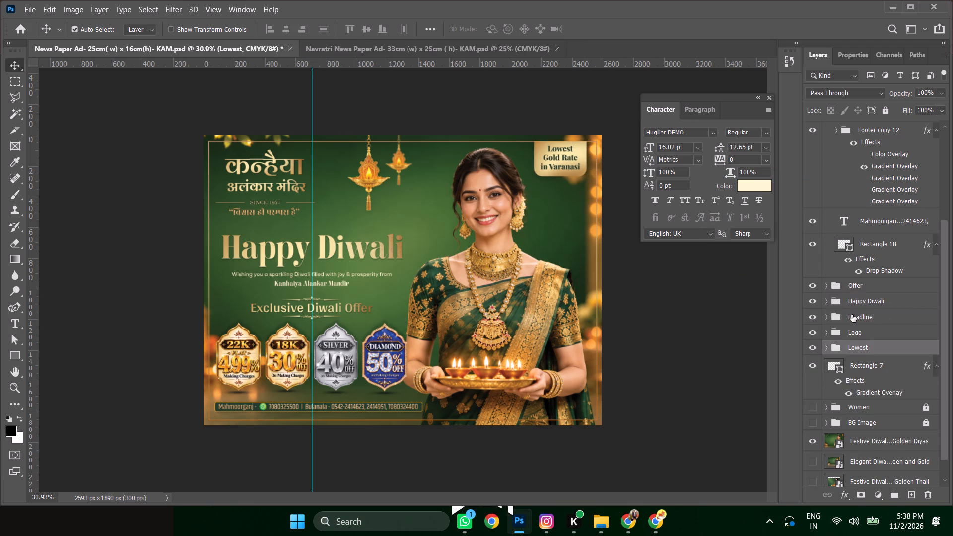
Add a Multiply drop shadow to the Rectangle 7 border with 88% opacity, a 90° angle and 0 px size.
scroll(872, 332, "down", 6)
left_click(909, 341)
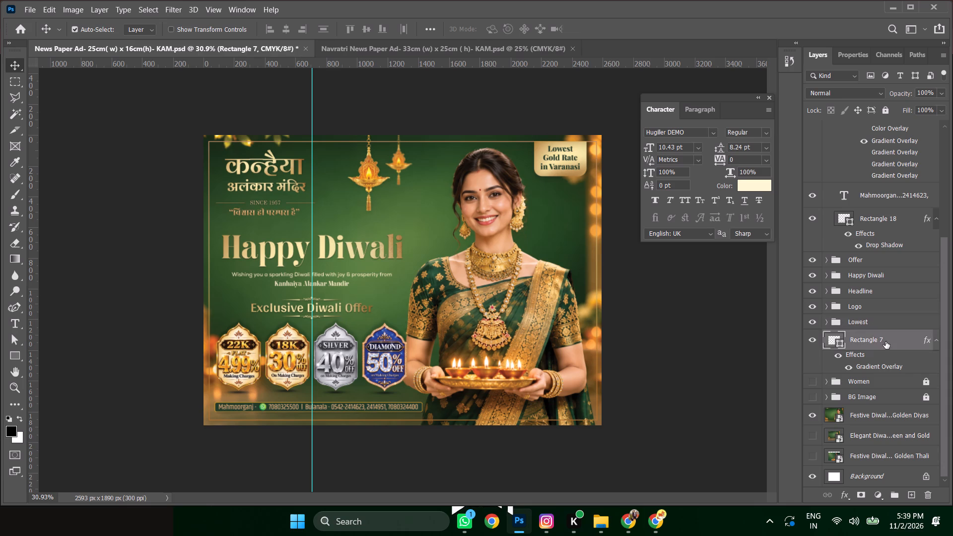
scroll(581, 311, "up", 3, "alt")
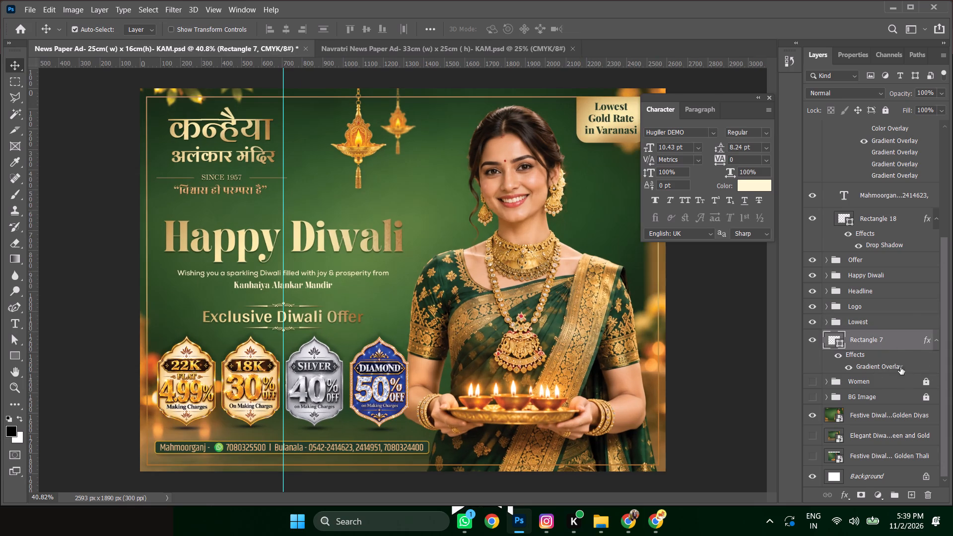
double_click(899, 343)
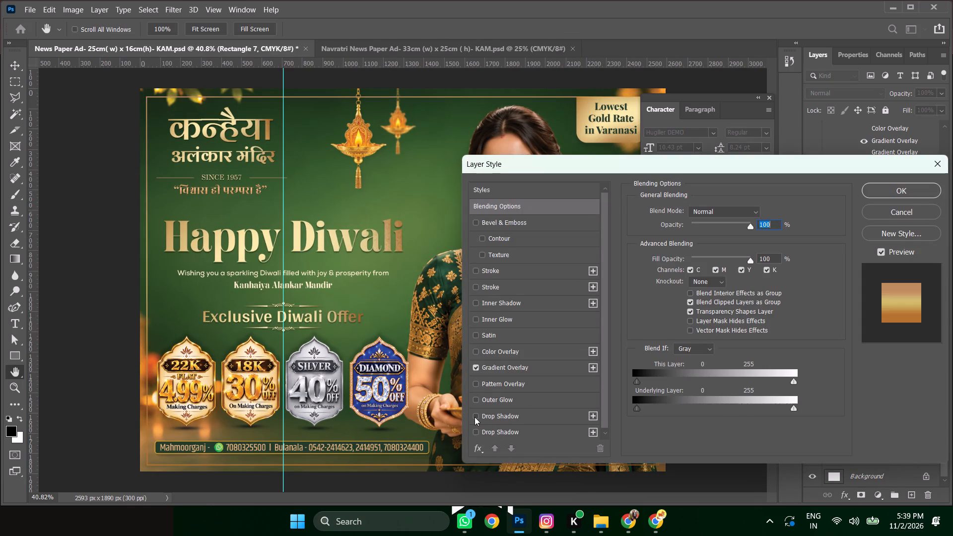
left_click(475, 417)
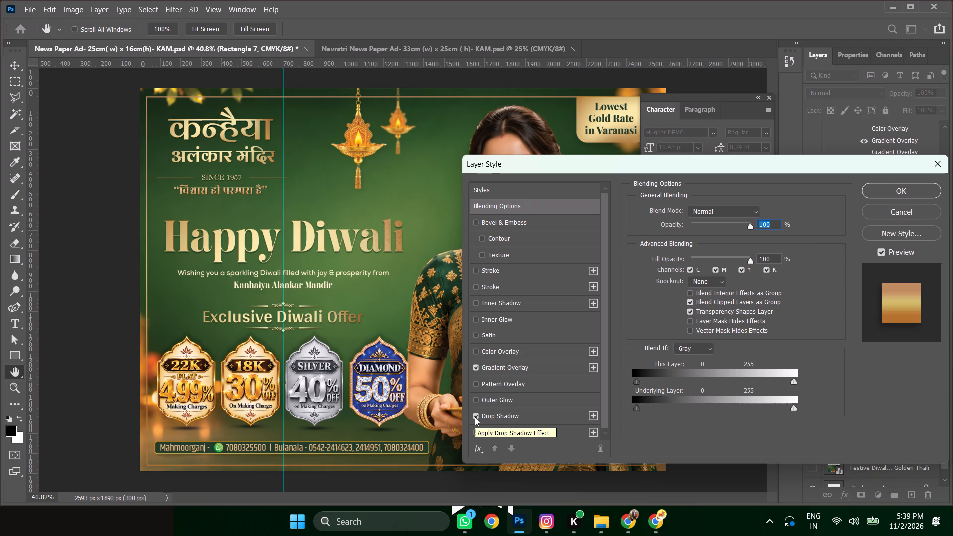
left_click(549, 417)
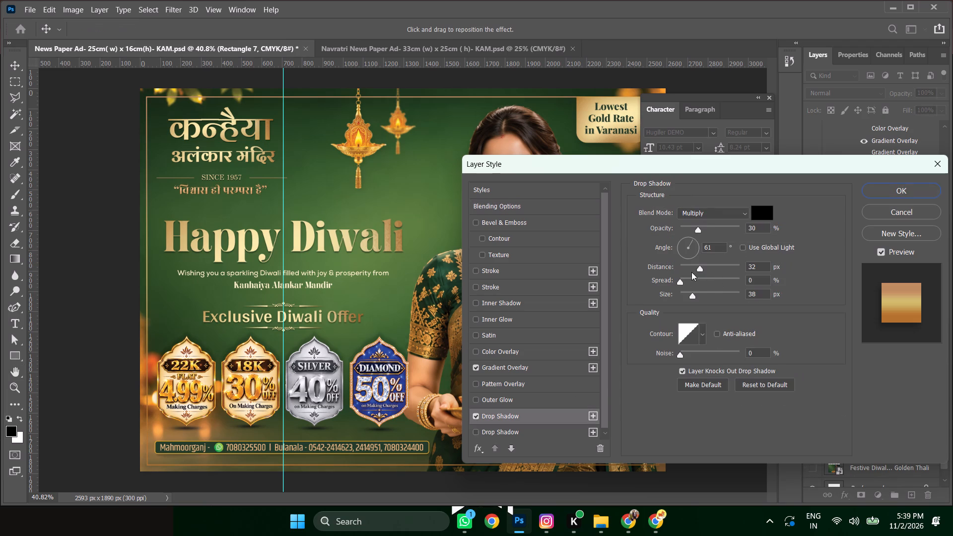
left_click_drag(698, 230, 746, 226)
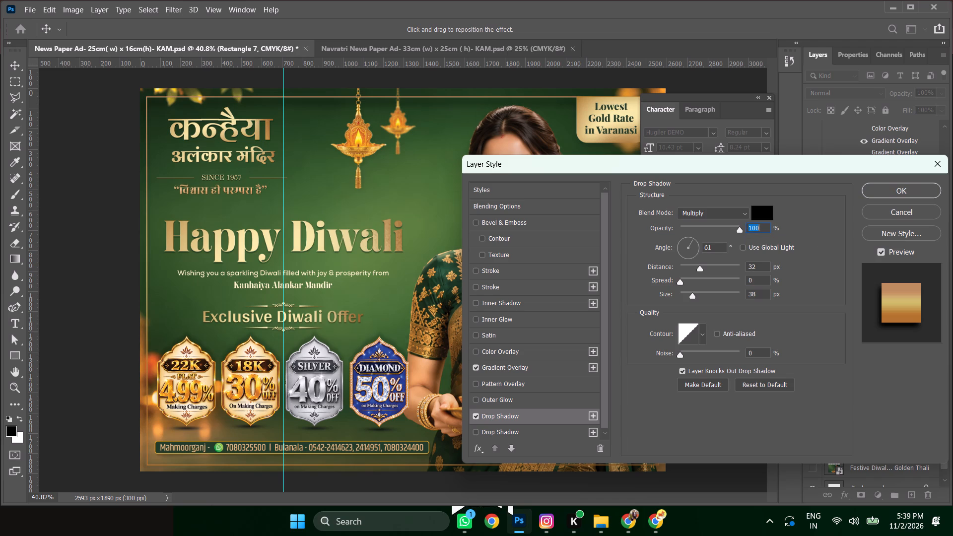
left_click_drag(740, 229, 733, 229)
left_click_drag(692, 294, 676, 293)
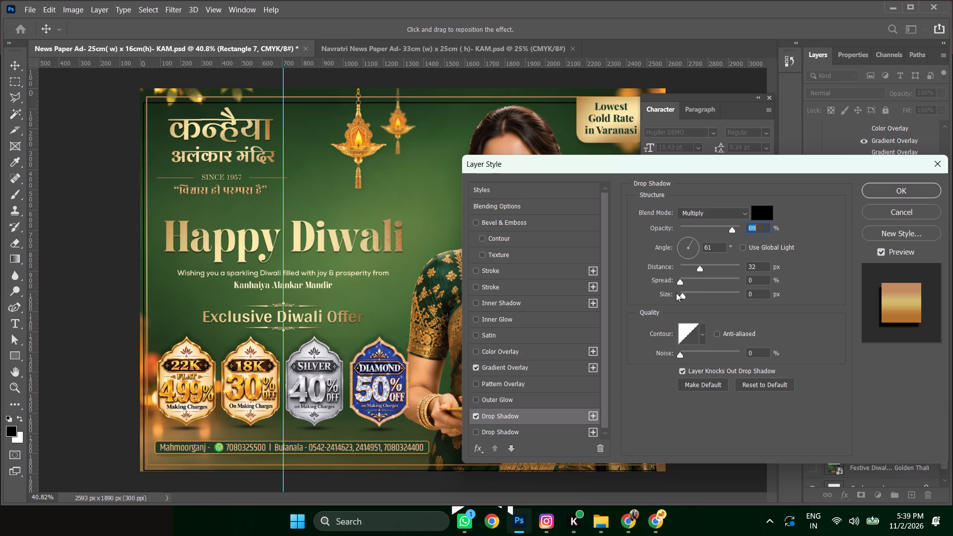
left_click_drag(676, 293, 676, 292)
left_click_drag(717, 247, 679, 247)
type("90")
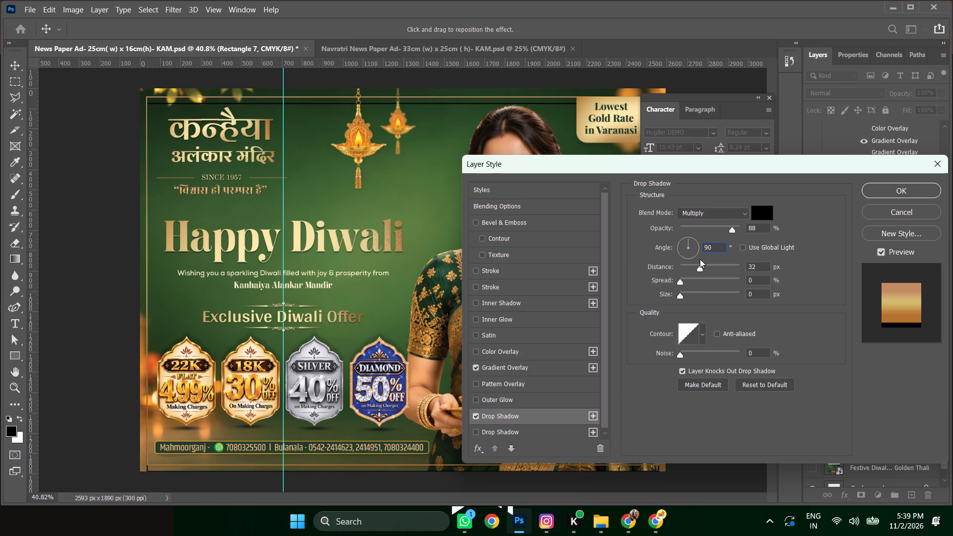
Soften the border's drop shadow to 15% opacity, 9 px distance and 5 px size, and apply the layer style.
left_click_drag(733, 228, 711, 233)
left_click_drag(711, 233, 691, 231)
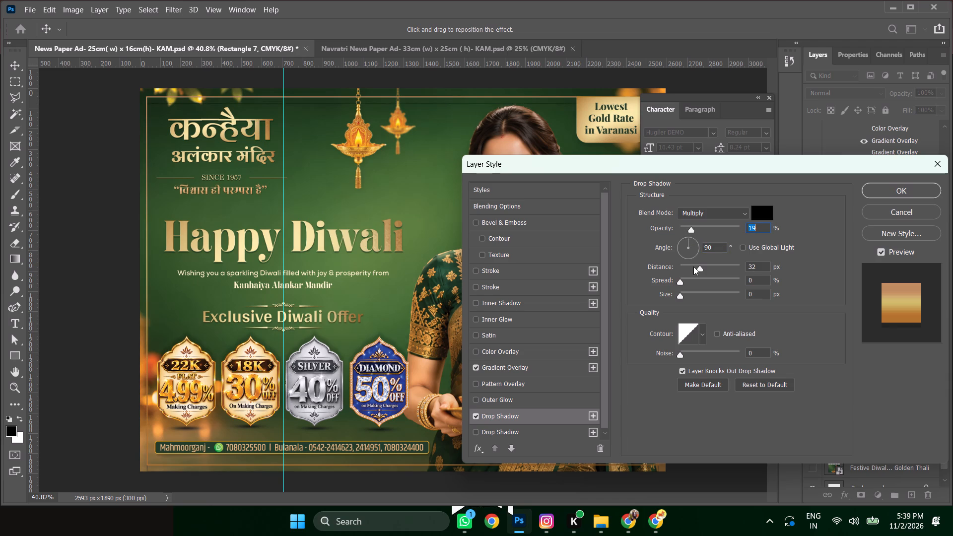
left_click_drag(700, 267, 688, 268)
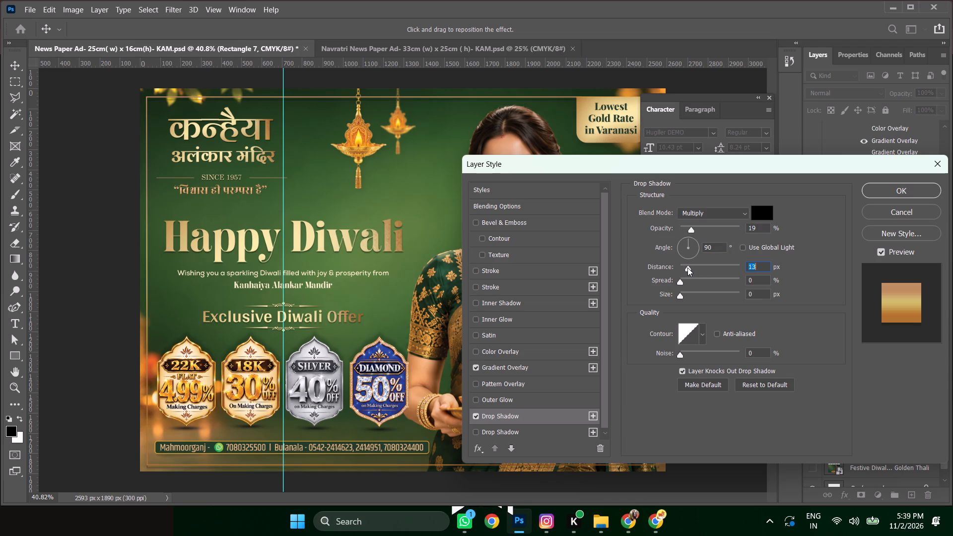
left_click(681, 294)
left_click(689, 268)
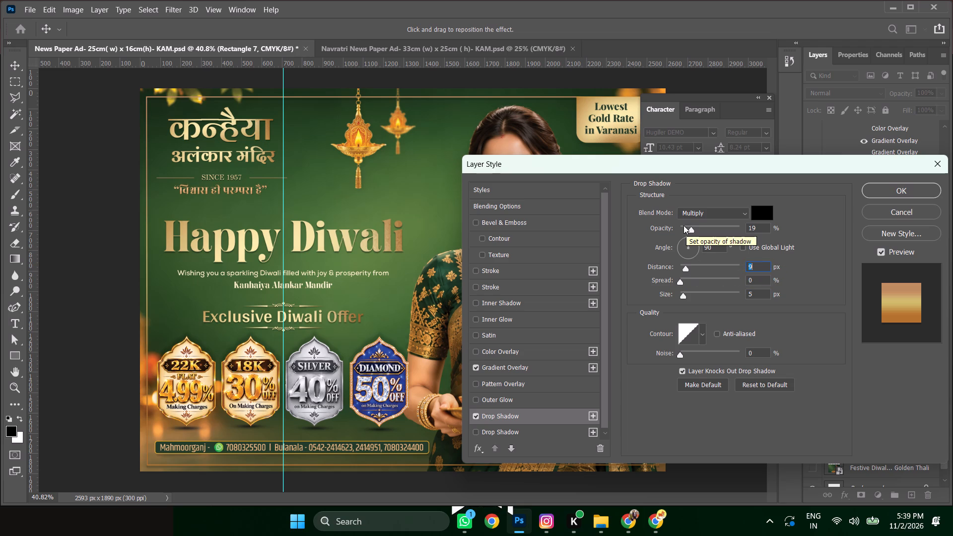
scroll(398, 125, "up", 3, "alt")
left_click(760, 226)
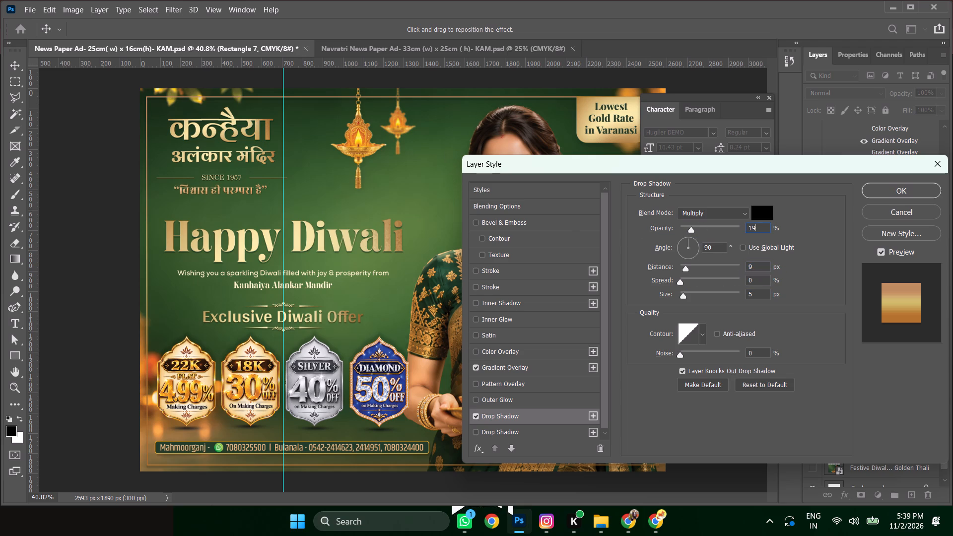
scroll(762, 224, "down", 4)
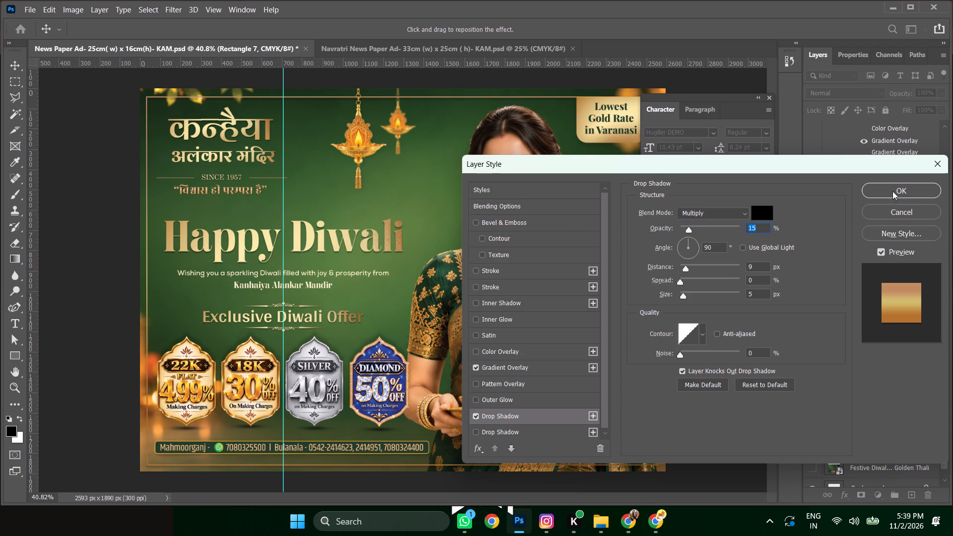
left_click(892, 191)
Review the ad with the shadowed border and save the 25 × 16 cm document.
scroll(489, 170, "down", 5, "alt")
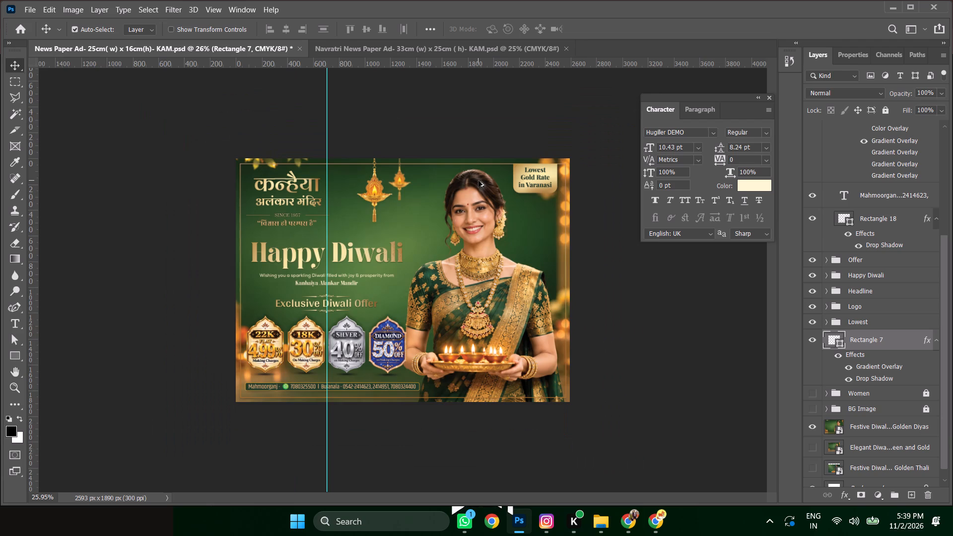
scroll(478, 181, "up", 2, "alt")
scroll(297, 162, "up", 7, "alt")
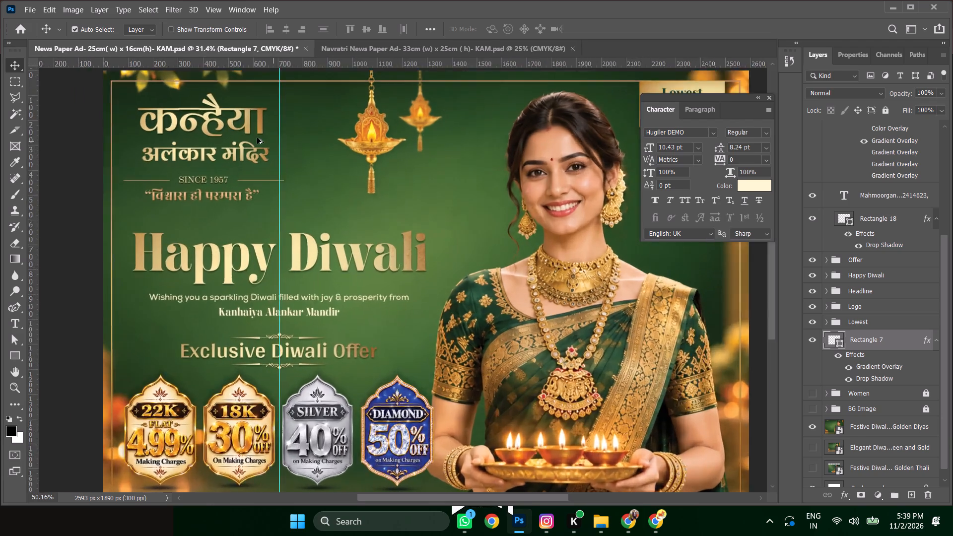
scroll(257, 137, "up", 3, "alt")
scroll(150, 147, "down", 6, "alt")
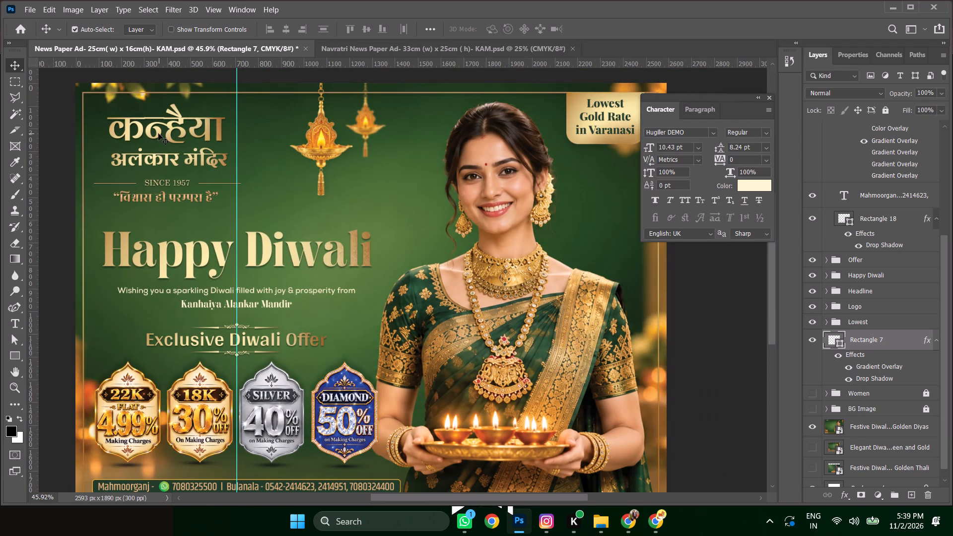
key("ctrl+s")
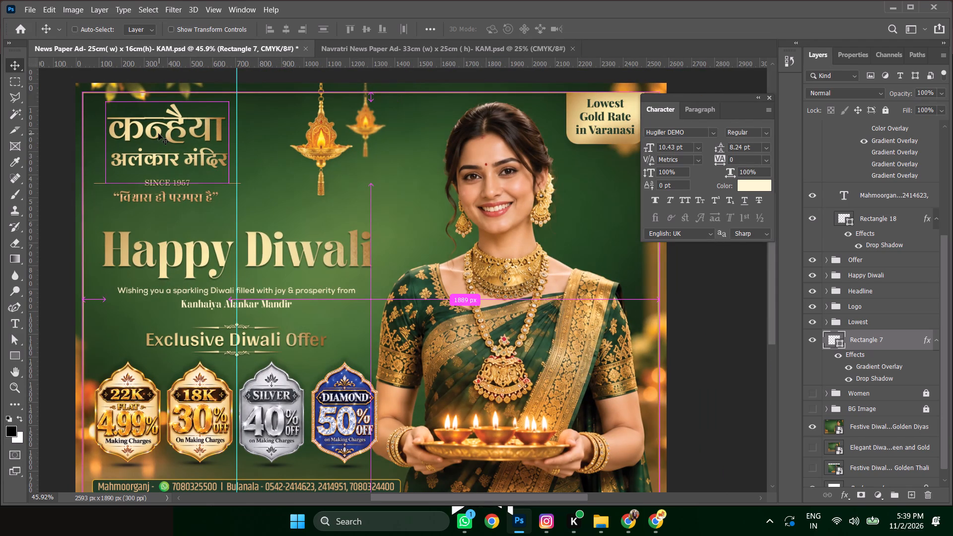
scroll(206, 132, "down", 4, "alt")
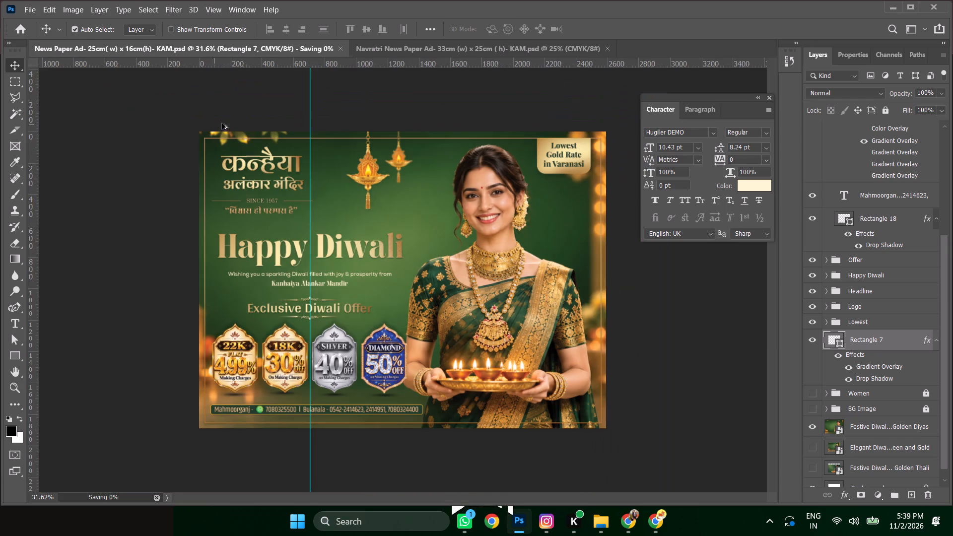
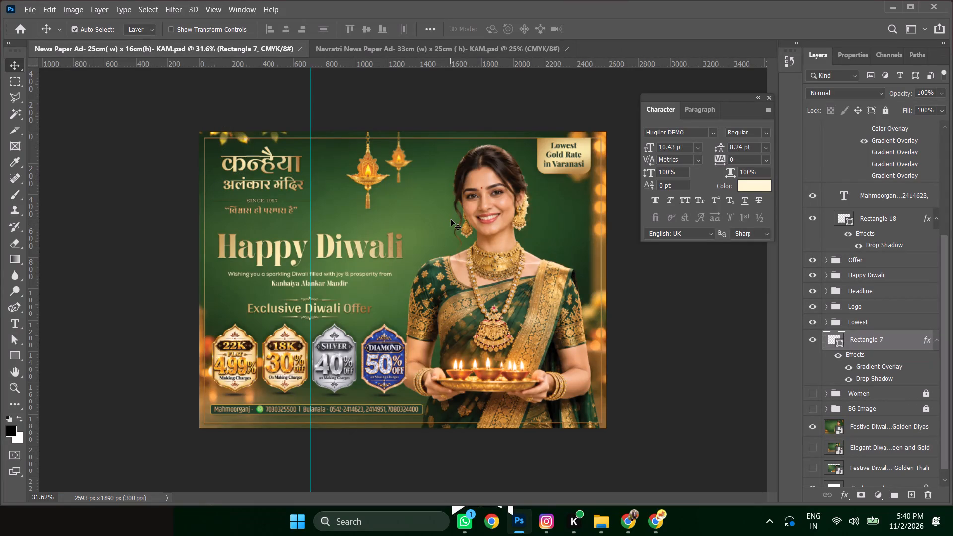
Set the Happy Diwali heading's drop shadow opacity to 50%, apply the layer style, and save the document.
scroll(382, 266, "up", 4, "alt")
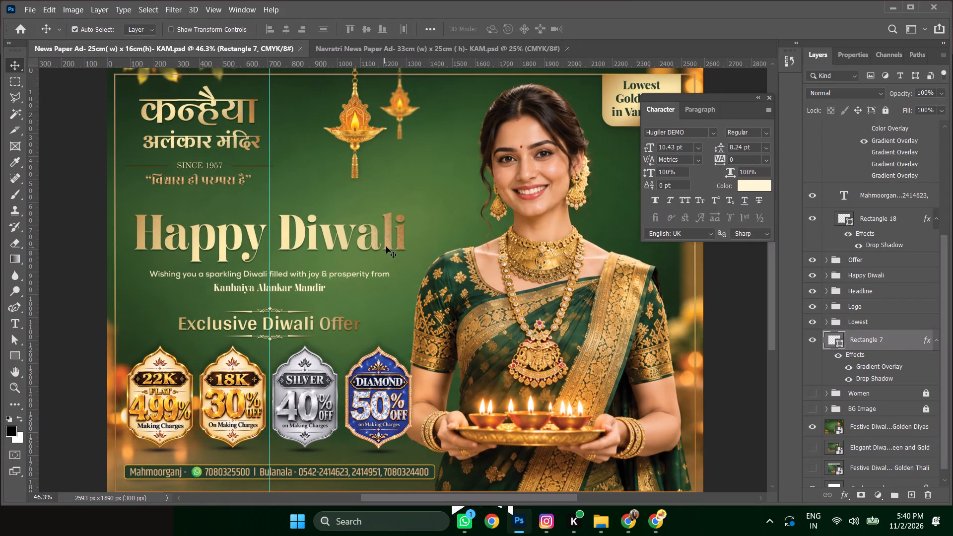
left_click(390, 244)
double_click(871, 383)
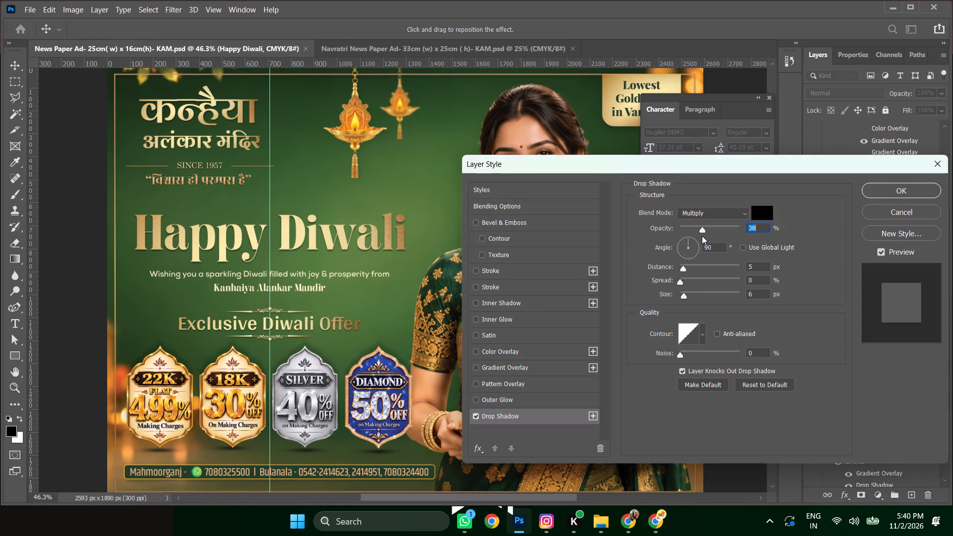
left_click_drag(703, 230, 713, 229)
left_click_drag(713, 229, 710, 227)
left_click(901, 186)
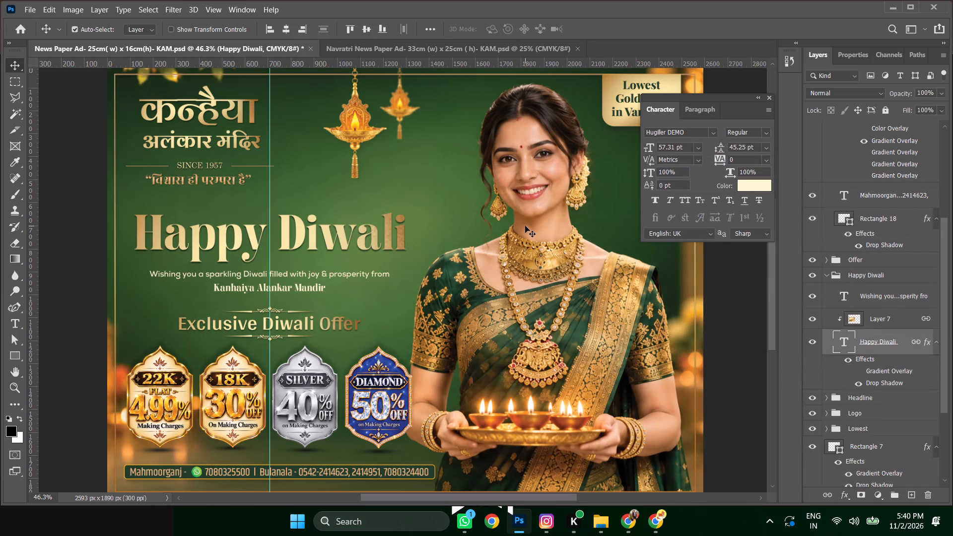
scroll(469, 248, "down", 6, "alt")
scroll(464, 254, "up", 2, "alt")
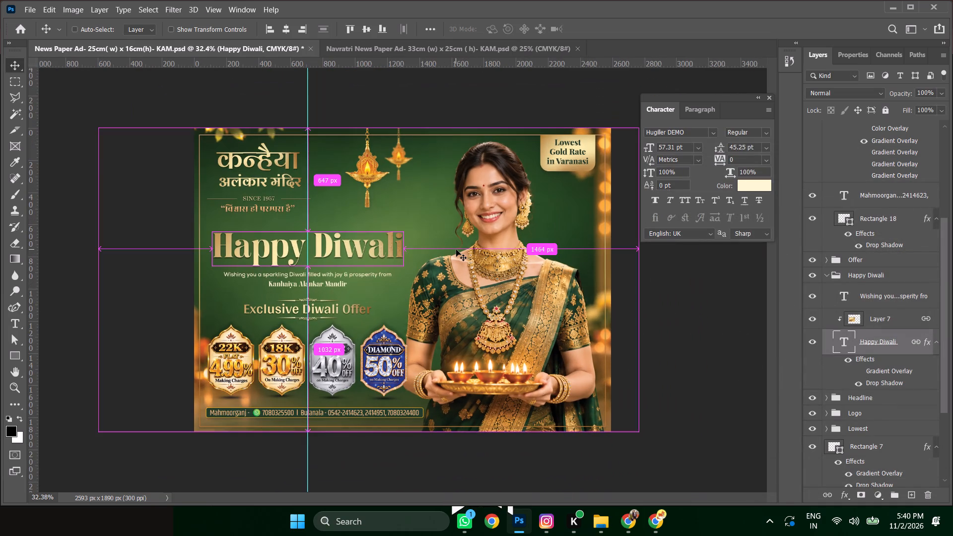
key("ctrl+s")
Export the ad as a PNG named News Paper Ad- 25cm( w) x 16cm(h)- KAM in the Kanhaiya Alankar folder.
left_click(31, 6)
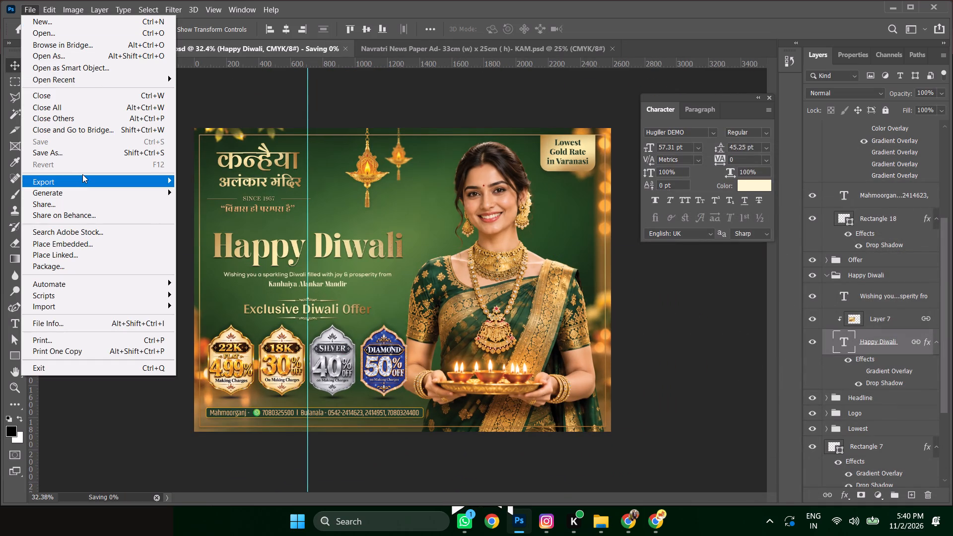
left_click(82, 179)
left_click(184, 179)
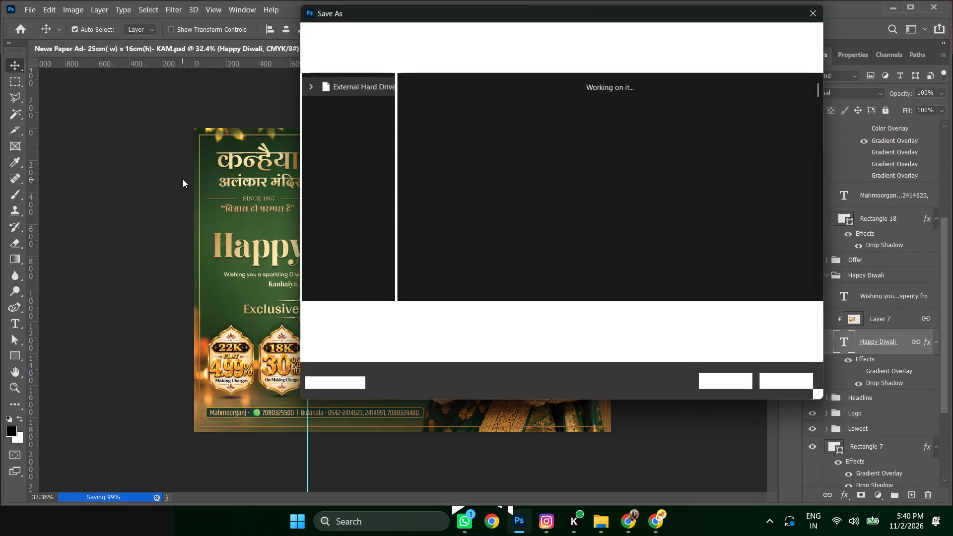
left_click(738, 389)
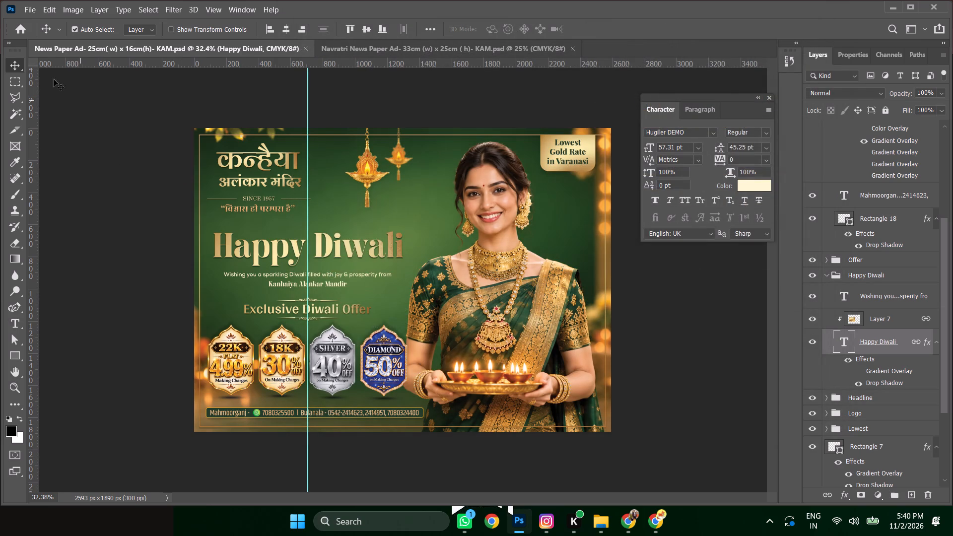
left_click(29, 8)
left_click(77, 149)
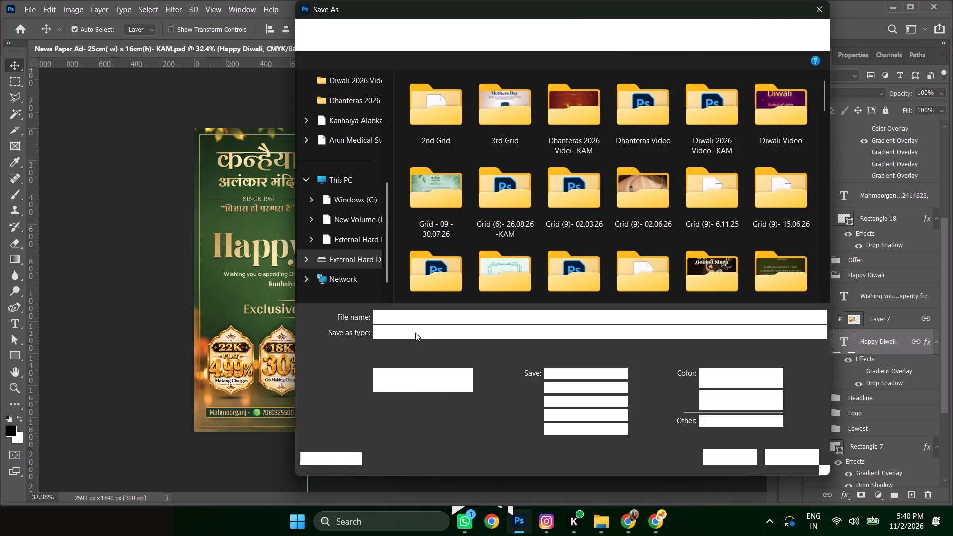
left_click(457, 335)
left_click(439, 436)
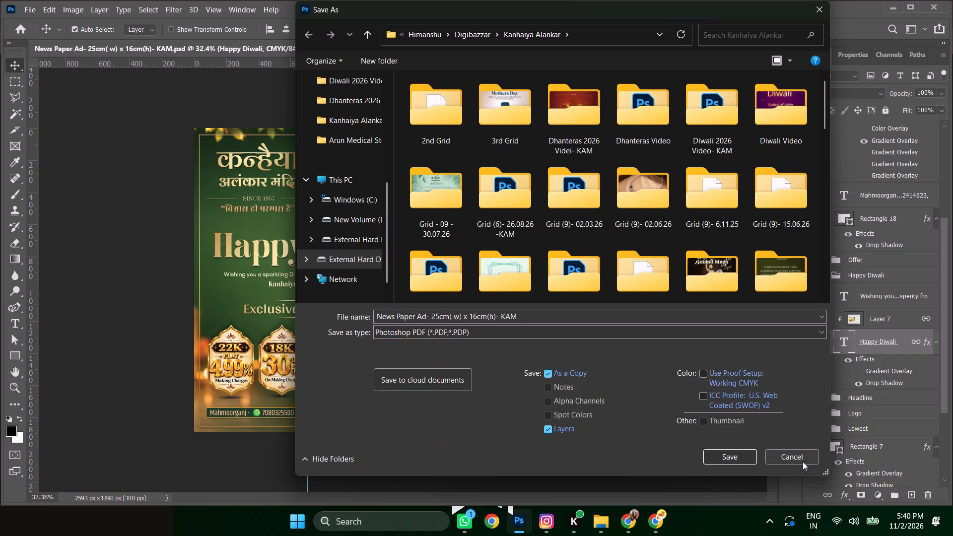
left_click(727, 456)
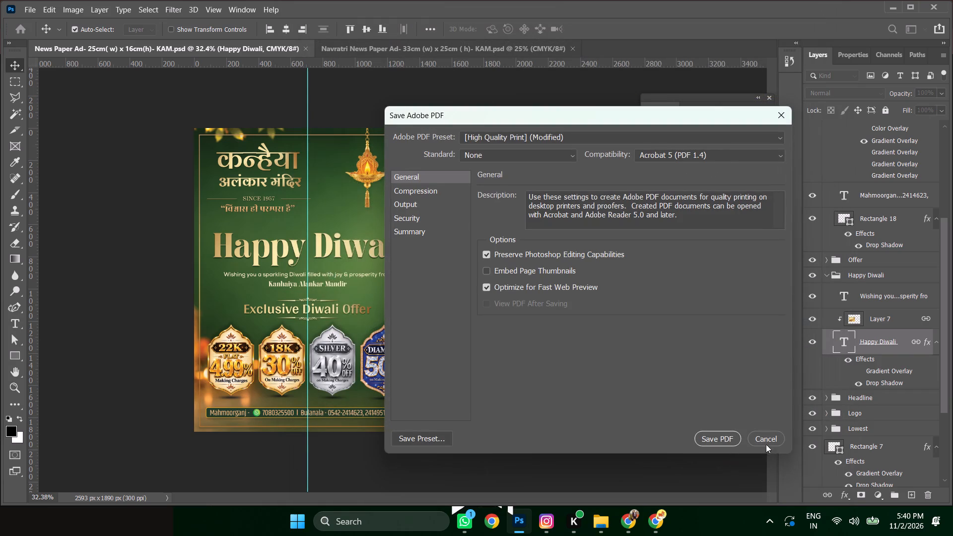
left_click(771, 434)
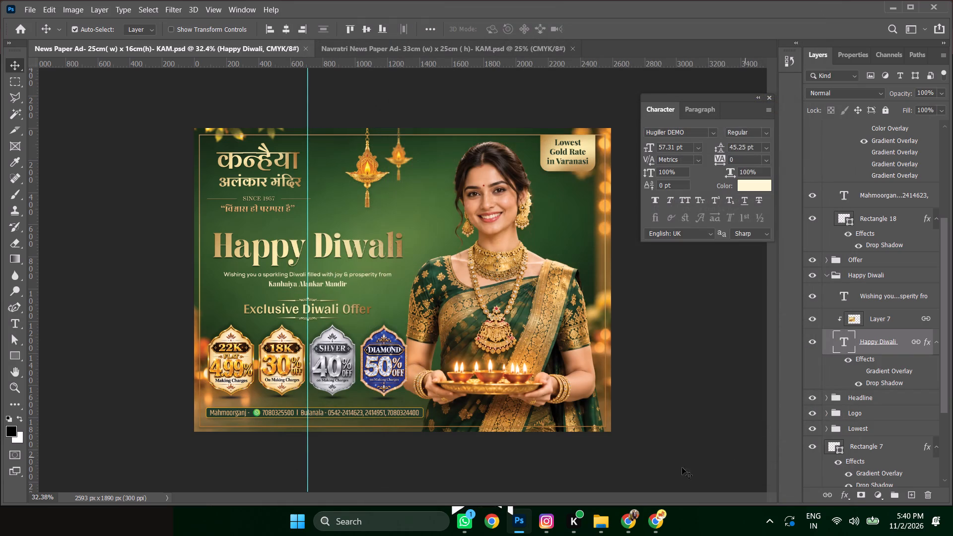
Select the woman as the subject of the Festive Diwali Portrait with Golden Diyas layer and rasterize that layer.
left_click(499, 367)
scroll(495, 402, "up", 5, "alt")
key("space")
key("space")
key("space")
key("space")
key("space")
key("space")
key("space")
left_click_drag(498, 409, 497, 377)
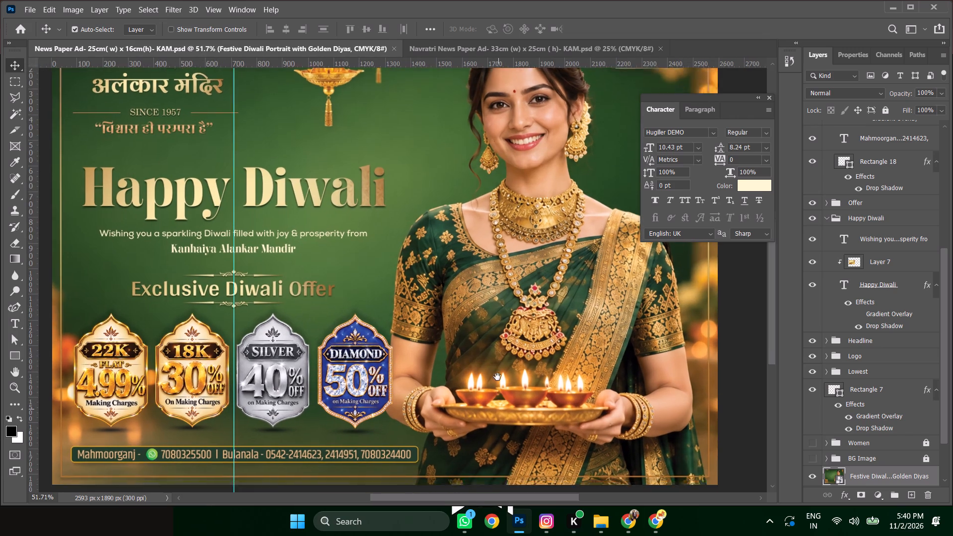
left_click_drag(497, 377, 497, 373)
scroll(492, 372, "down", 3, "alt")
left_click(503, 296)
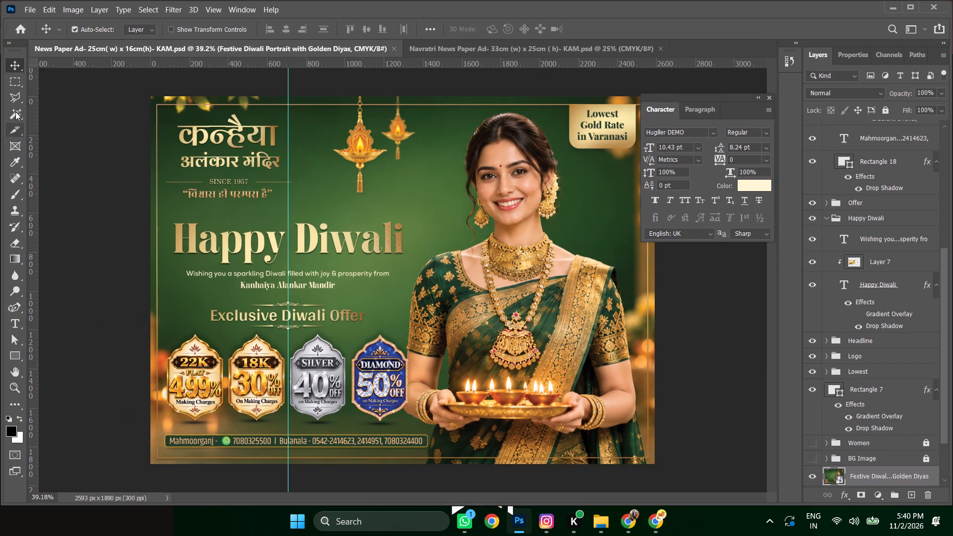
left_click(144, 9)
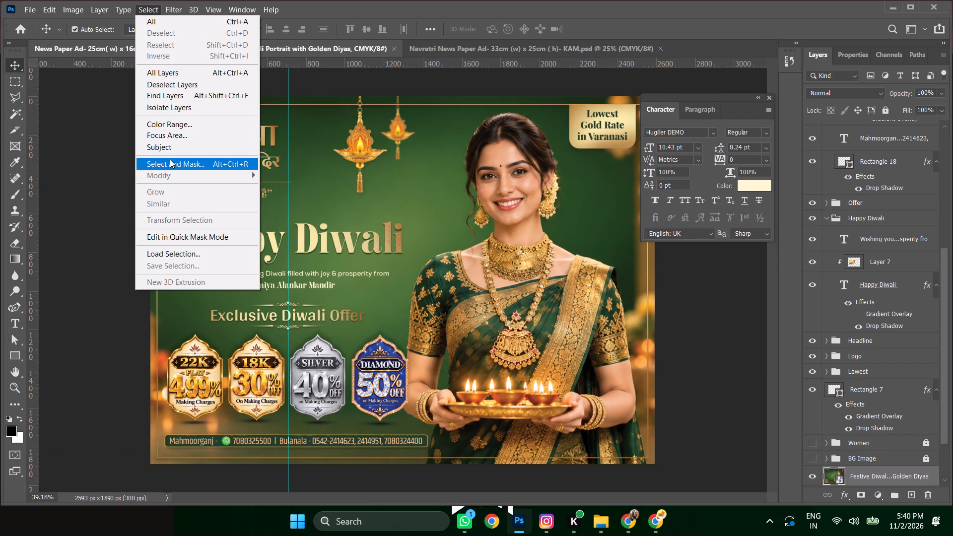
left_click(172, 146)
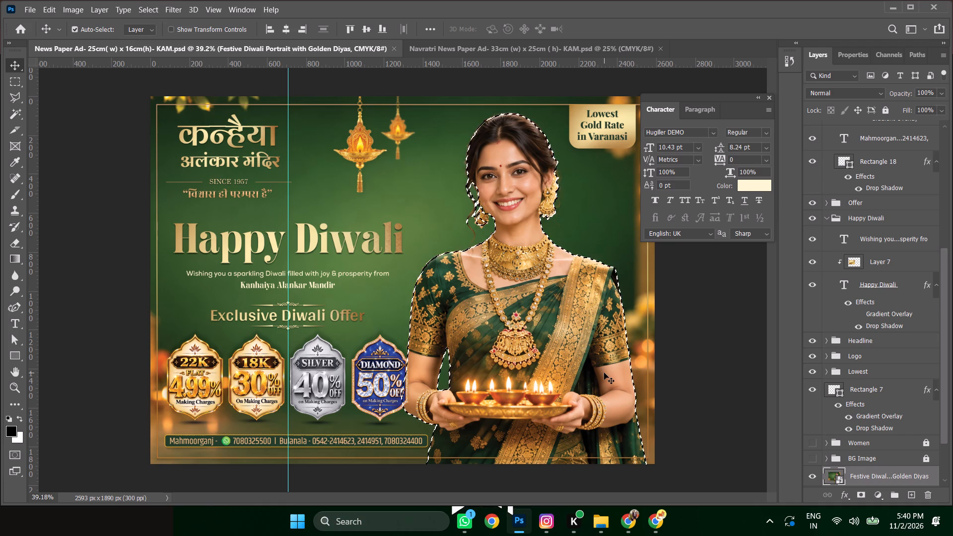
right_click(857, 482)
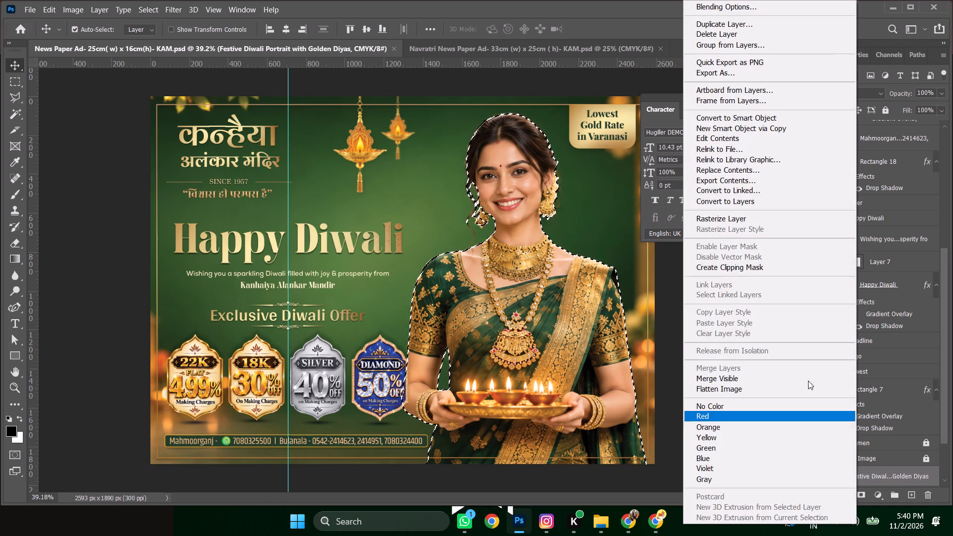
left_click(719, 216)
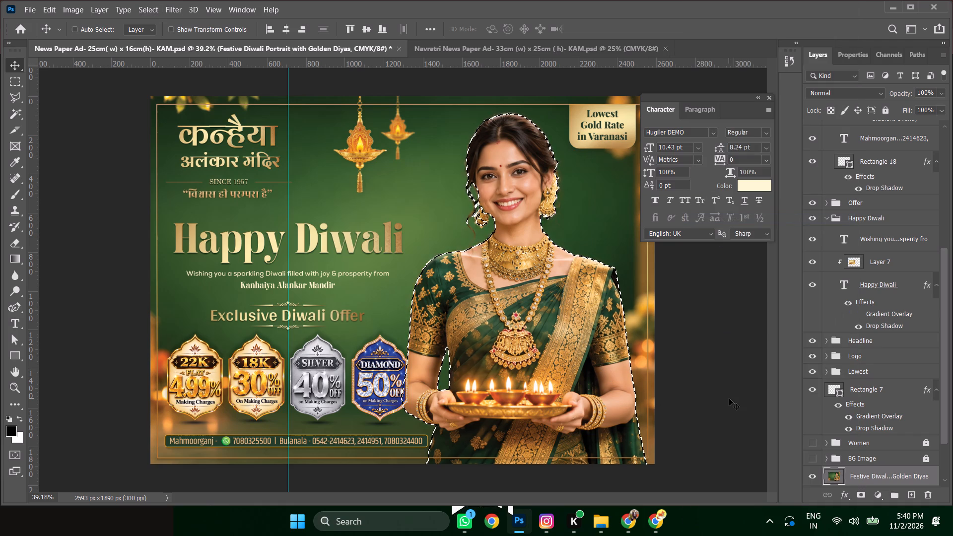
Copy the selected woman to a new layer and place it directly above the Rectangle 7 border.
key("ctrl+j")
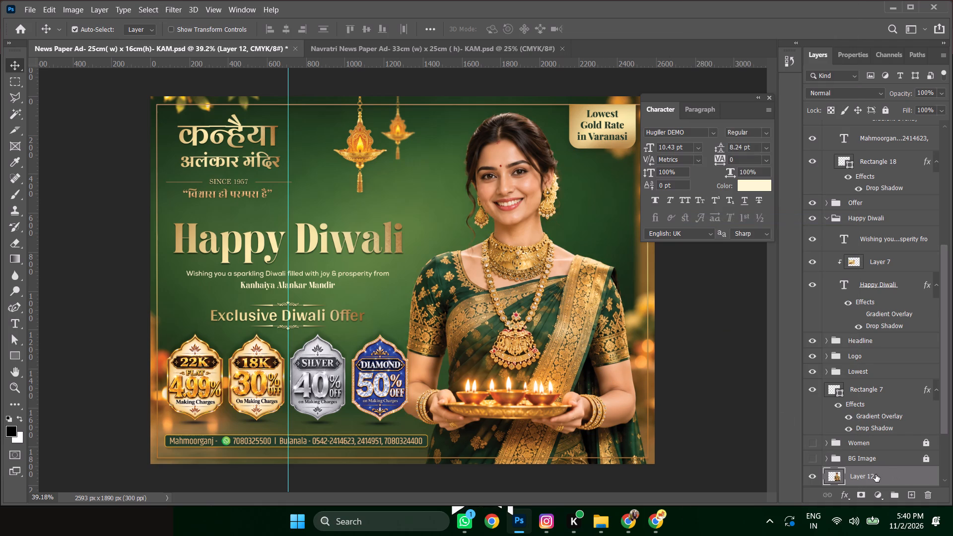
left_click_drag(875, 471, 882, 383)
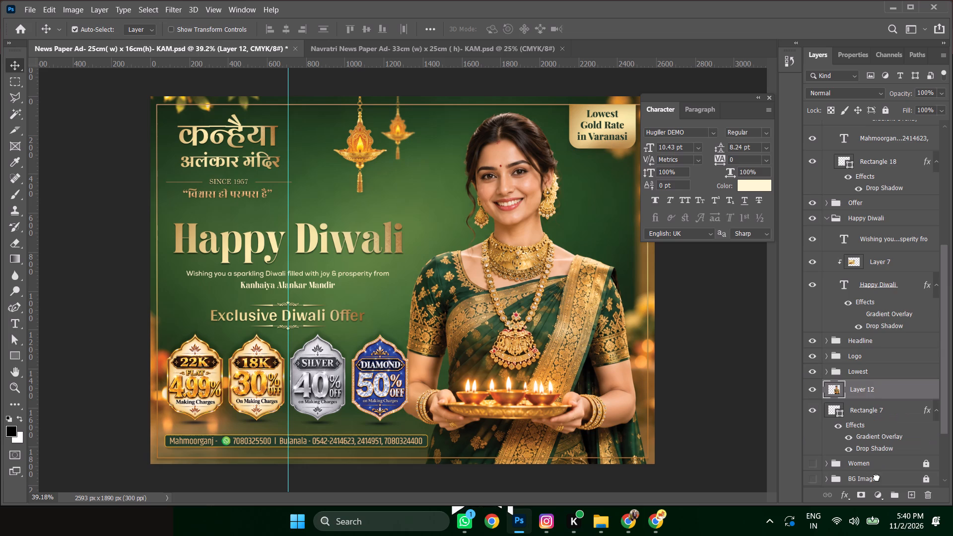
Link the woman cut-out layer with the Festive Diwali Portrait with Golden Diyas layer and deselect both.
scroll(881, 473, "down", 3)
left_click(860, 414, "ctrl")
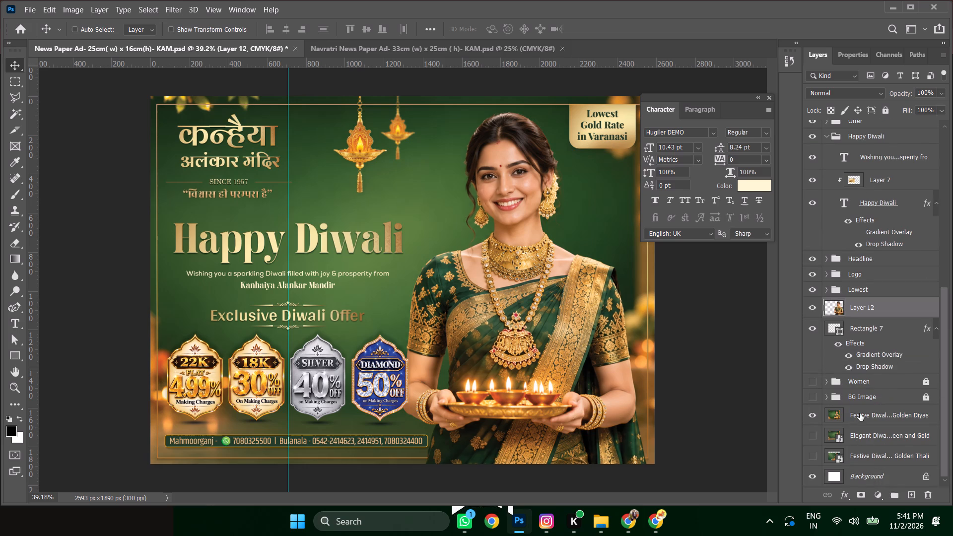
right_click(860, 413, "ctrl")
left_click(715, 241)
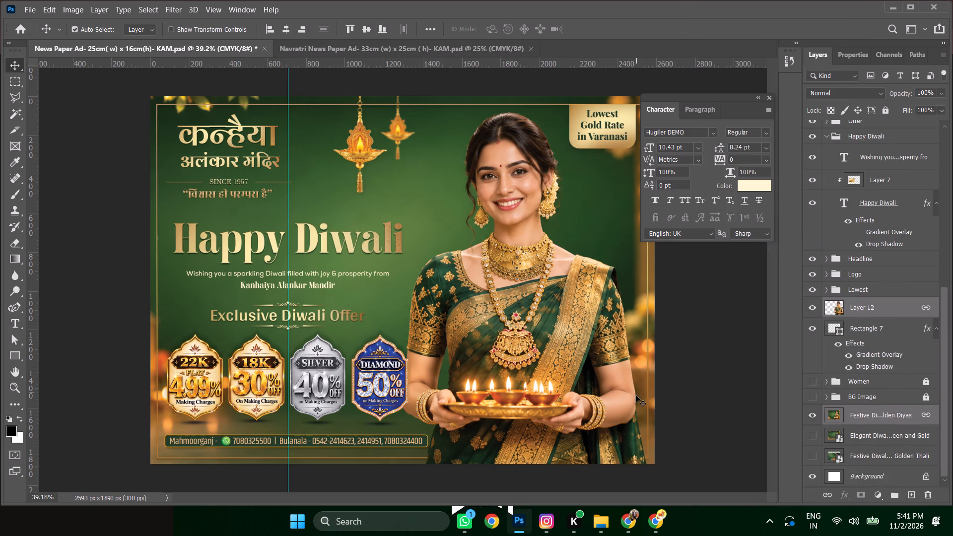
left_click(694, 348)
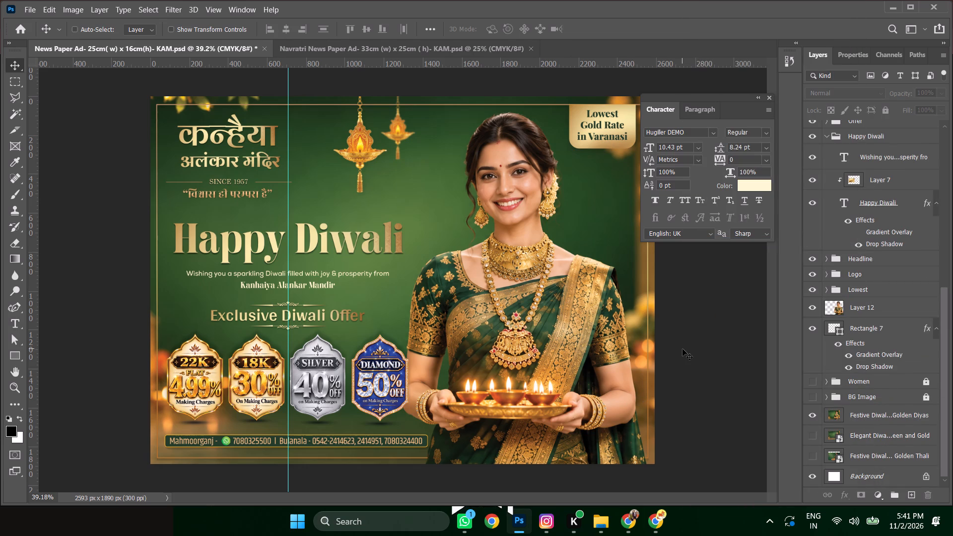
Save the document and export it as a PNG, replacing the existing News Paper Ad- 25cm( w) x 16cm(h)- KAM.png.
key("ctrl+s")
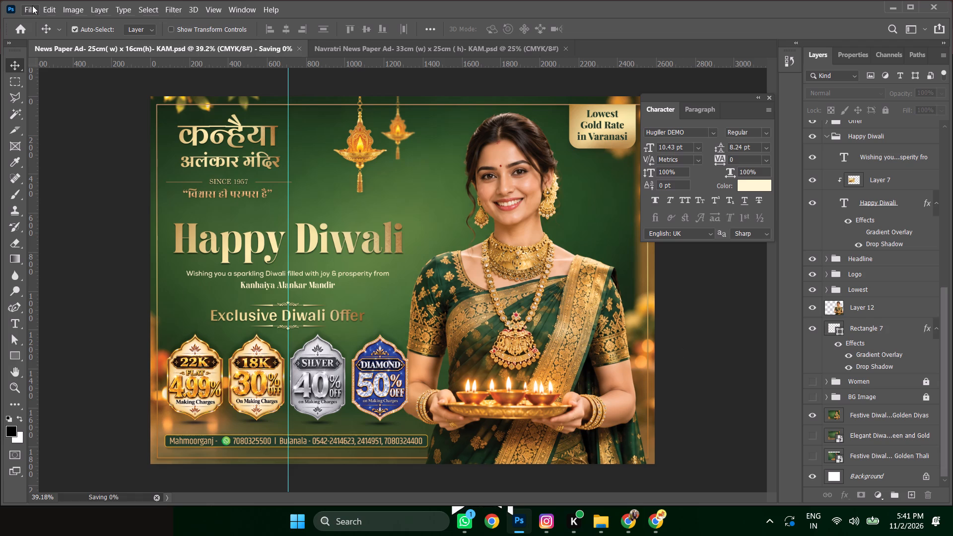
left_click(32, 5)
left_click(88, 179)
left_click(190, 178)
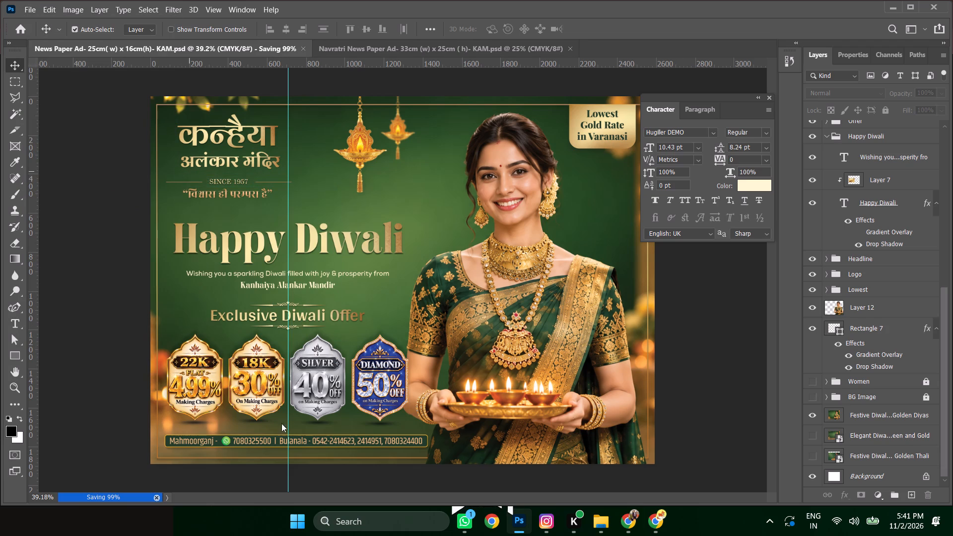
left_click(718, 383)
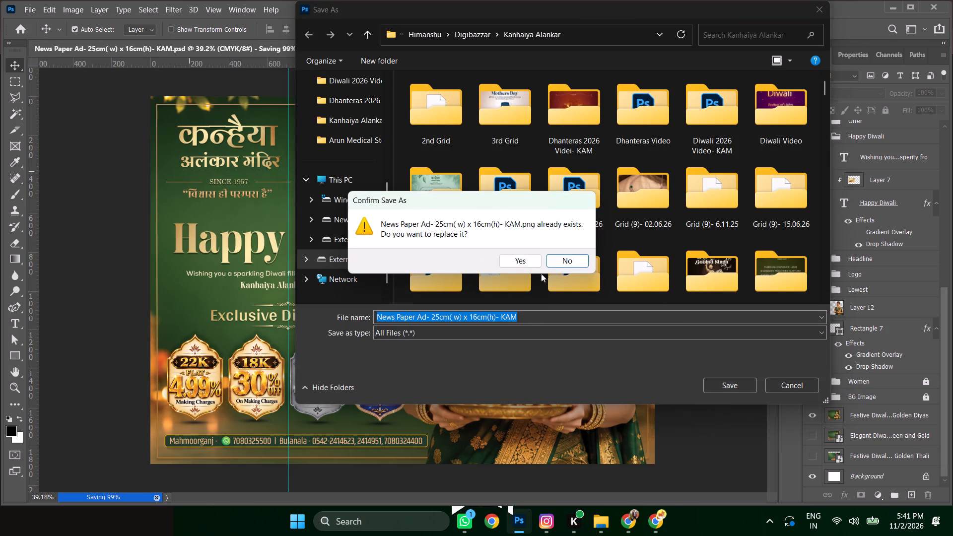
left_click(527, 265)
Save a Photoshop PDF copy of the ad as News Paper Ad- 25cm( w) x 16cm(h)- KAM using the modified High Quality Print preset.
left_click(31, 6)
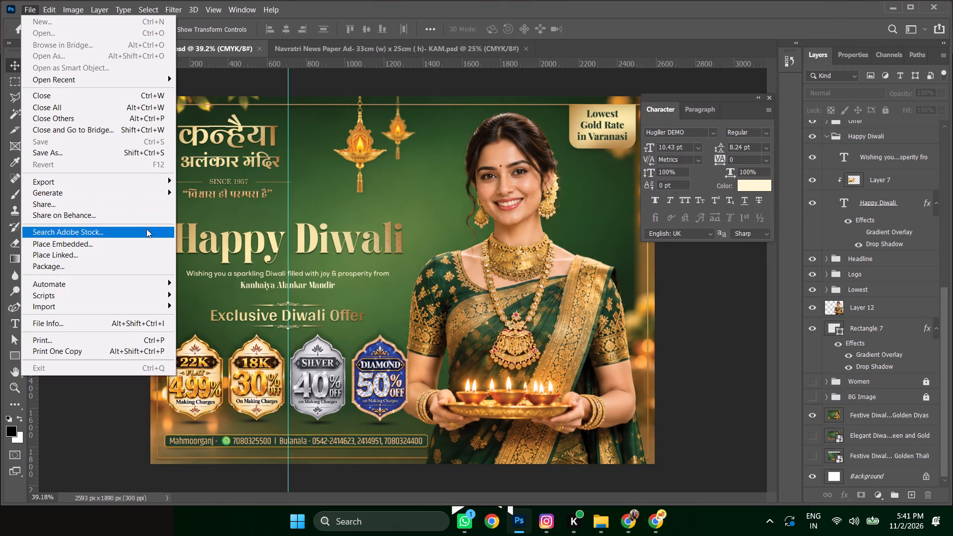
left_click(99, 151)
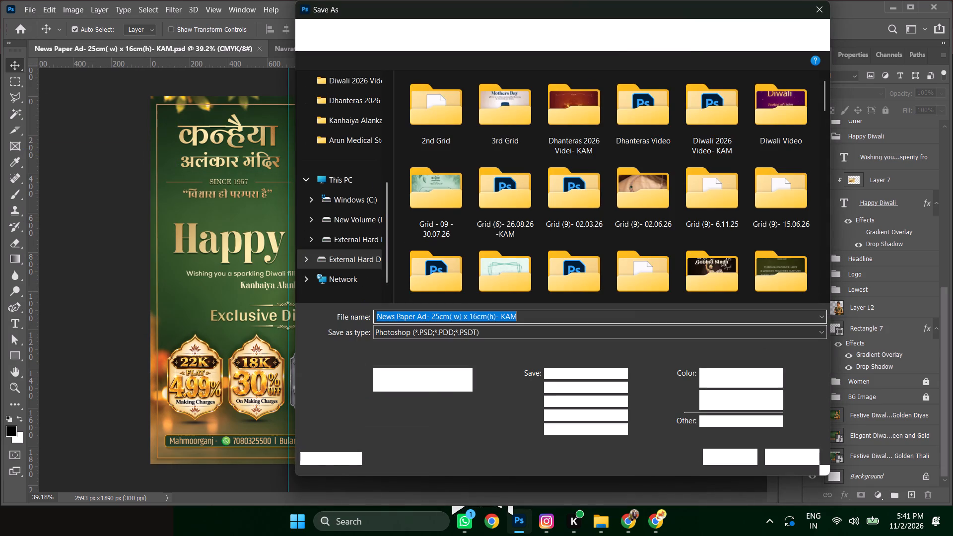
left_click(445, 333)
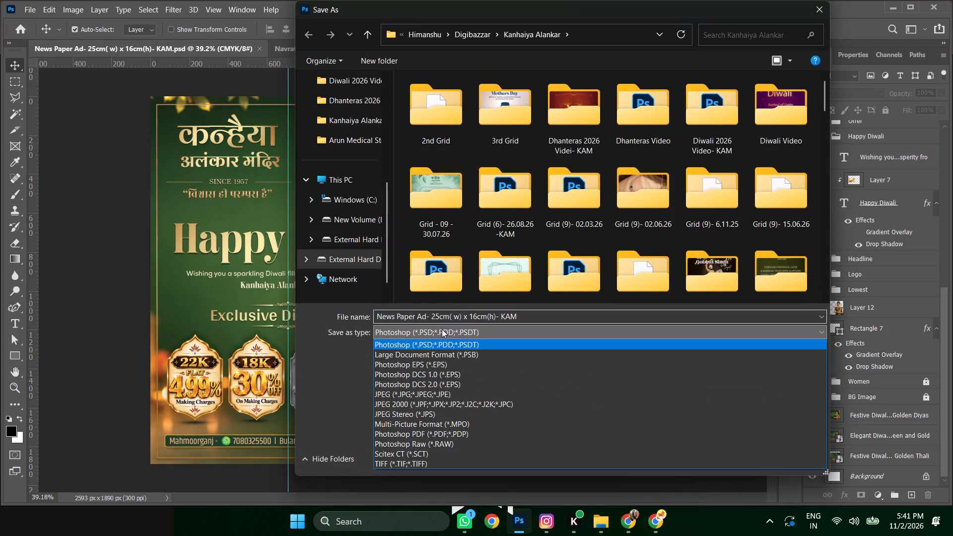
left_click(445, 433)
left_click(719, 455)
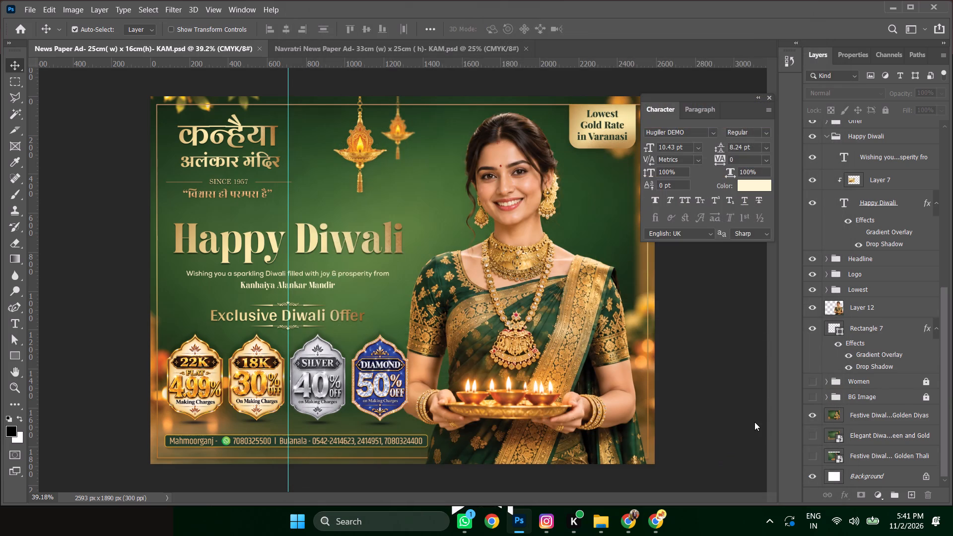
left_click(704, 430)
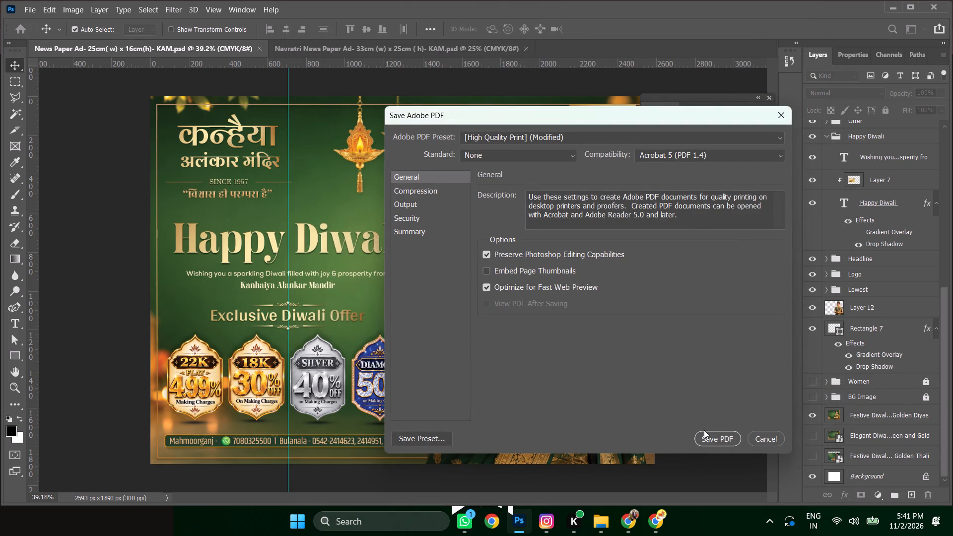
left_click(705, 434)
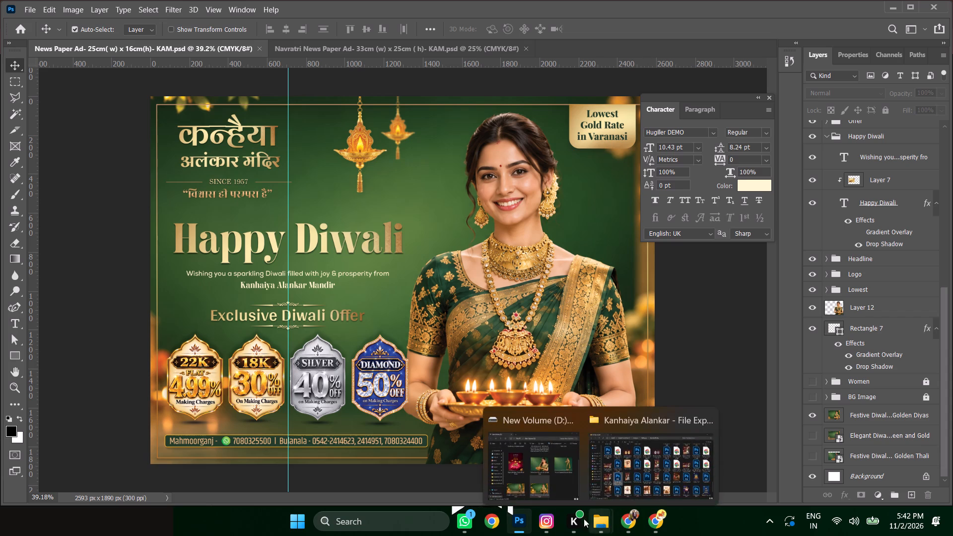
Switch to the Kanhaiya Alankar folder in File Explorer and refresh its file list.
left_click(633, 457)
left_click(447, 336)
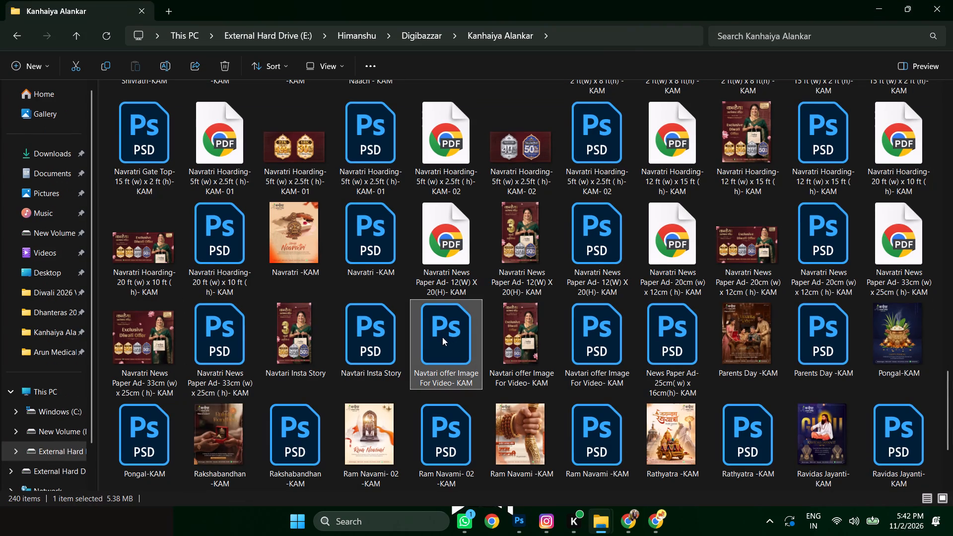
key("F5")
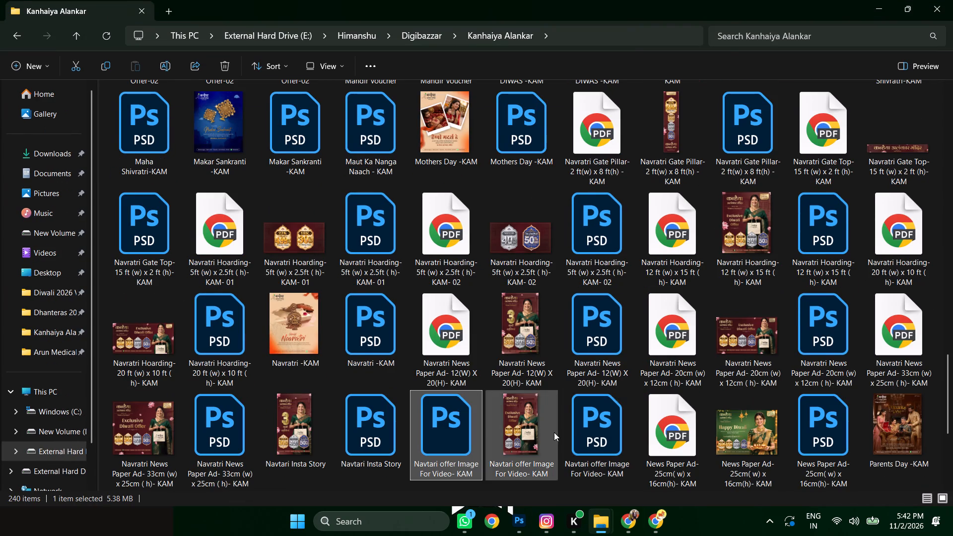
Open the exported News Paper Ad- 25cm( w) x 16cm(h)- KAM PNG, check the artwork at full-screen size, and close the image viewer.
scroll(646, 401, "down", 6)
scroll(682, 357, "up", 1)
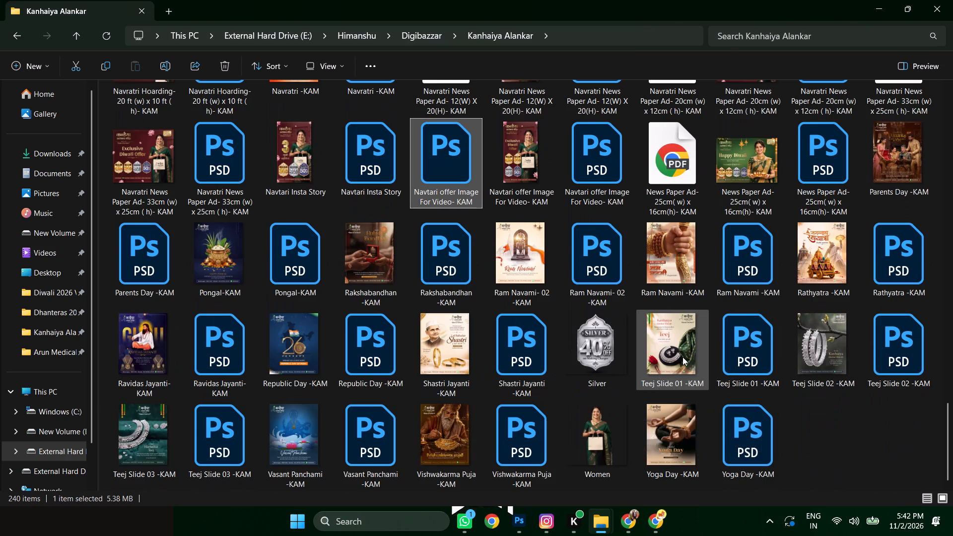
double_click(758, 320)
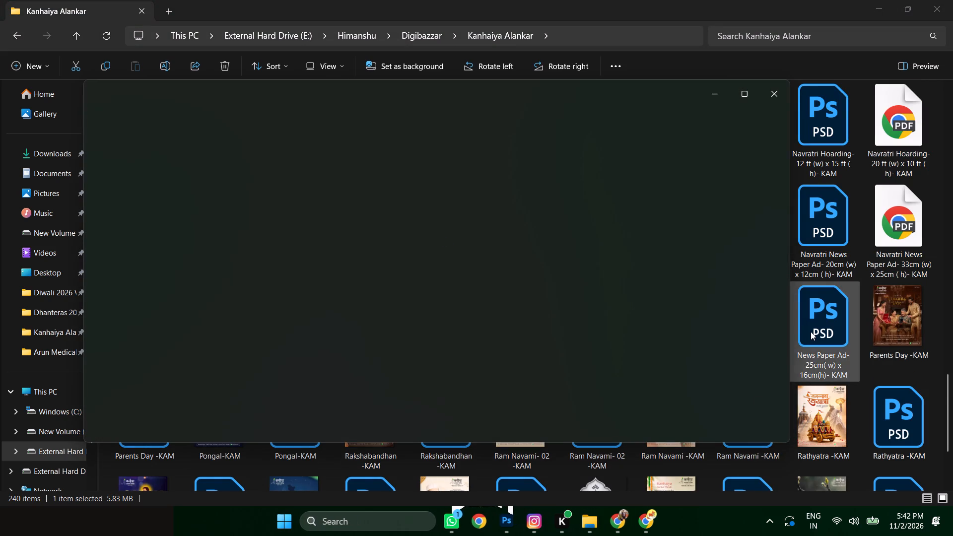
left_click(776, 433)
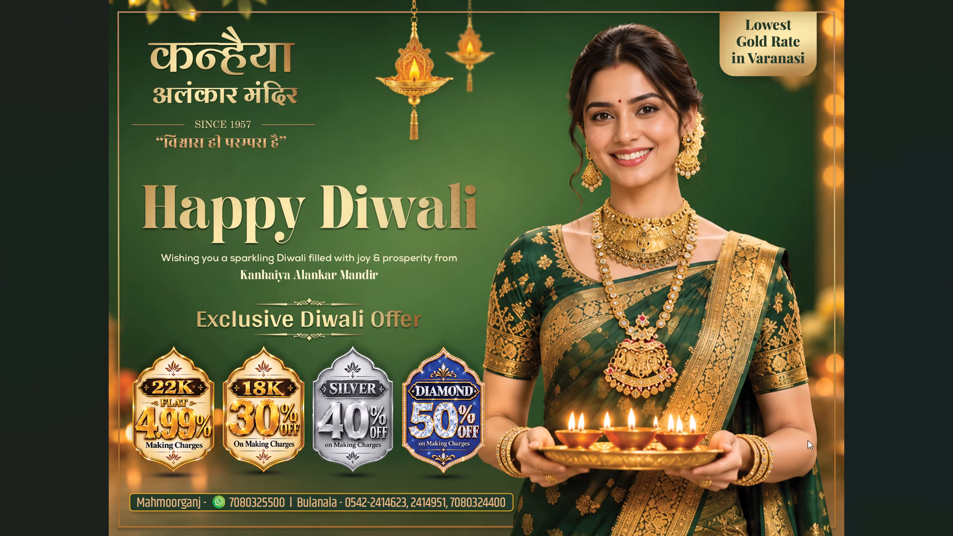
left_click(950, 0)
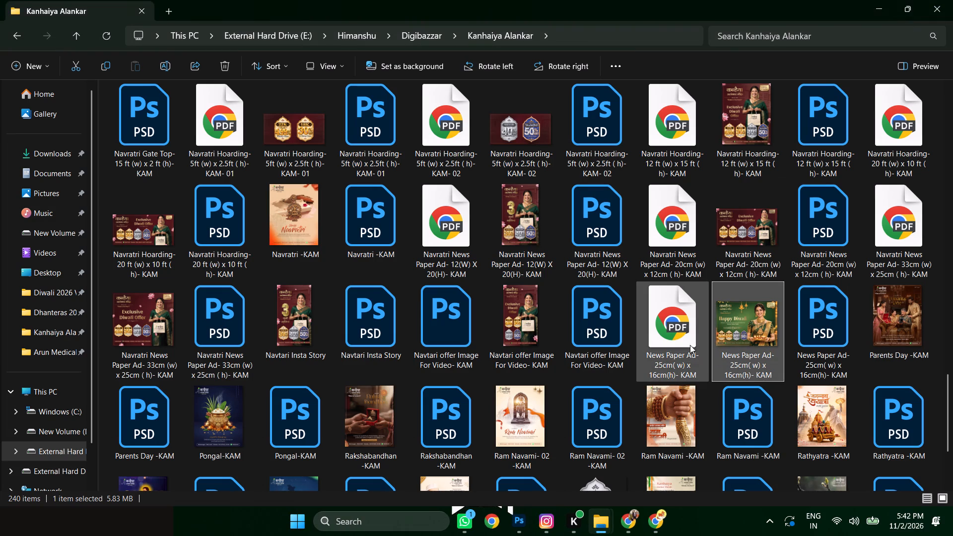
Open the News Paper Ad- 25cm( w) x 16cm(h)- KAM PDF in Chrome and examine its logo, lamps, headline and woman close up.
double_click(681, 320)
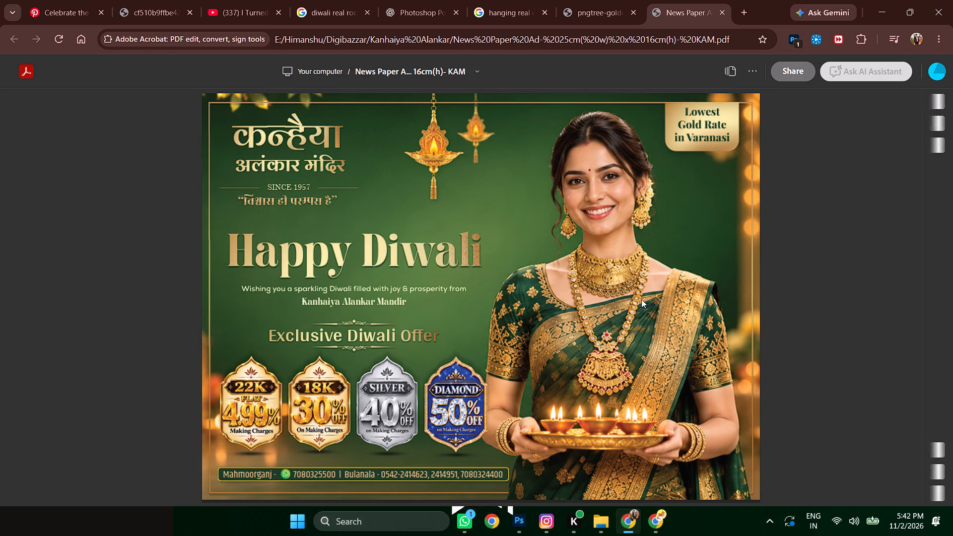
scroll(561, 266, "up", 6)
scroll(472, 281, "up", 3)
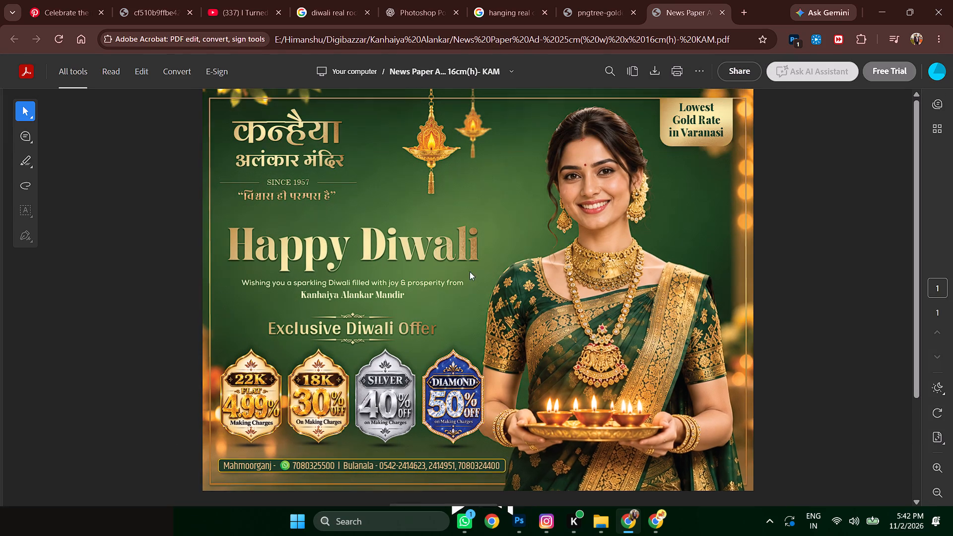
scroll(586, 242, "up", 4, "ctrl")
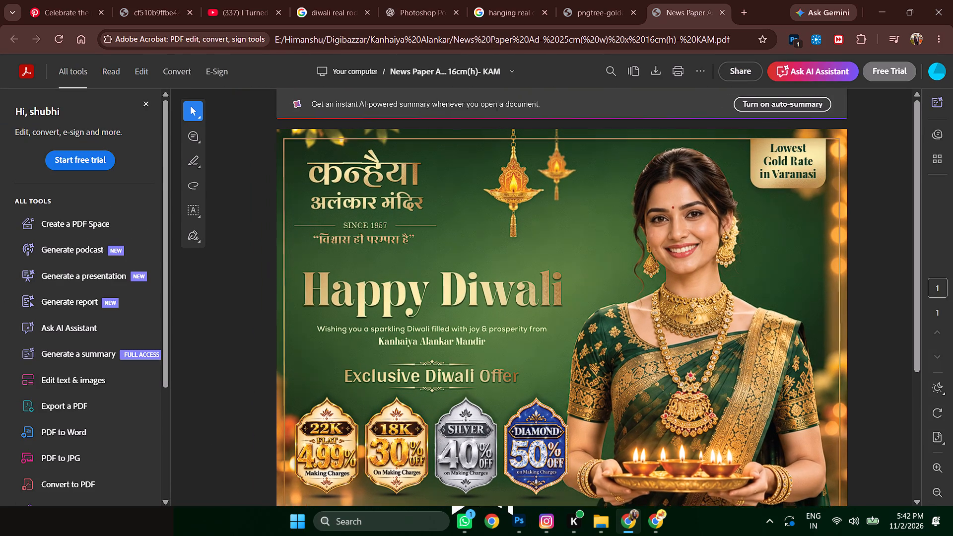
scroll(502, 285, "up", 20, "ctrl")
scroll(502, 285, "up", 1, "ctrl")
scroll(470, 355, "up", 6, "ctrl")
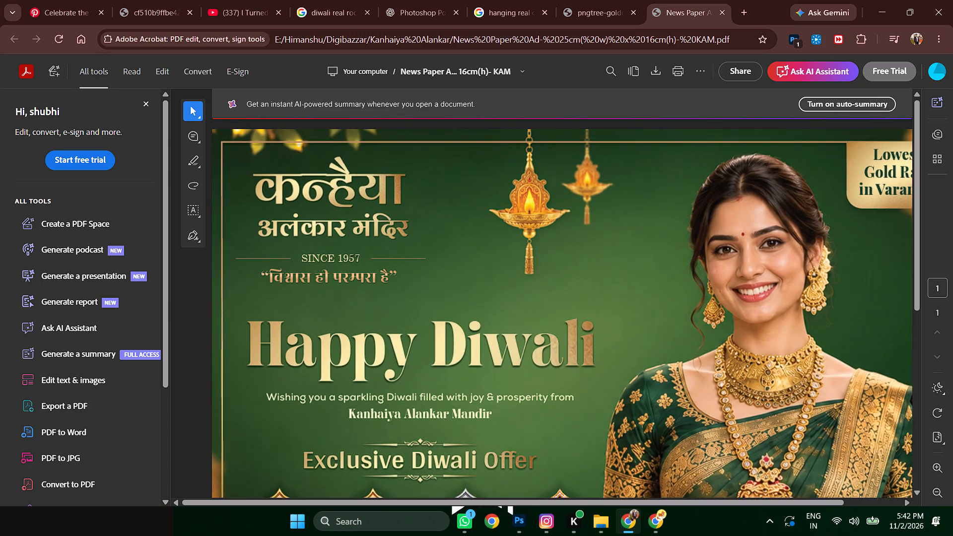
scroll(459, 338, "up", 20, "ctrl")
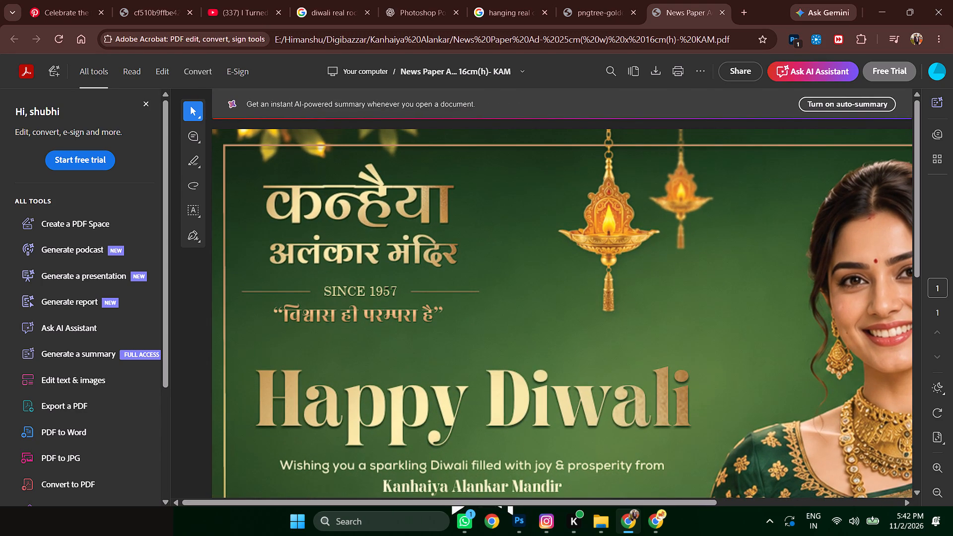
scroll(544, 331, "down", 20, "ctrl")
scroll(544, 331, "down", 14, "ctrl")
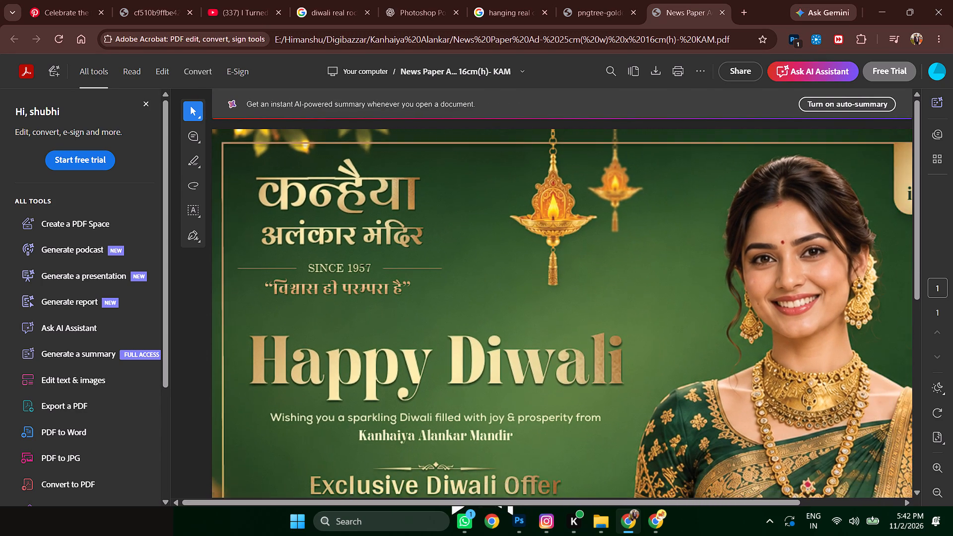
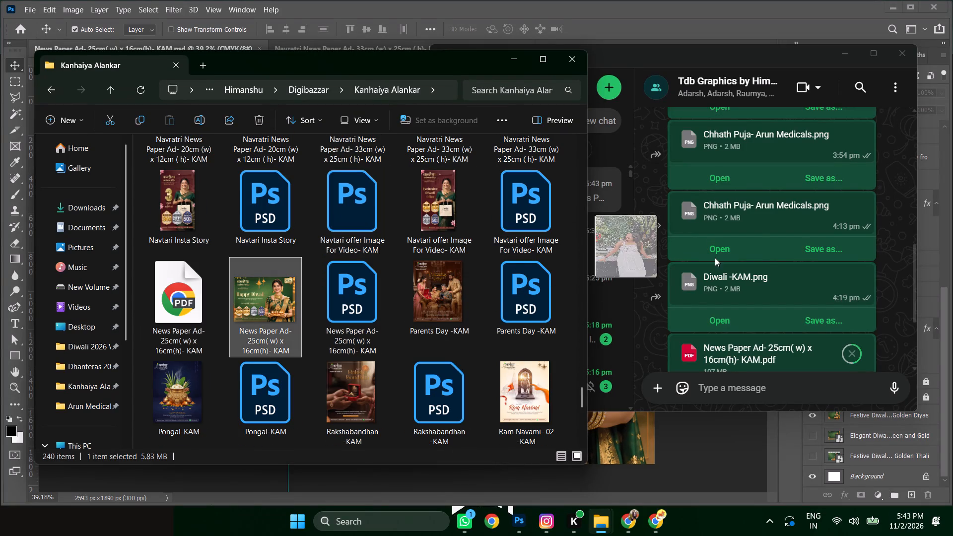
Attach the News Paper Ad- 25cm( w) x 16cm(h)- KAM PNG from the Kanhaiya Alankar folder to the Tdb Graphics group chat in WhatsApp.
left_click_drag(715, 258, 753, 257)
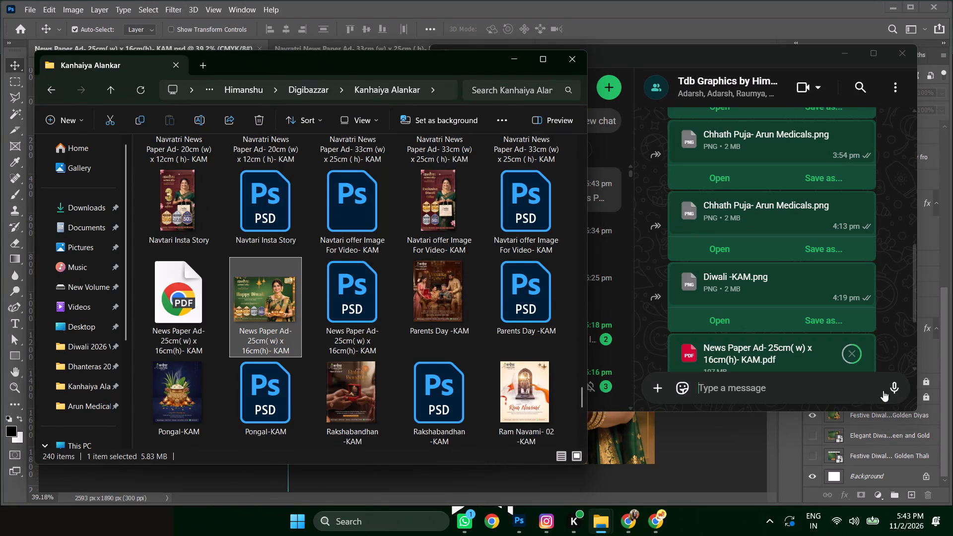
left_click_drag(279, 301, 783, 282)
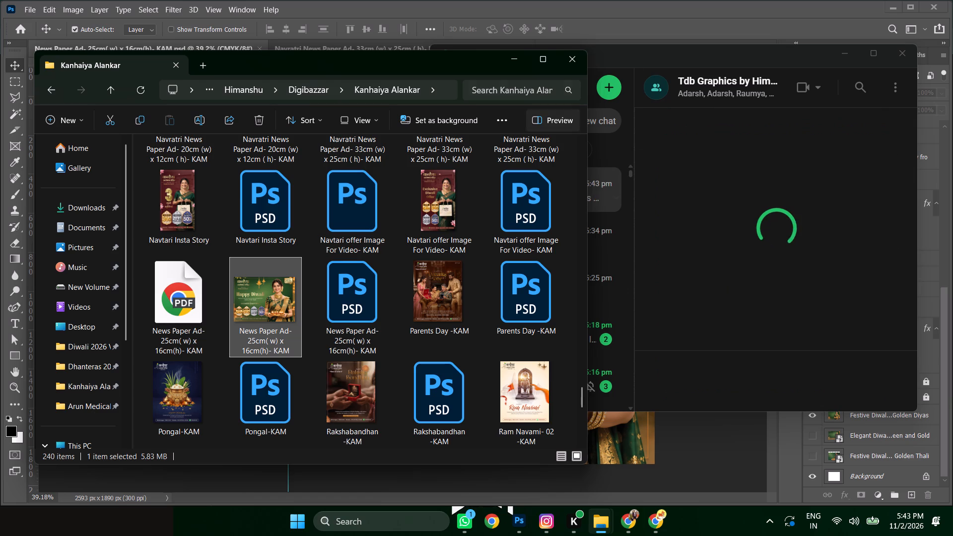
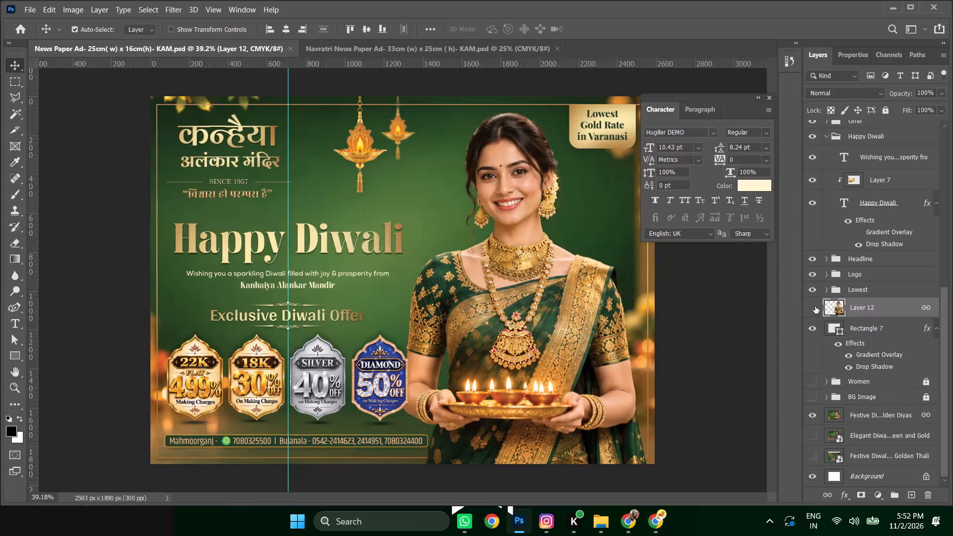
Hide the green festive diya background layer, then unlock and show the Women and BG Image groups in its place.
left_click(813, 414)
left_click(927, 396)
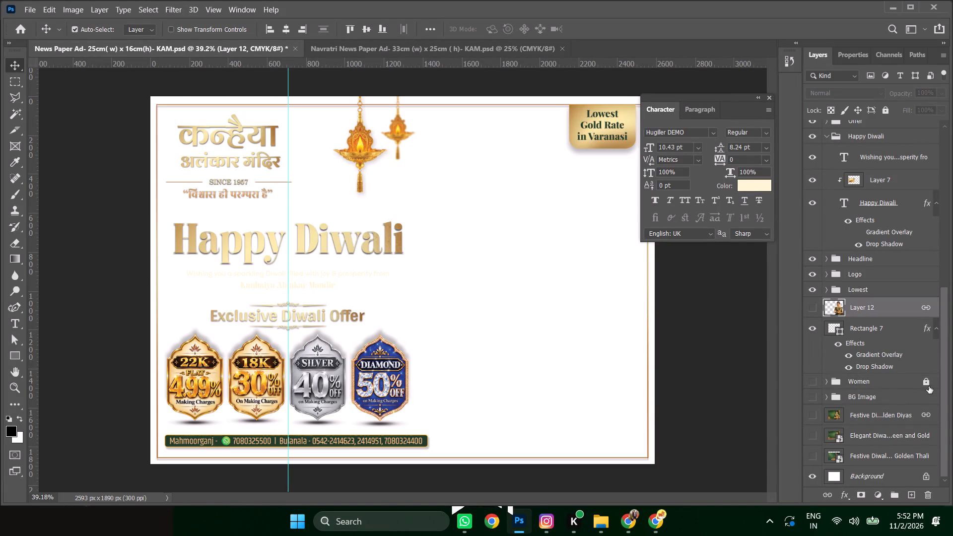
left_click(927, 385)
left_click_drag(816, 397, 816, 387)
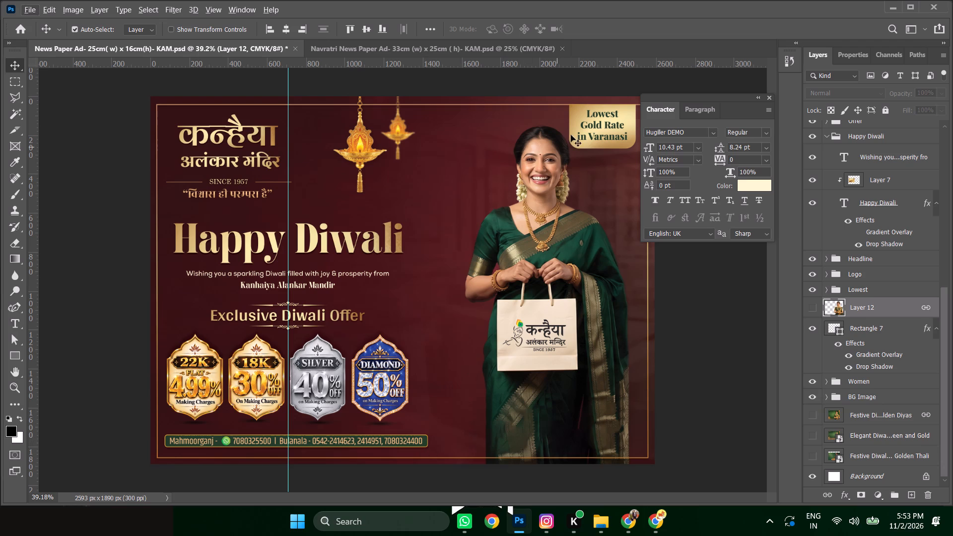
Open the text colour of the "Lowest Gold Rate in Varanasi" badge for editing.
left_click(596, 122)
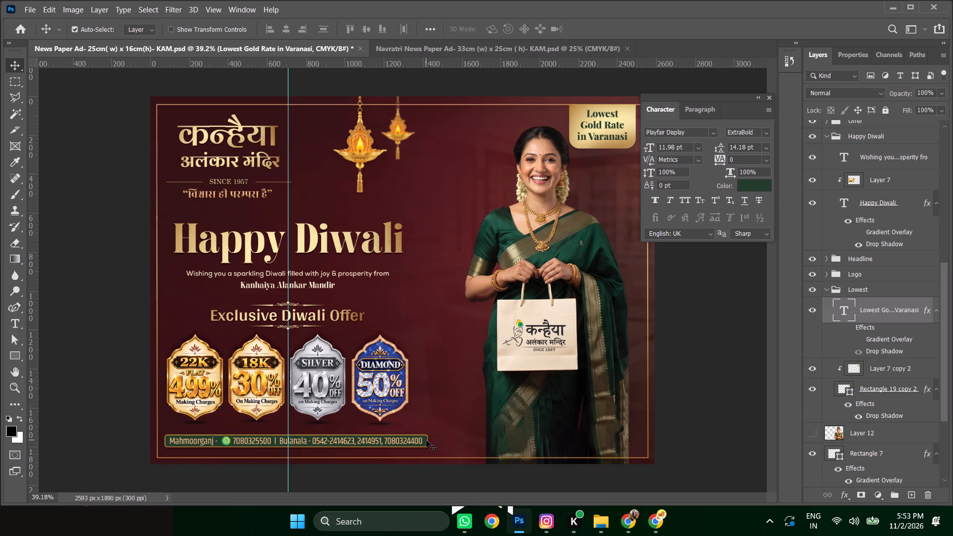
left_click(426, 440, "shift")
left_click(750, 183)
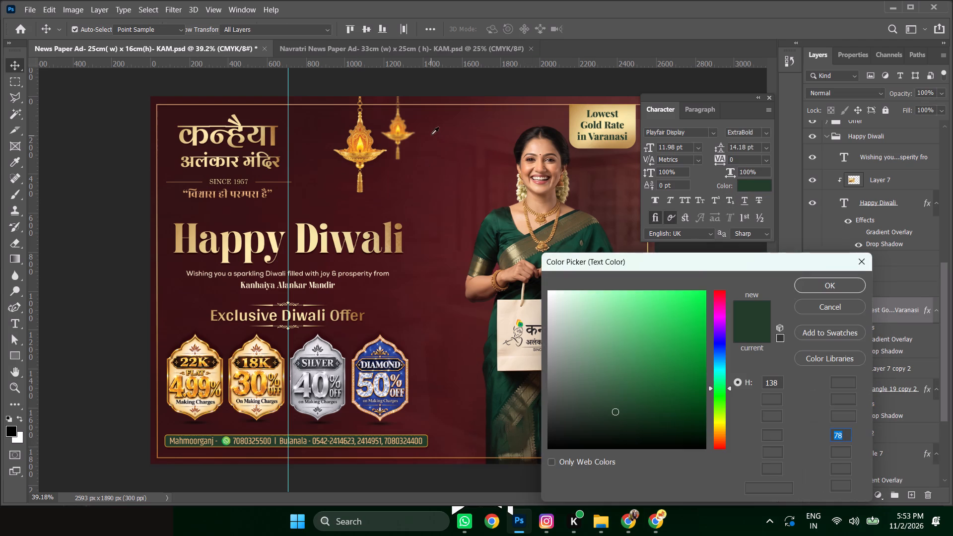
Recolour the "Lowest Gold Rate in Varanasi" text with the dark maroon sampled from the ad's background.
left_click(423, 119)
left_click(809, 292)
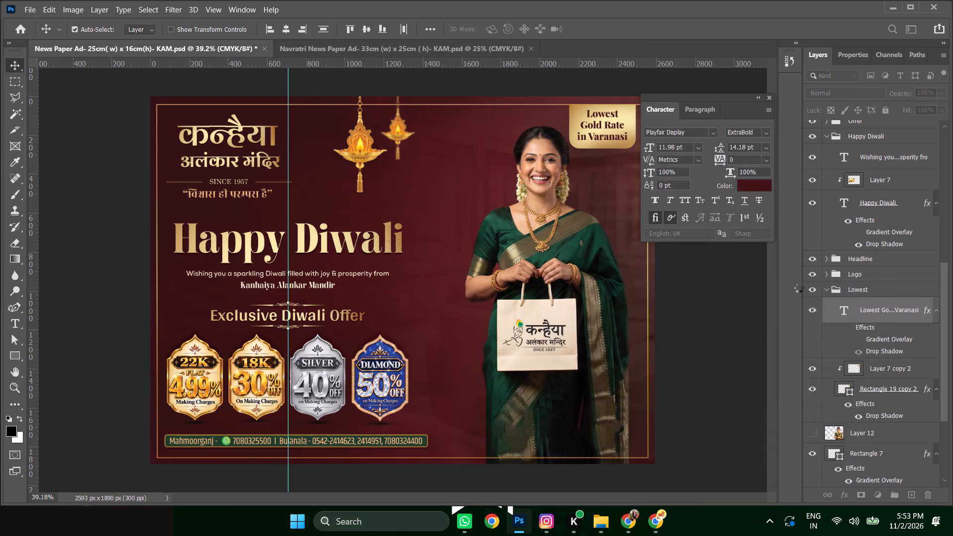
Fill the rectangle behind the contact numbers with the recently used dark maroon.
left_click(426, 443)
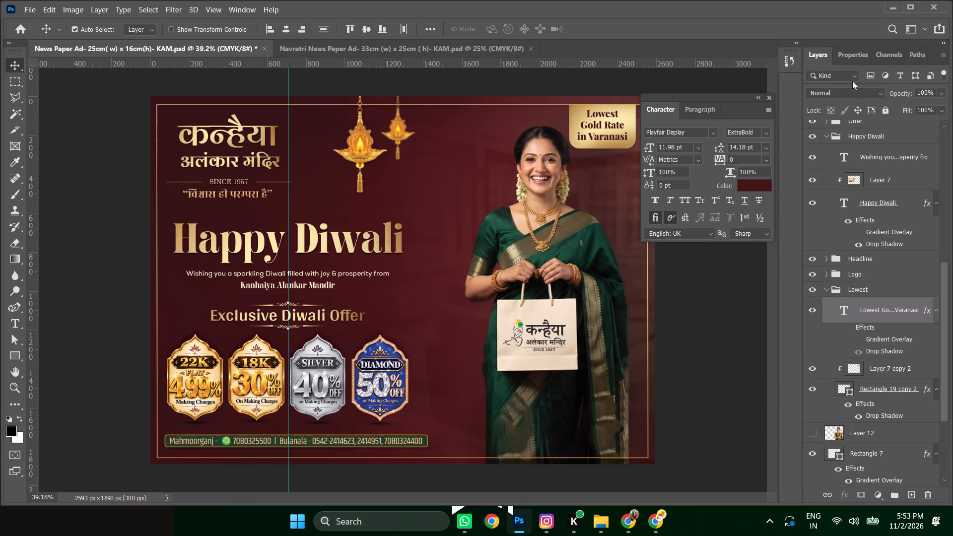
left_click(845, 54)
left_click(817, 135)
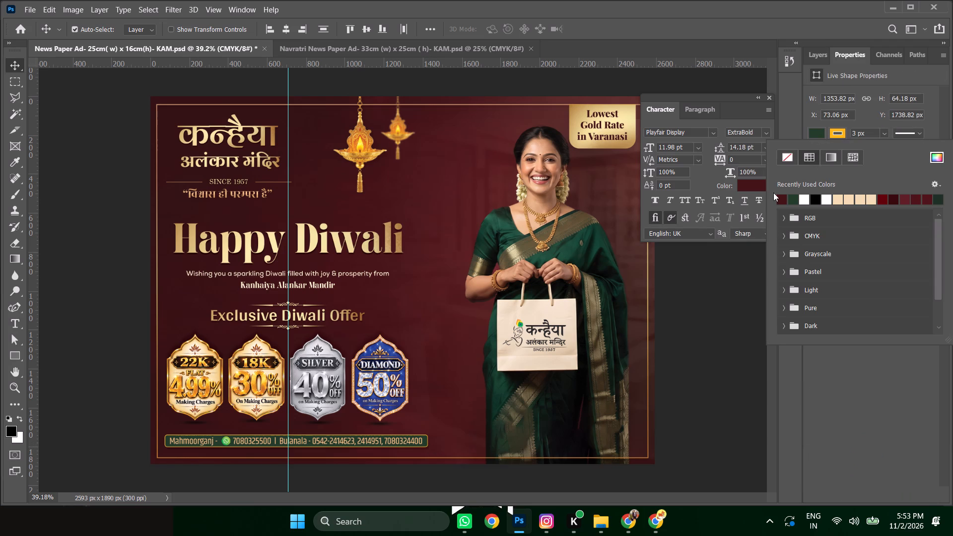
left_click(781, 199)
left_click(817, 57)
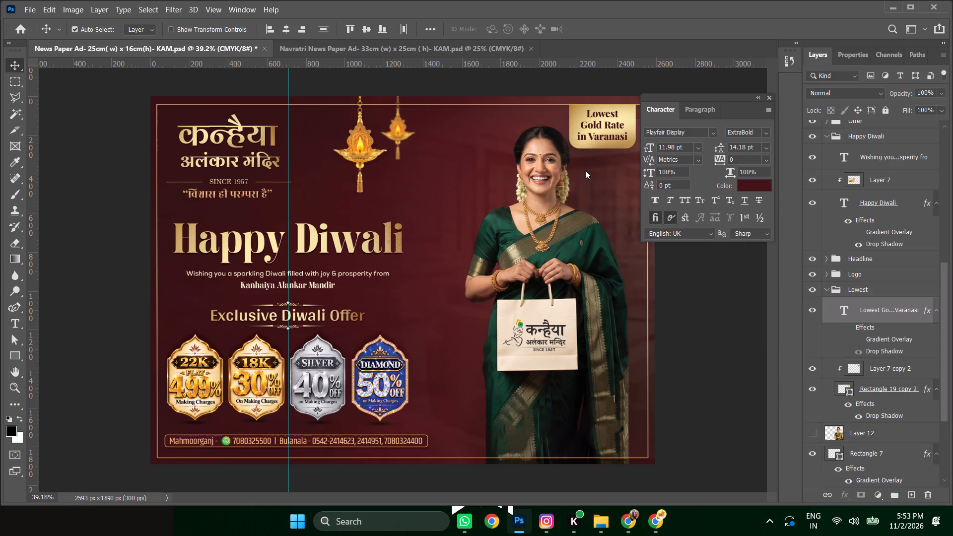
Preview the alternative woman with the diya tray on Layer 12, and hide that layer again.
scroll(520, 337, "down", 2, "alt")
scroll(504, 380, "up", 2, "alt")
left_click(547, 313)
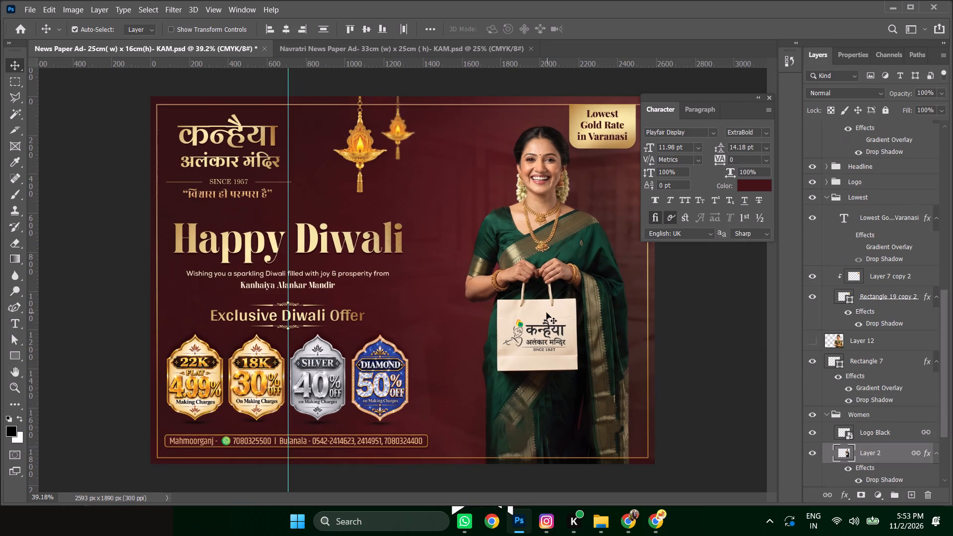
left_click(811, 339)
left_click(811, 339)
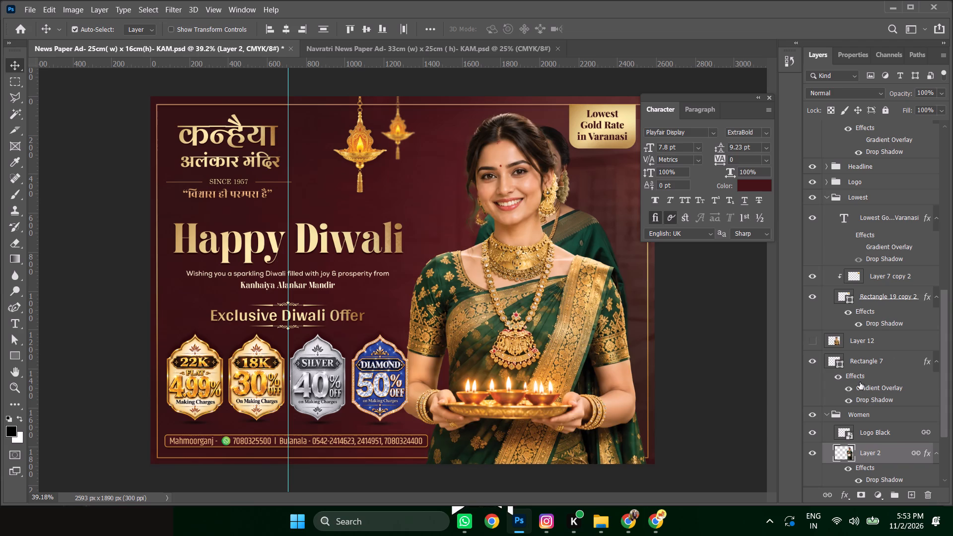
Move Layer 2, the woman holding the bag, out of the Women group to directly above the Rectangle 7 border.
scroll(877, 436, "down", 4)
scroll(874, 431, "up", 3)
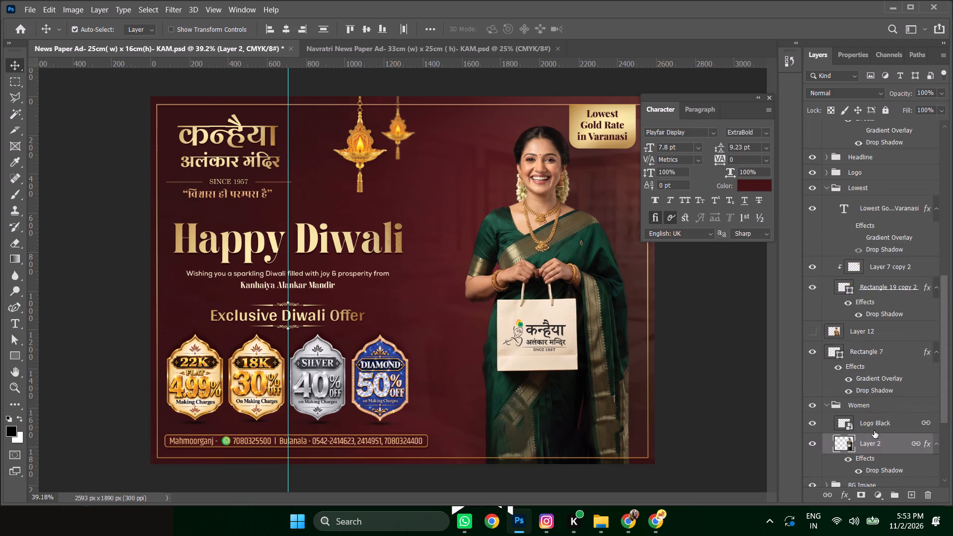
scroll(874, 431, "up", 3)
left_click(576, 265)
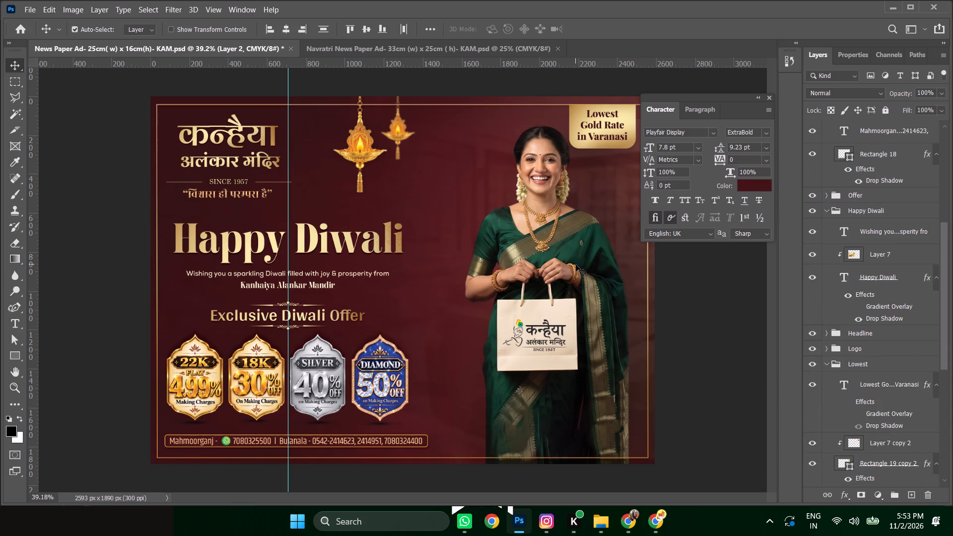
scroll(528, 326, "down", 2, "alt")
left_click(532, 274)
scroll(818, 377, "down", 5)
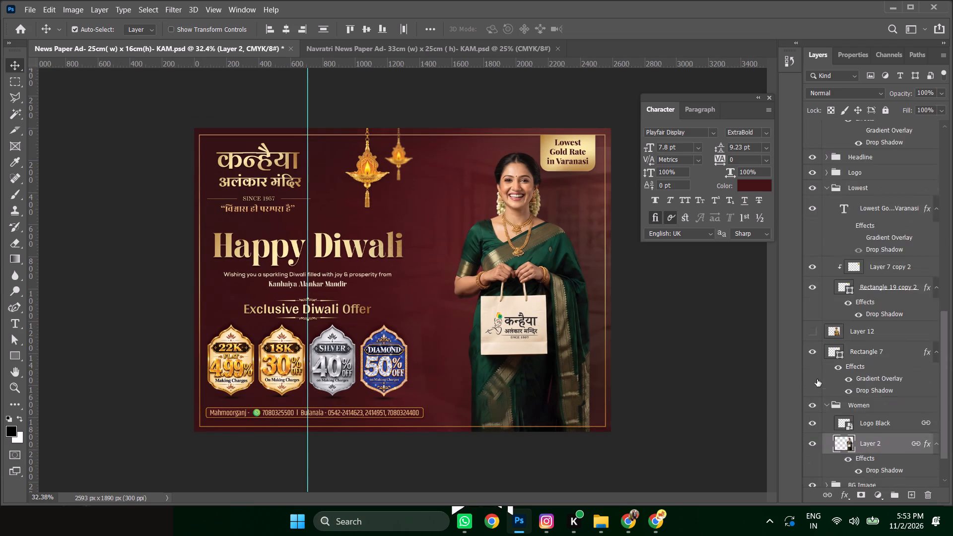
scroll(870, 367, "down", 1)
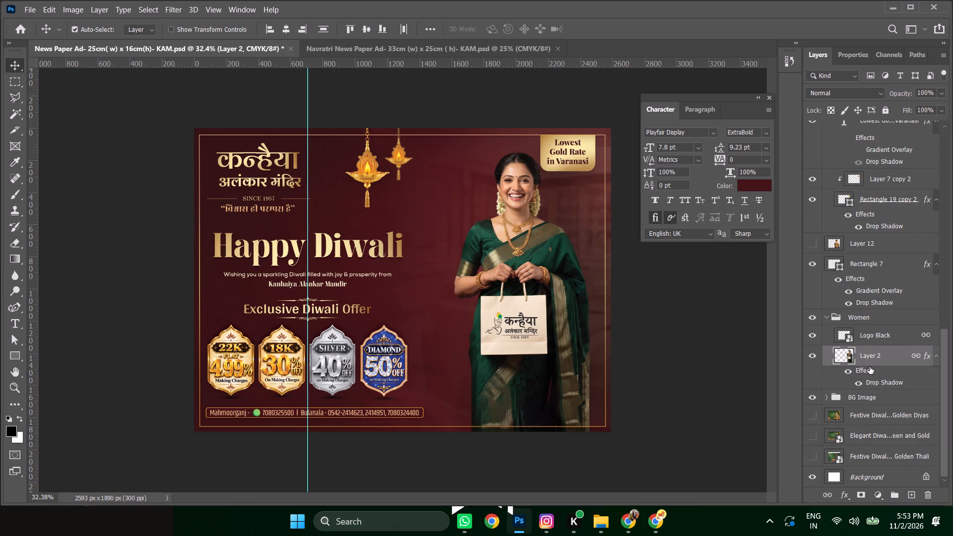
left_click(530, 283)
left_click_drag(869, 353, 878, 261)
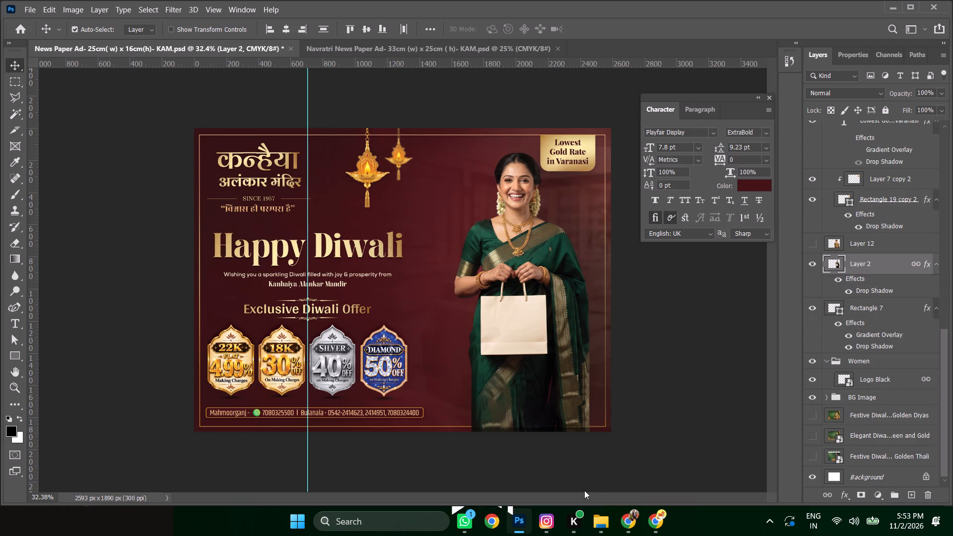
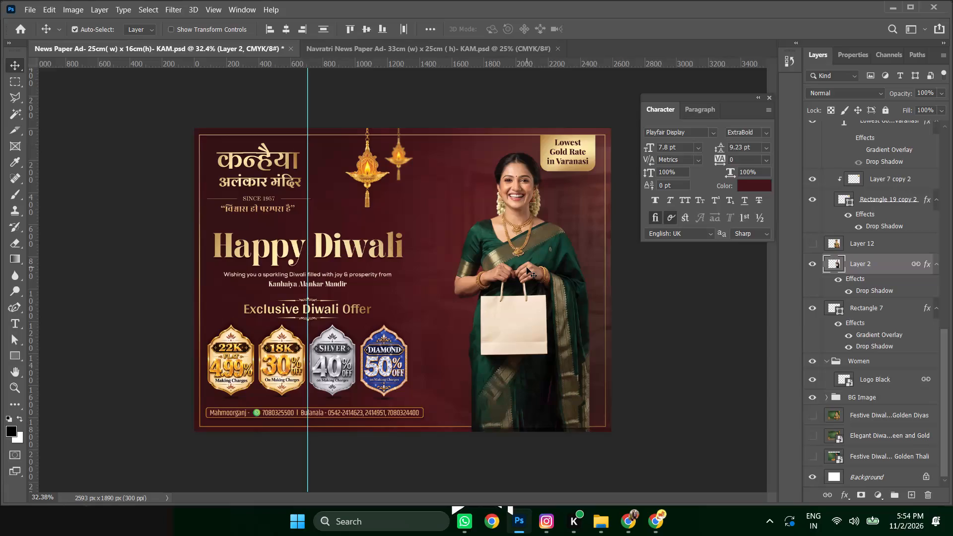
Shift both hanging diya lanterns, Layer 11 and Layer 11 copy, horizontally closer to the woman.
left_click(374, 174)
left_click(398, 153, "shift")
key("shift+Right")
key("shift+Right")
key("shift+Right")
key("shift+Right")
key("shift+Right")
key("shift+Right")
key("shift+Right")
key("shift+Right")
key("shift+Right")
key("shift+Right")
key("shift+Right")
key("shift+Right")
key("shift+Right")
key("shift+Right")
key("shift+Right")
key("shift+Right")
key("shift+Right")
key("shift+Right")
key("shift+Right")
key("shift+Right")
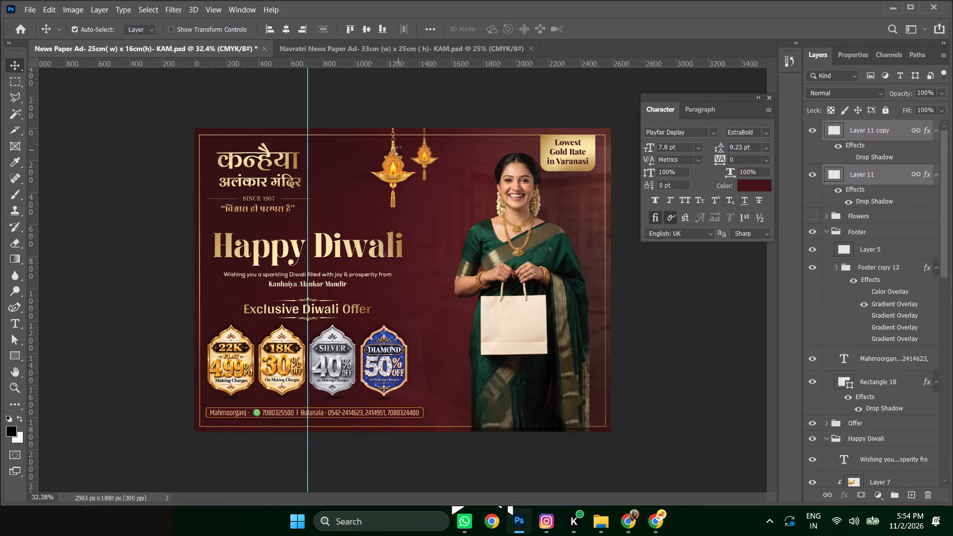
key("shift+Left")
key("shift+Left")
key("shift+Left")
key("shift+Left")
key("shift+Left")
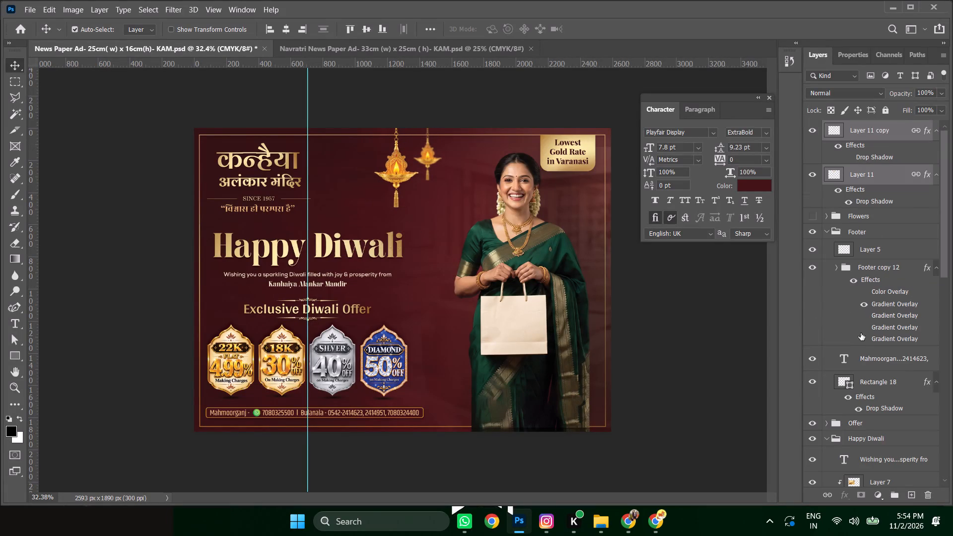
Check Layer 2 by toggling its visibility, and move it back into the Women group directly below Logo Black.
left_click(543, 266)
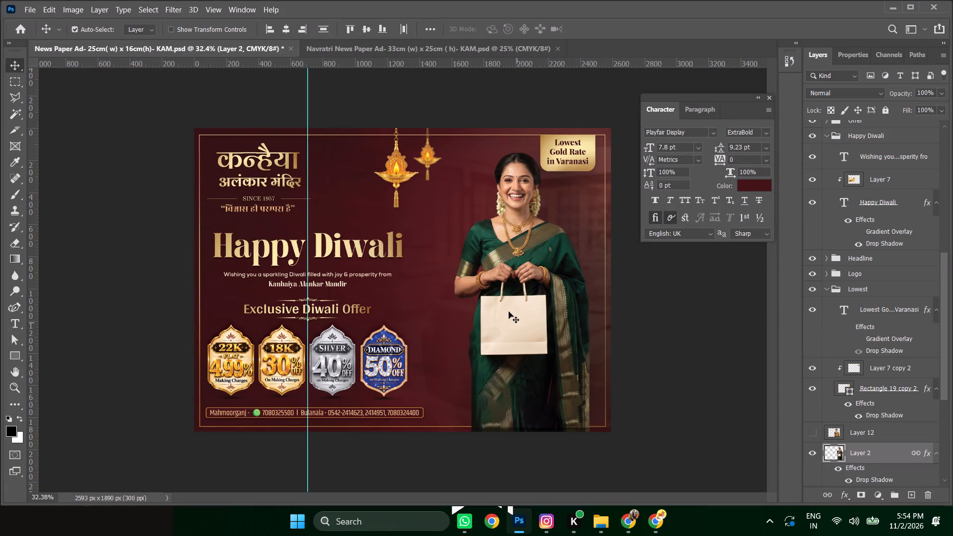
left_click(509, 311)
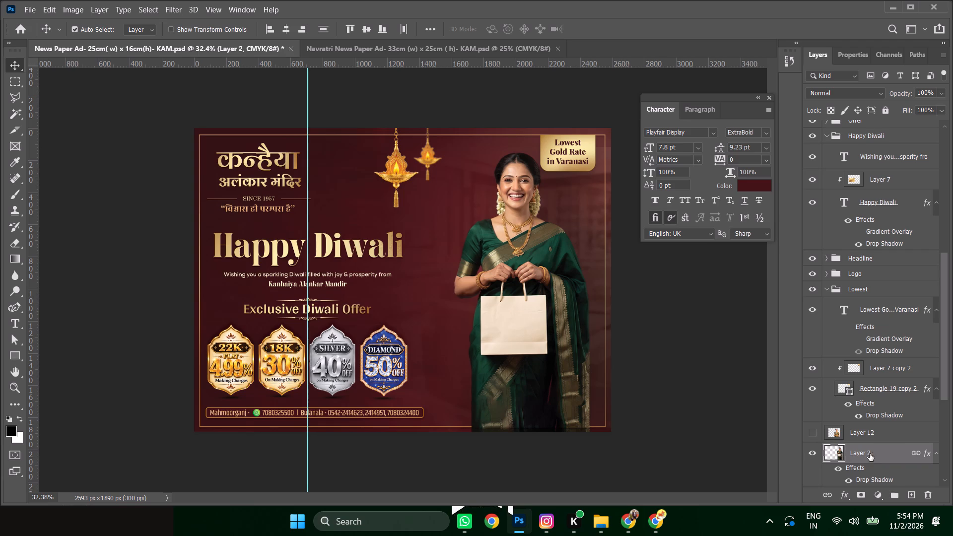
scroll(874, 449, "down", 3)
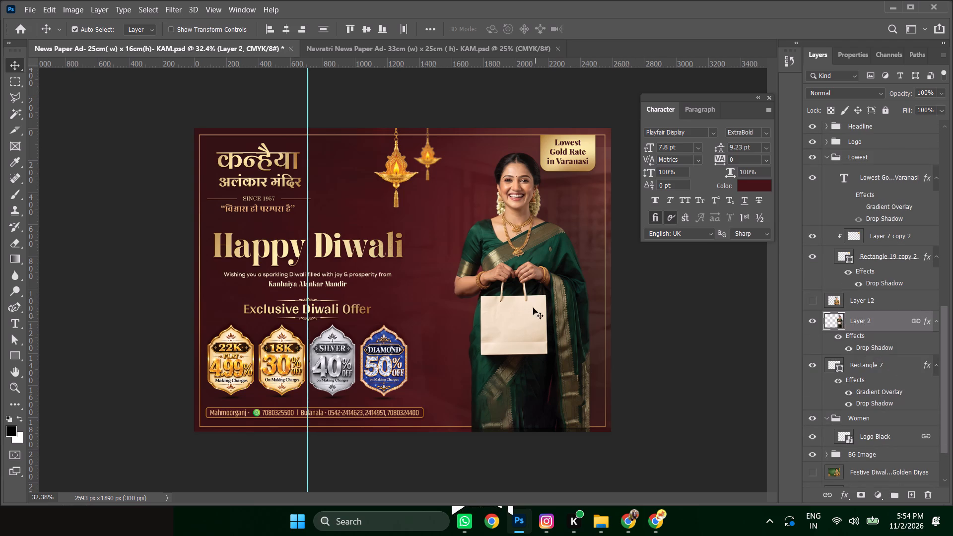
left_click(529, 247)
left_click(813, 321)
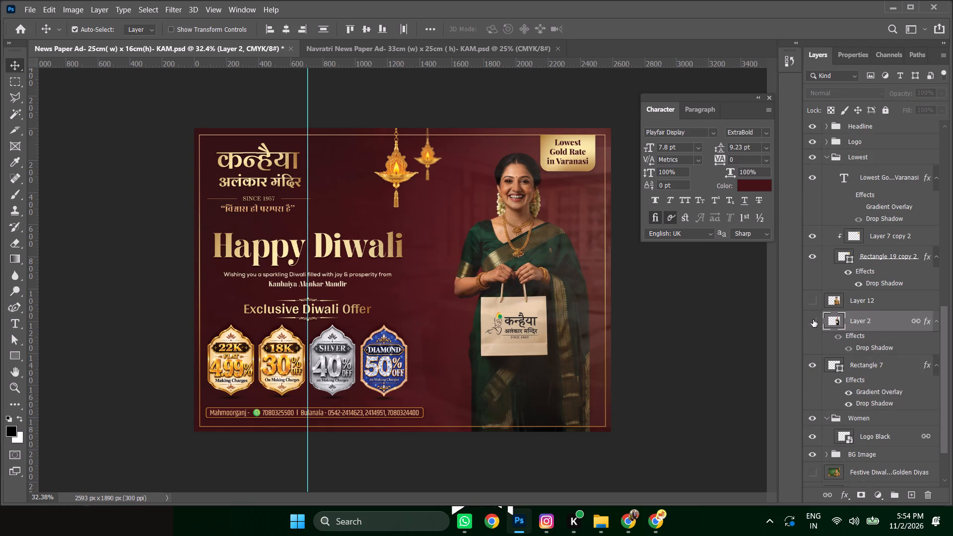
left_click(813, 319)
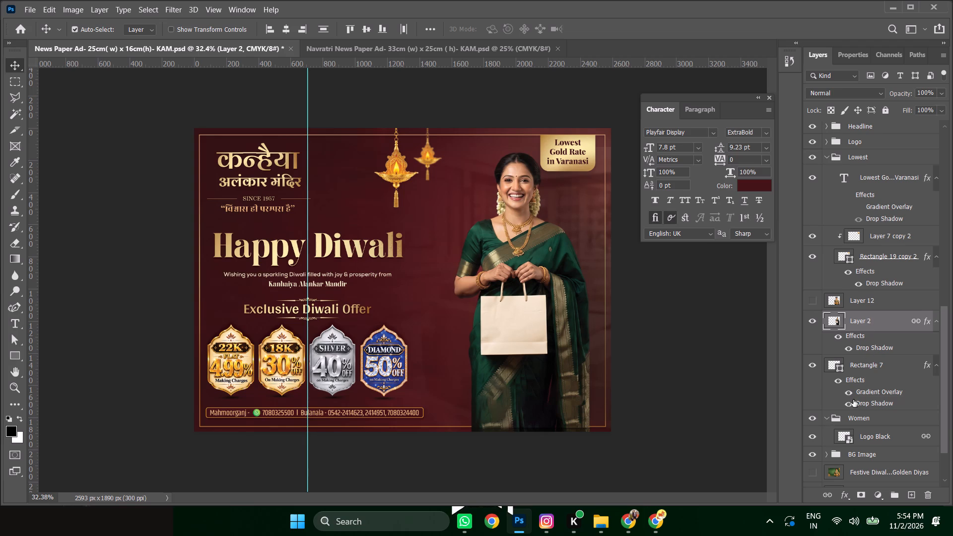
left_click_drag(882, 324, 875, 441)
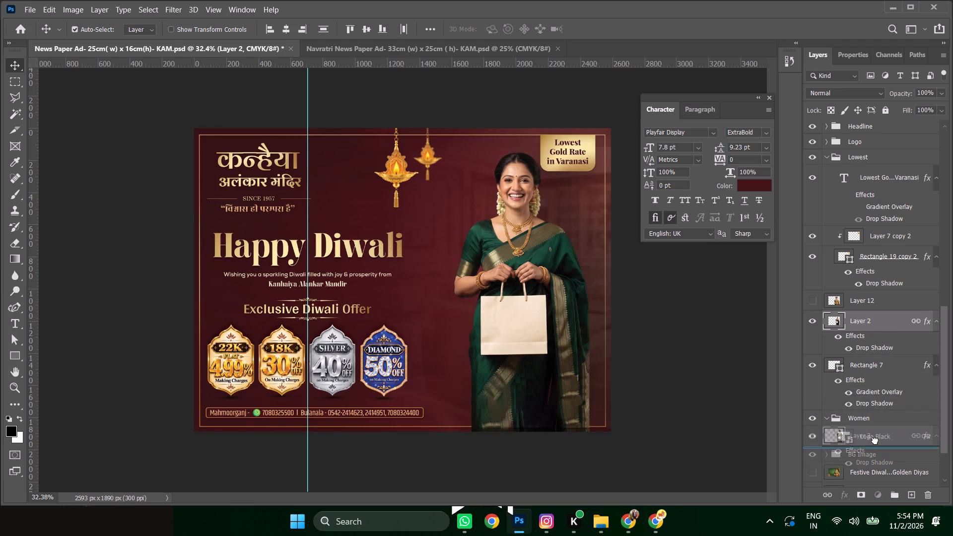
left_click_drag(875, 441, 875, 444)
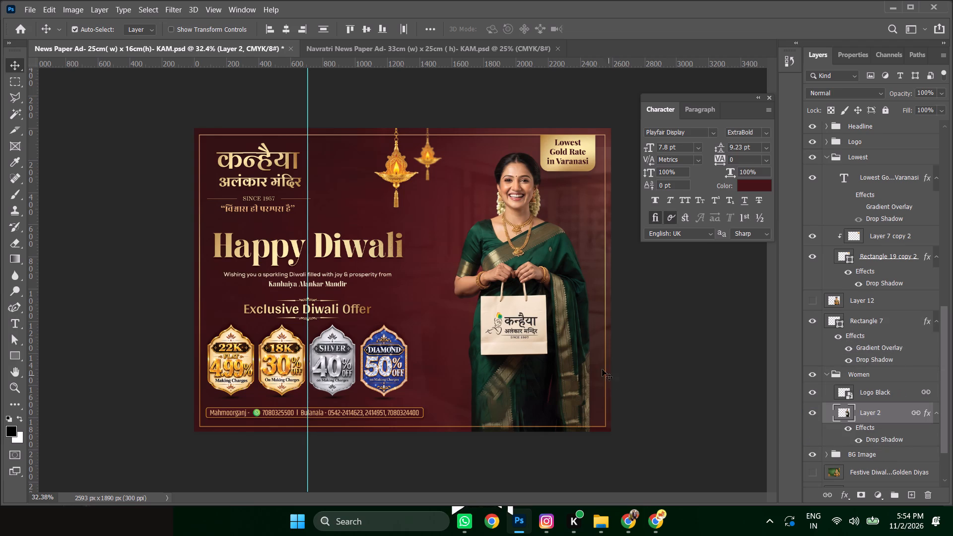
Move the Rectangle 7 border into the Women group, directly beneath Layer 2.
left_click(526, 269)
left_click_drag(863, 321, 862, 442)
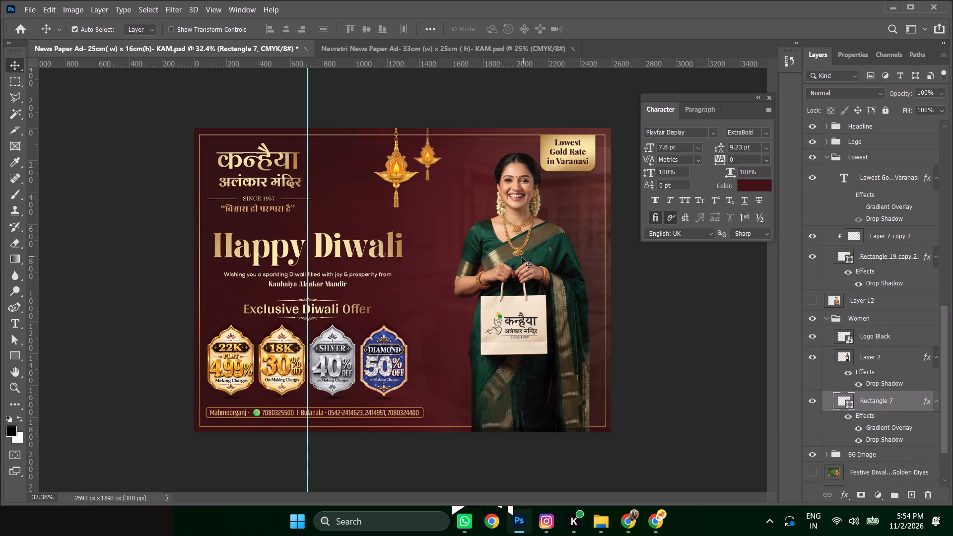
Enlarge the woman and the linked bag logo to about 131% and reposition them so her head stays inside the gold border.
left_click(516, 246)
key("ctrl+t")
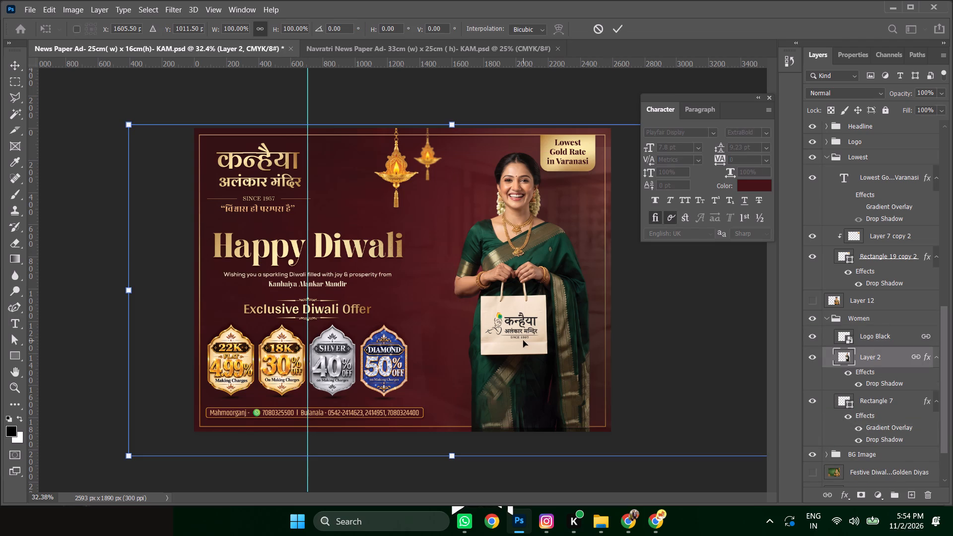
left_click(448, 458)
left_click_drag(454, 456, 457, 479, "alt")
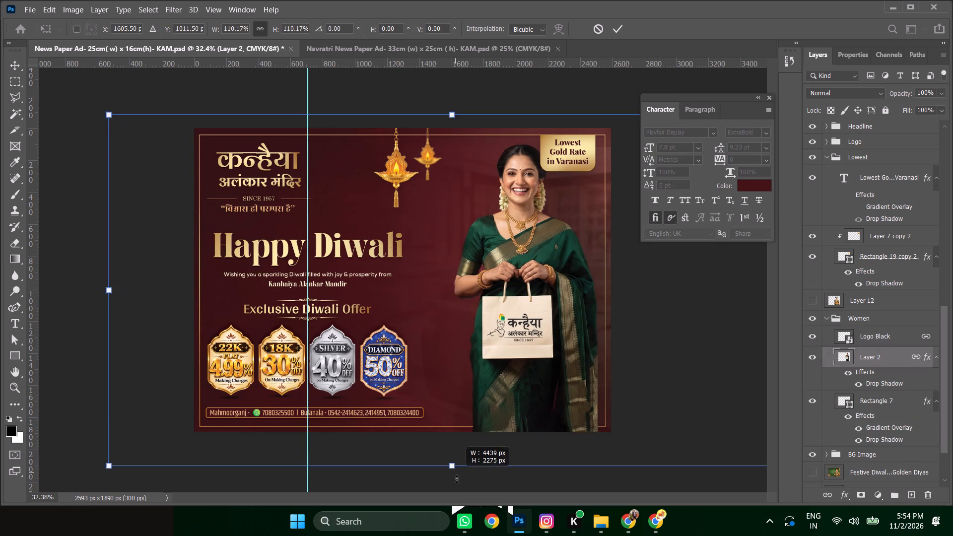
left_click_drag(457, 479, 461, 507, "alt")
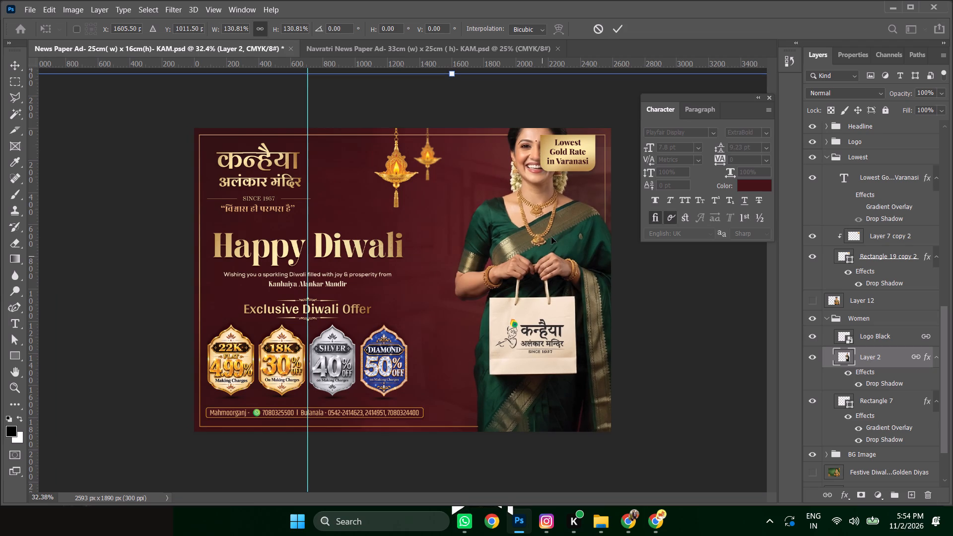
left_click_drag(551, 236, 525, 286)
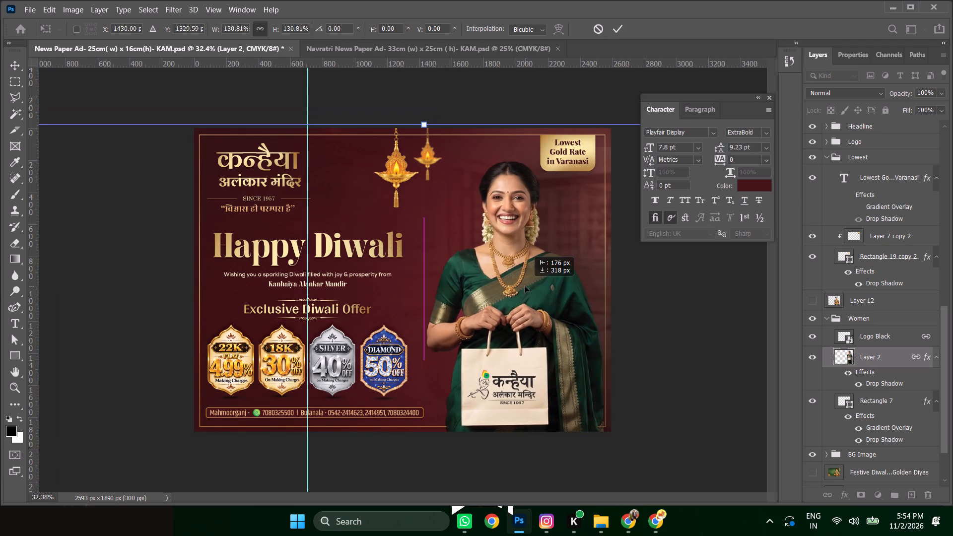
left_click_drag(525, 286, 534, 287)
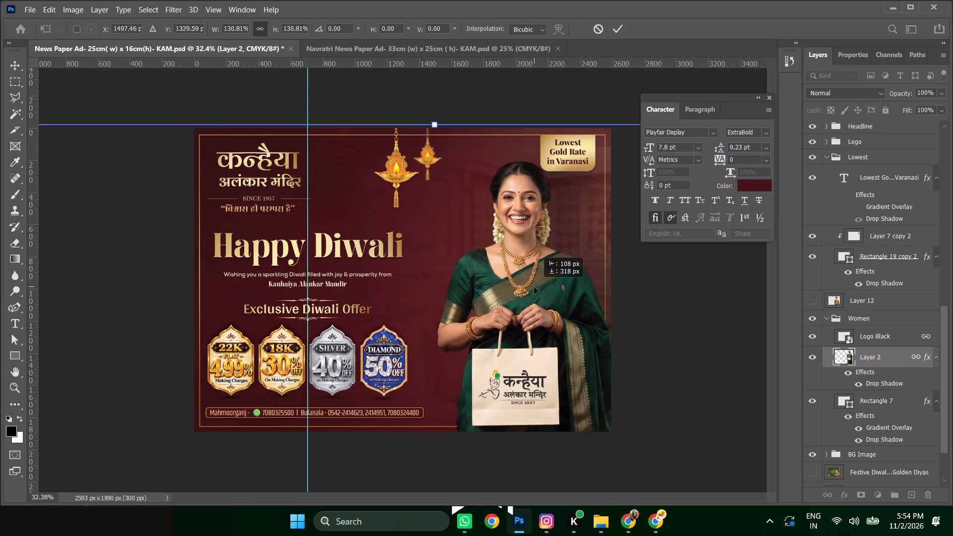
left_click_drag(534, 287, 533, 275)
key("Return")
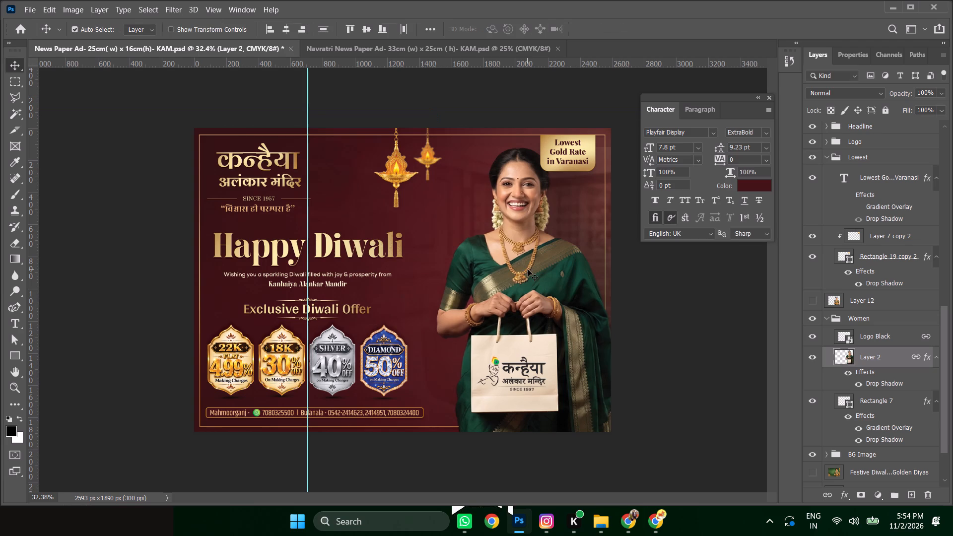
key("shift+Left")
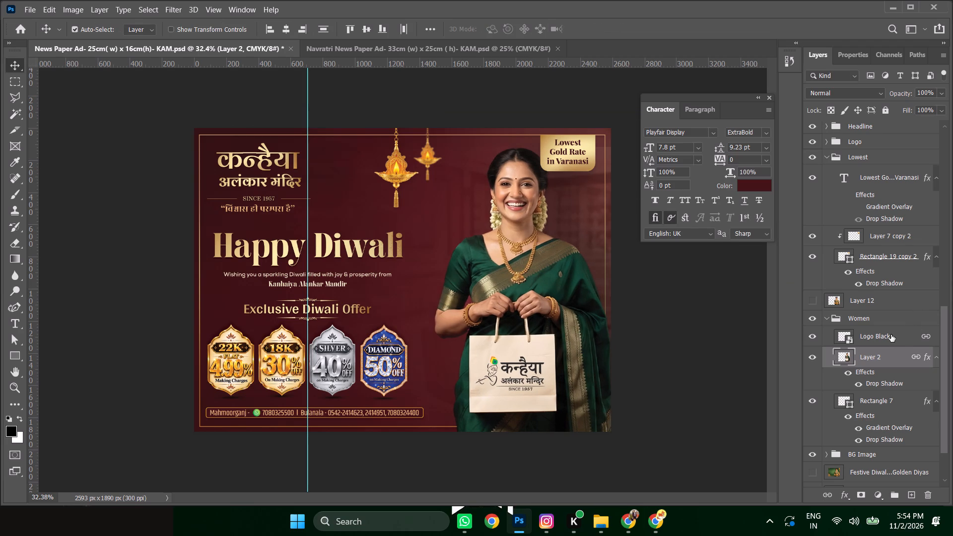
Collapse the Women, Lowest, Happy Diwali and Footer groups in the layer stack.
left_click(825, 320)
left_click(825, 220)
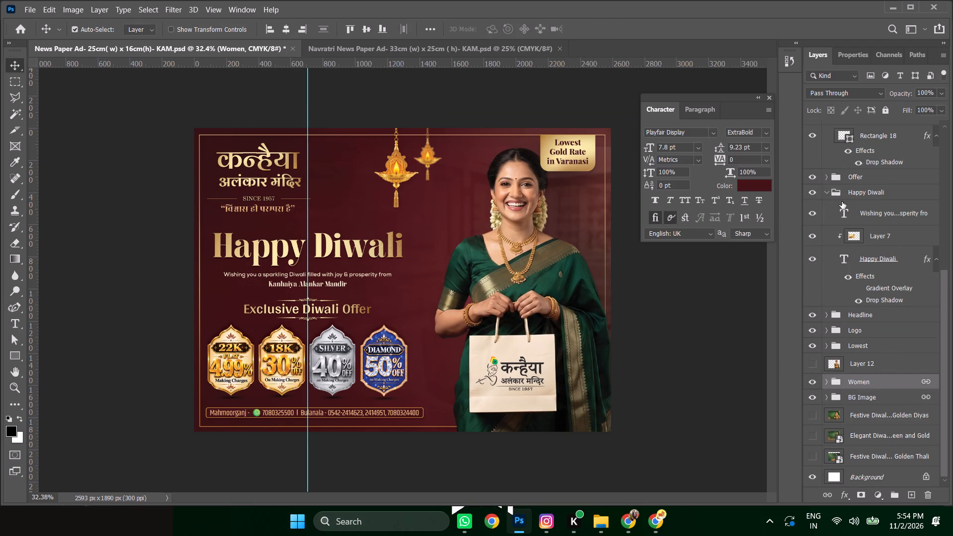
left_click(828, 190)
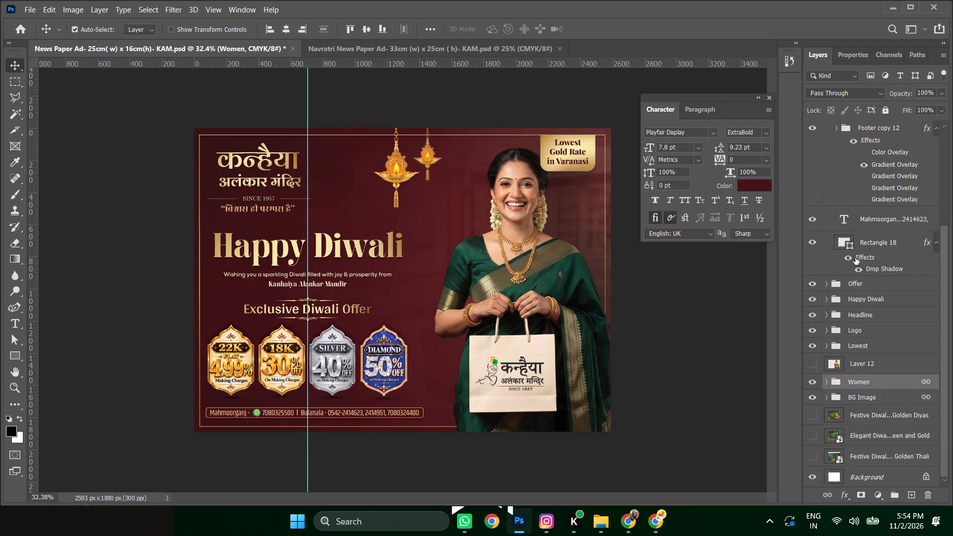
scroll(866, 263, "up", 7)
left_click(828, 230)
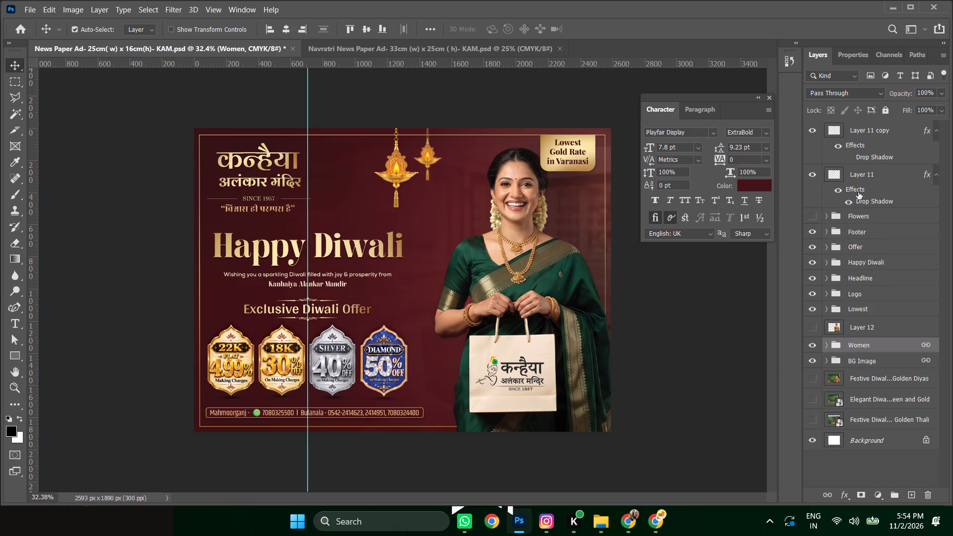
scroll(867, 268, "up", 10)
Shift the Lowest group, the gold rate badge, about 30 px toward the ad's right border.
left_click(872, 308)
key("shift+Right")
key("shift+Right")
key("shift+Right")
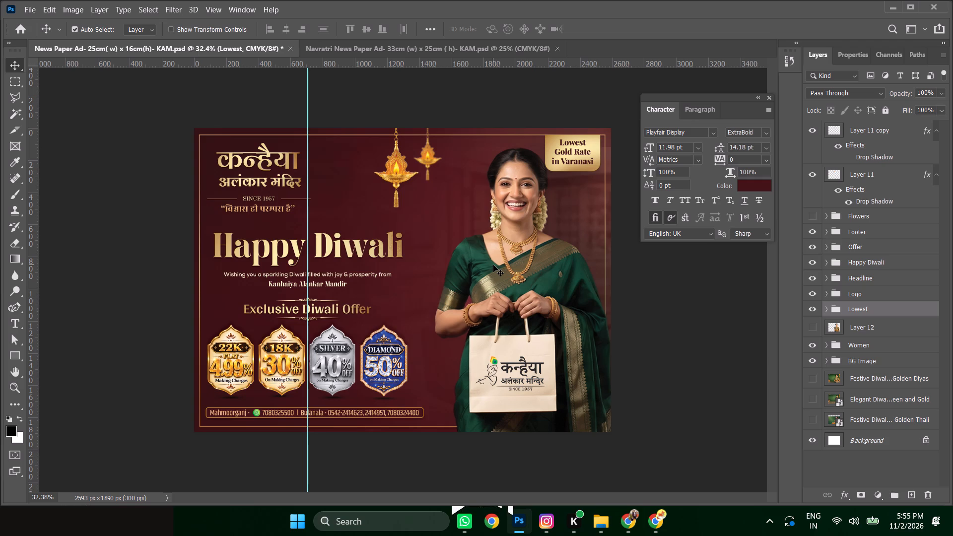
left_click(885, 305)
Preview the woman with the diya tray on Layer 12 with the Lowest group hidden, and restore both layers' visibility.
left_click(812, 327)
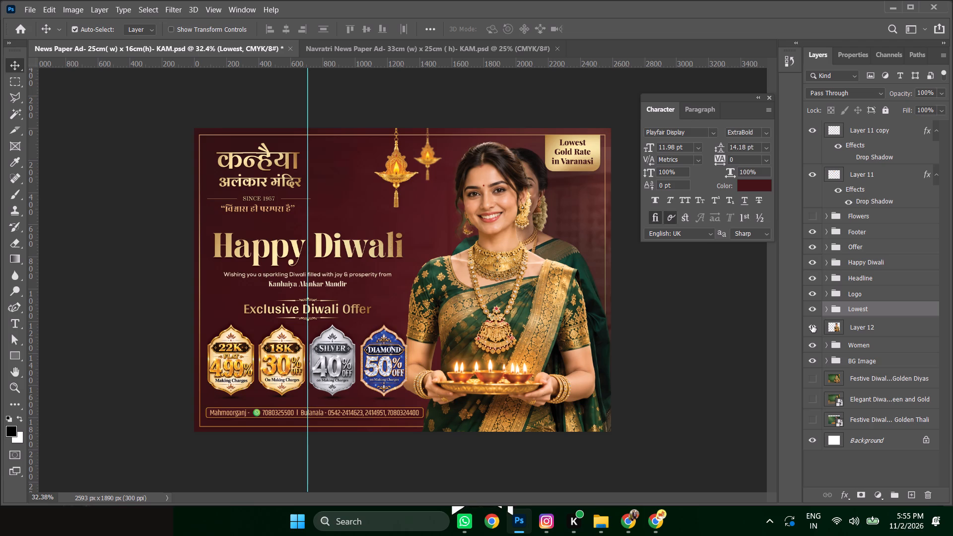
left_click(813, 309)
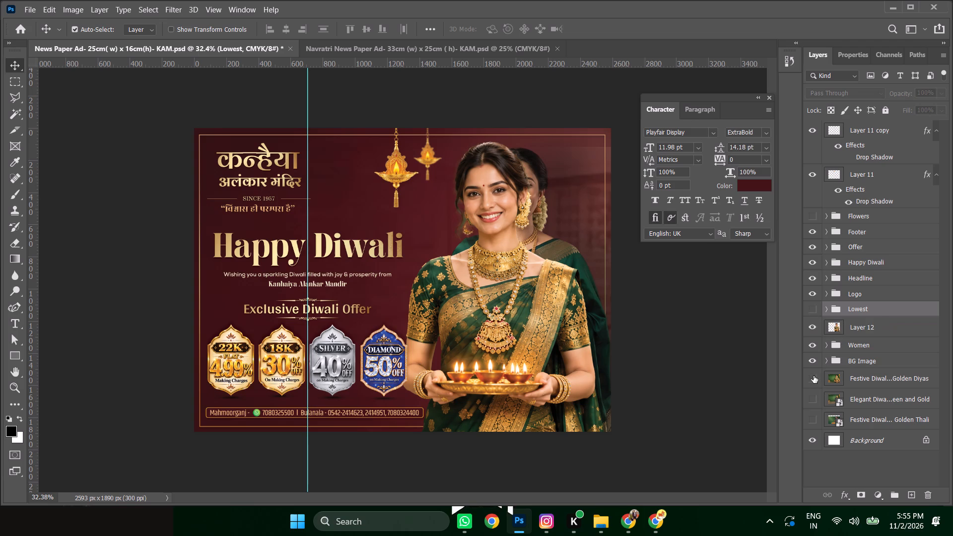
left_click(814, 376)
left_click(814, 376)
left_click(503, 283)
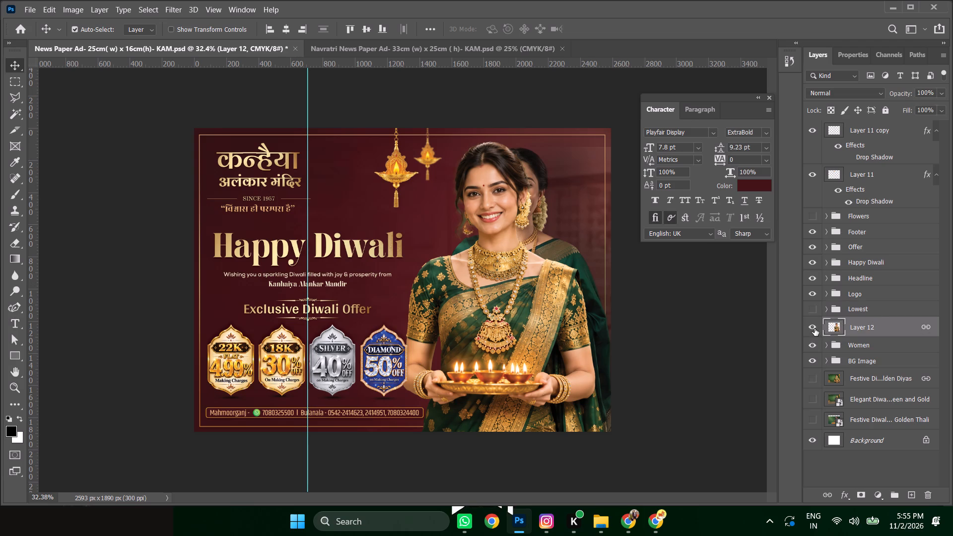
left_click(815, 329)
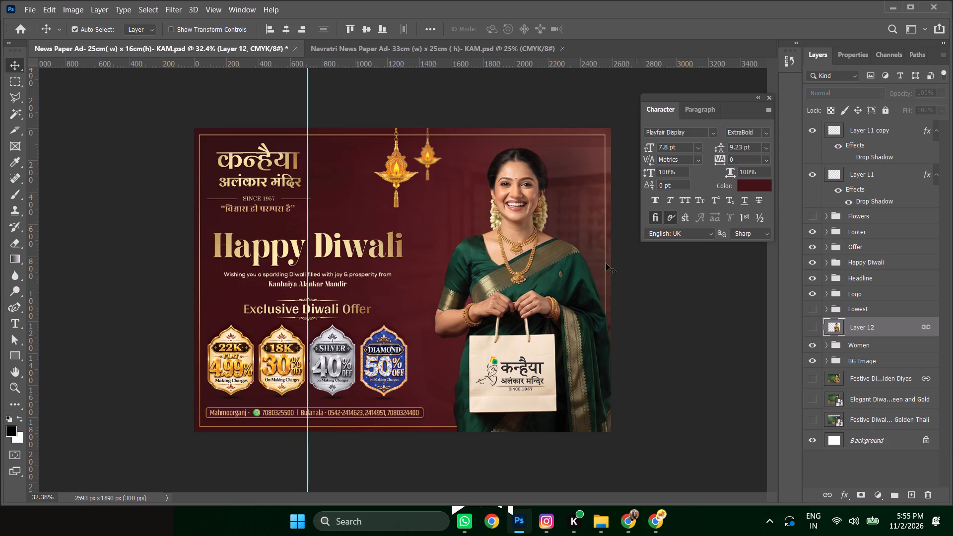
left_click(813, 307)
Shift the woman and the linked bag logo about 60 px toward the offer badges, and collapse the Women group.
left_click(547, 285)
key("shift+Left")
key("shift+Left")
key("shift+Left")
key("shift+Left")
key("shift+Left")
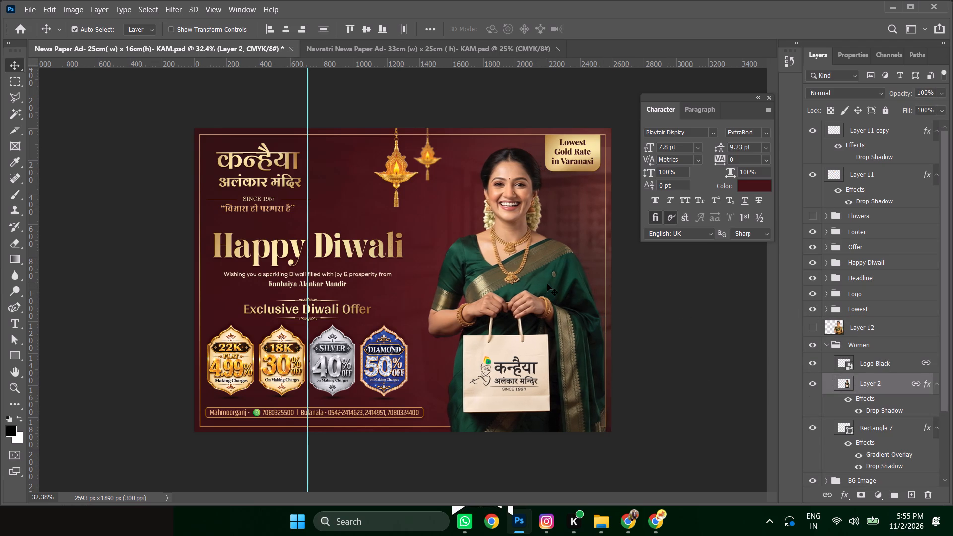
key("shift+Left")
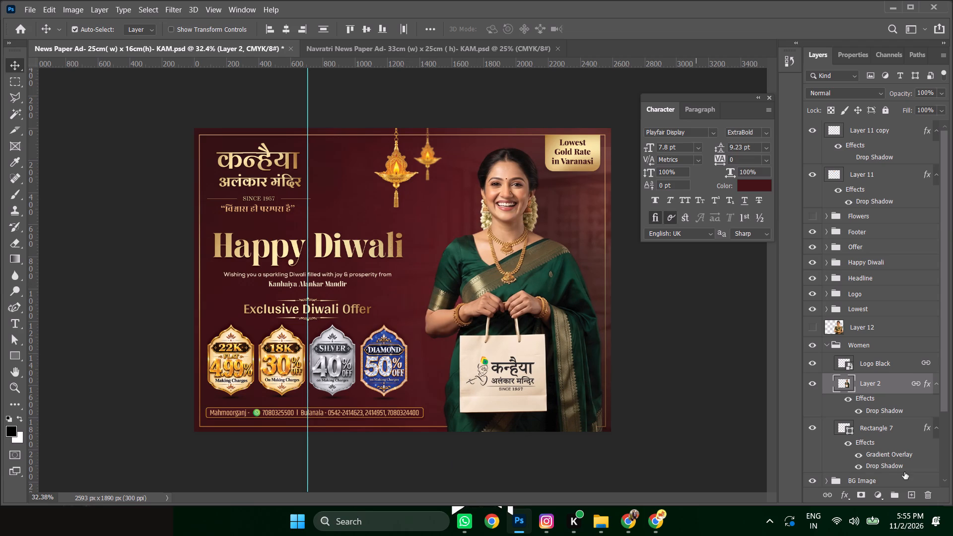
left_click(829, 344)
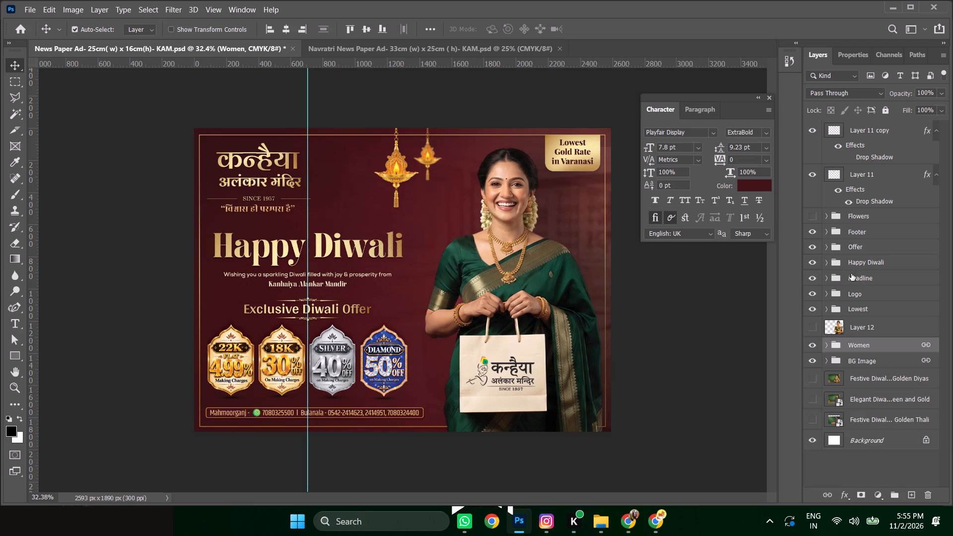
Shift the Headline, Happy Diwali and Offer groups together about 70 px toward the woman and 20 px down.
left_click(878, 277)
left_click(881, 261, "shift")
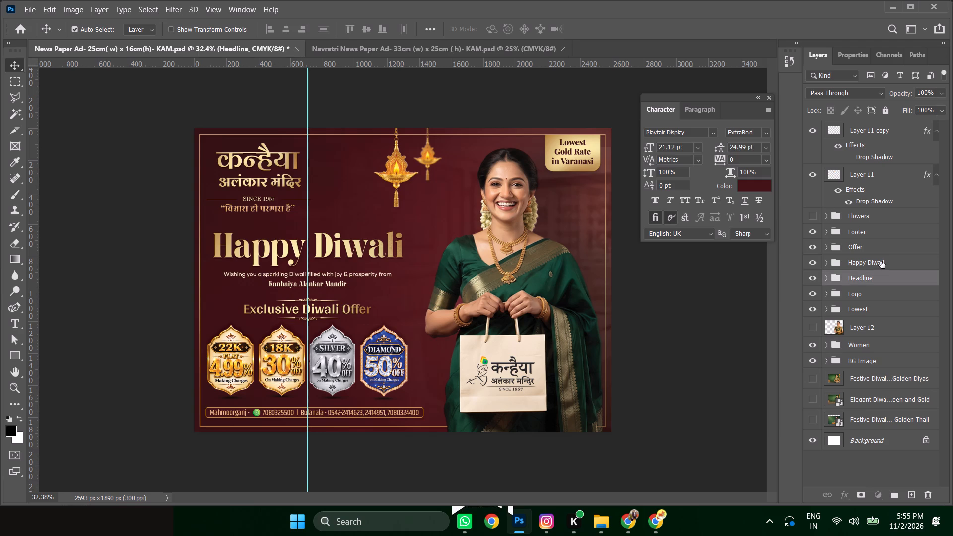
left_click(879, 250, "shift")
key("shift+Right")
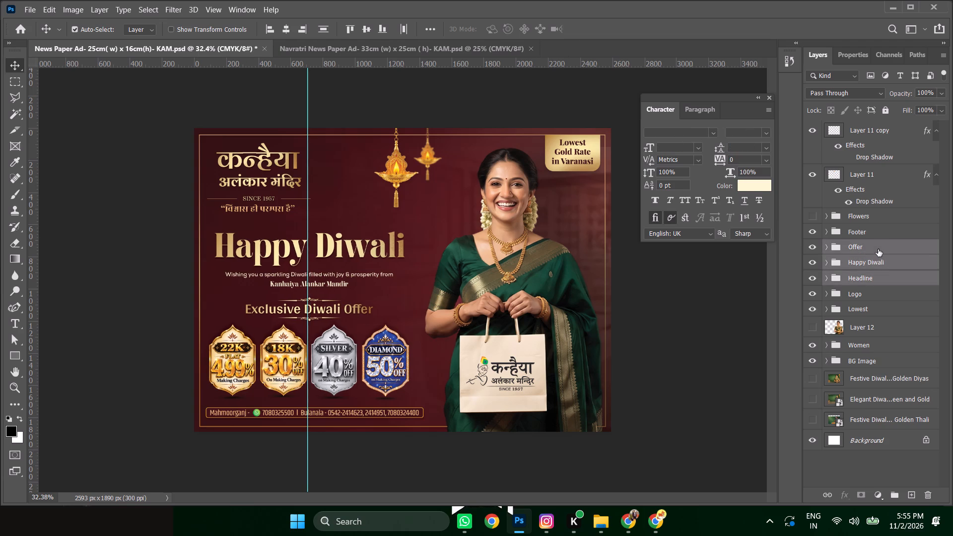
key("shift+Right")
key("shift+Right")
key("shift+Right")
key("shift+Right")
key("shift+Right")
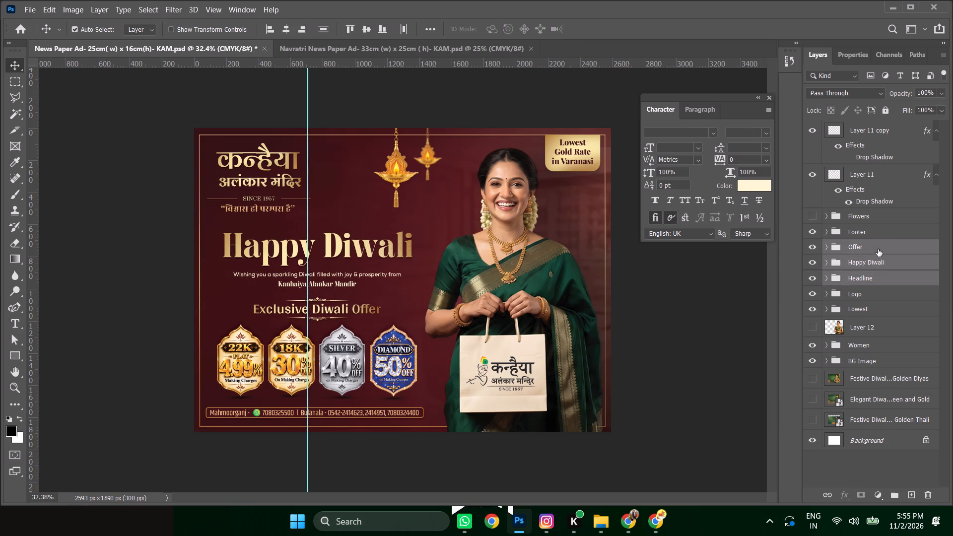
key("shift+Right")
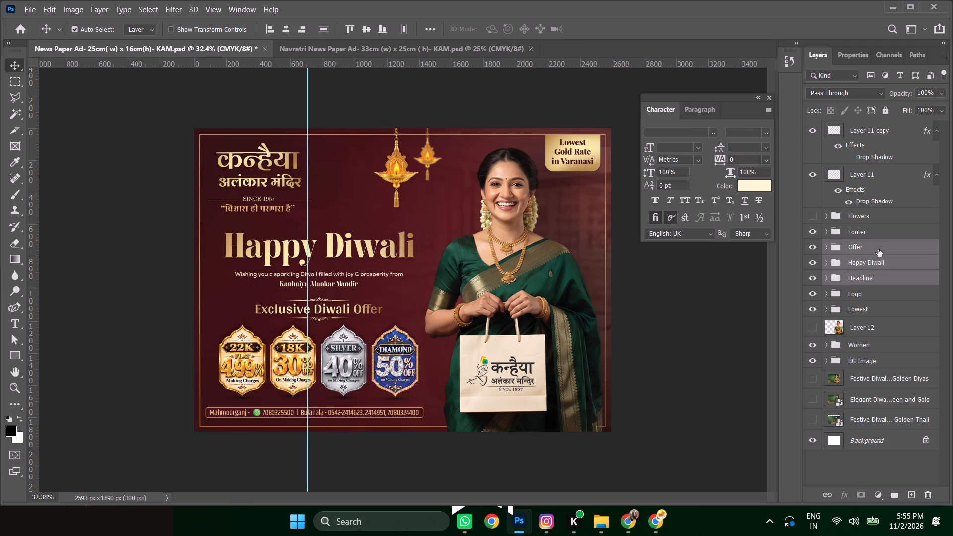
key("shift+Down")
key("shift+Up")
key("shift+Down")
key("shift+Down")
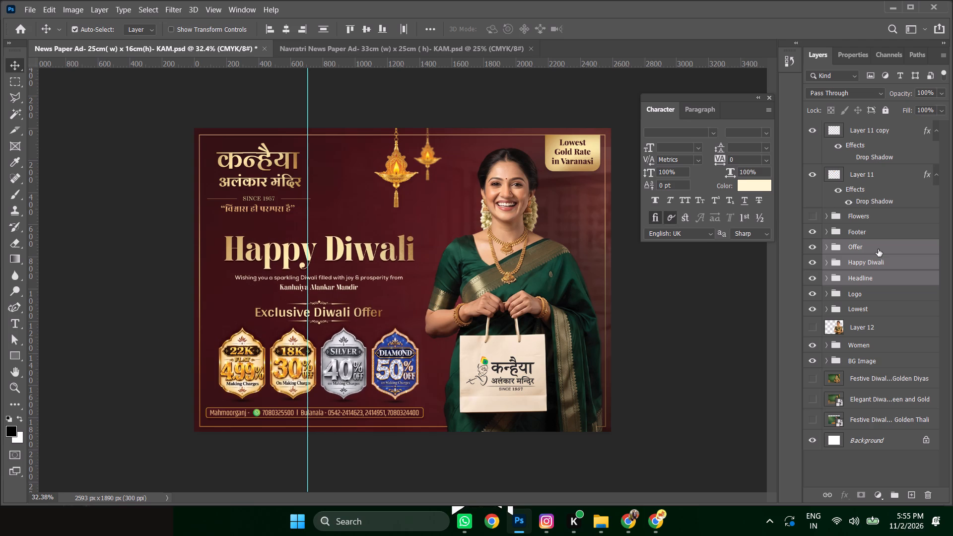
key("shift+Down")
key("shift+Up")
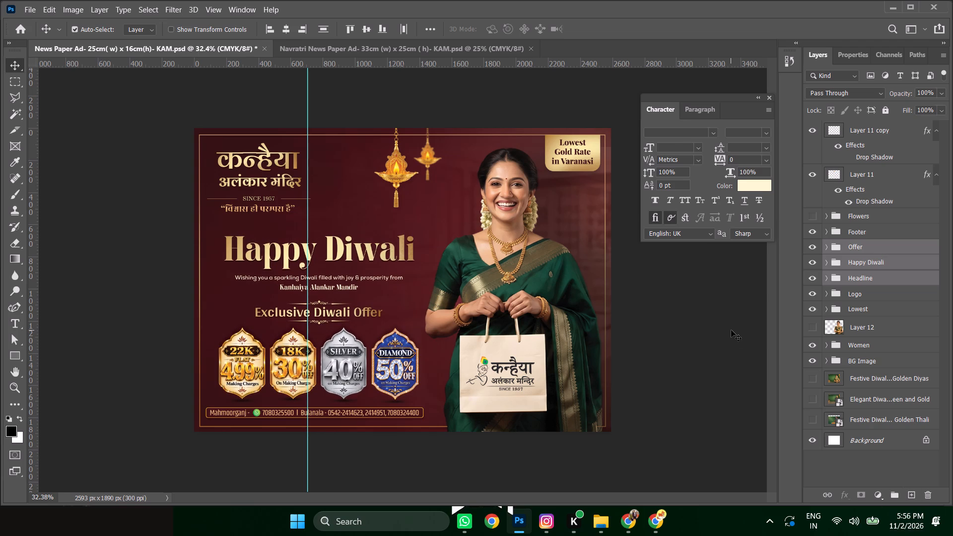
left_click(731, 330)
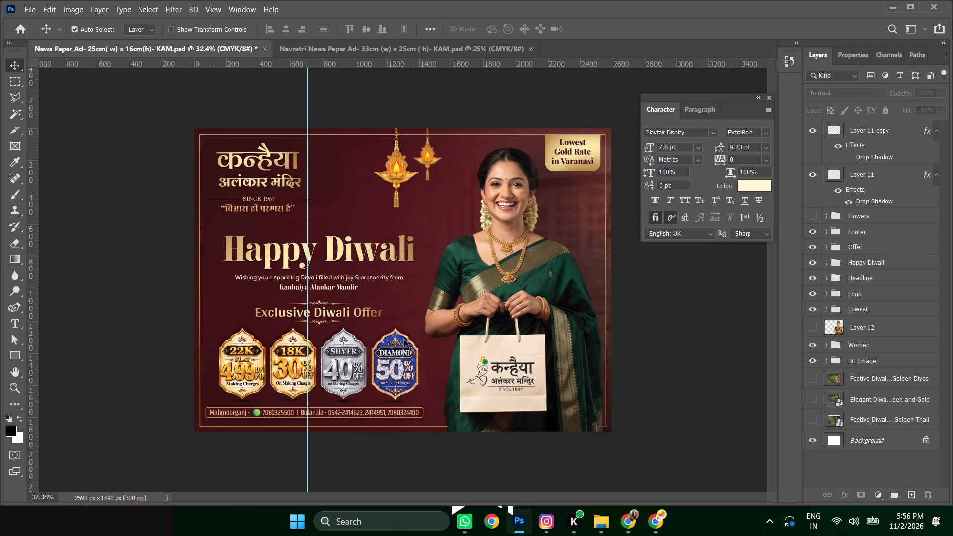
Replace "Happy" in the large gold headline so that it reads "Dhanteras & Diwali".
scroll(330, 277, "up", 5, "alt")
left_click(355, 235)
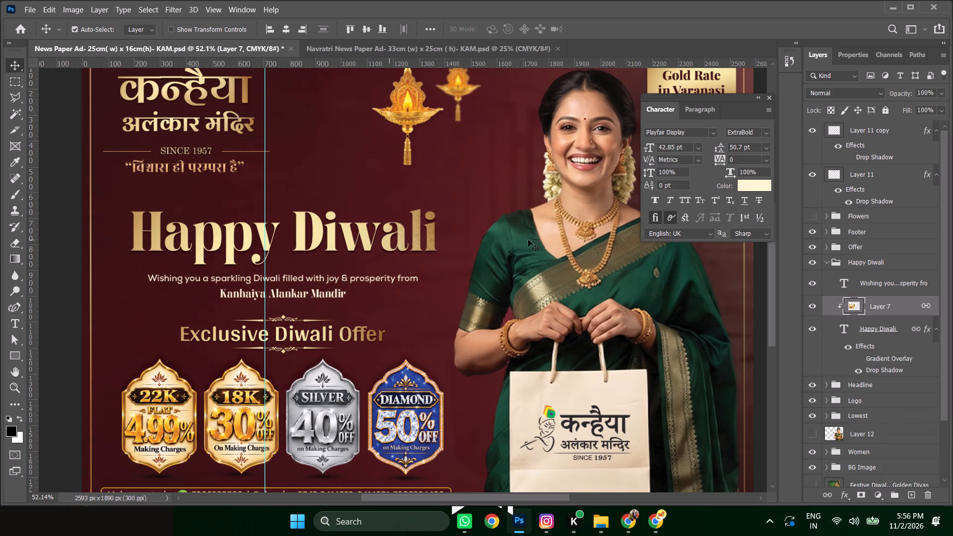
double_click(847, 329)
left_click_drag(296, 232, 103, 247)
key("BackSpace")
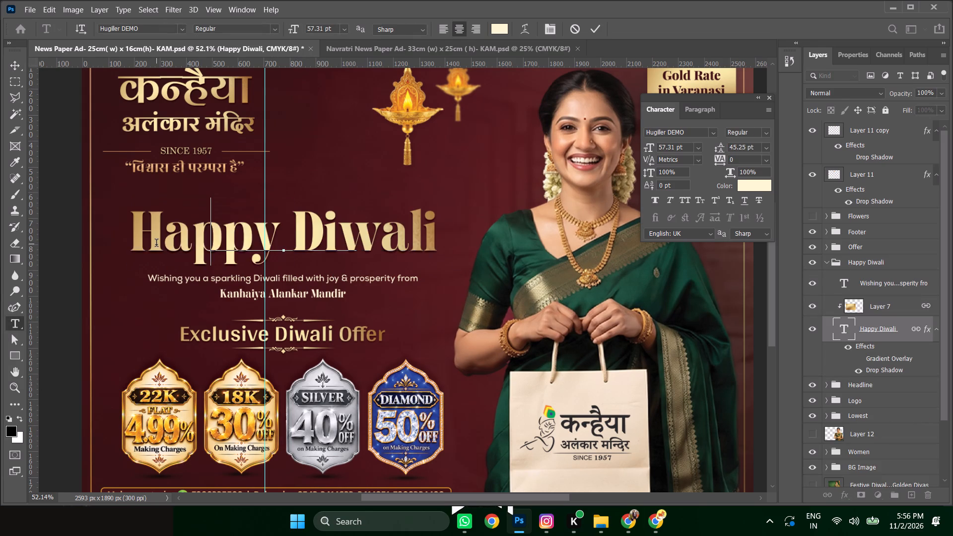
type("dhanter")
key("BackSpace")
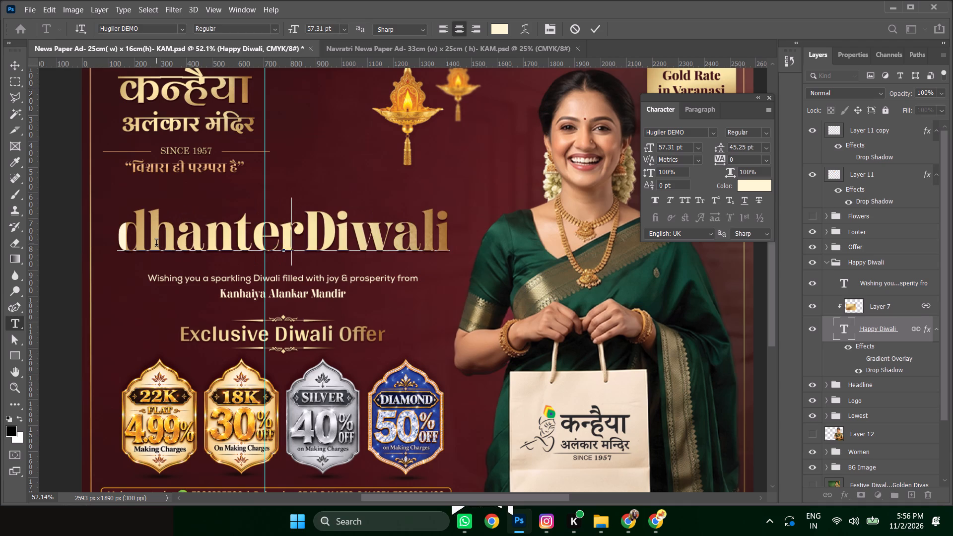
key("BackSpace")
key("BackSpace")
key("BackSpace")
key("BackSpace")
key("BackSpace")
key("BackSpace")
key("BackSpace")
key("BackSpace")
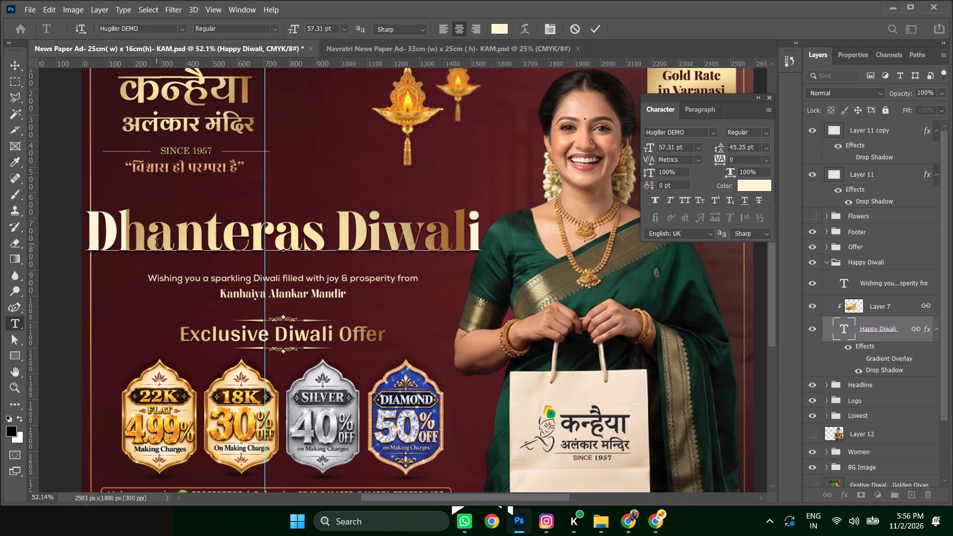
key("shift+ampersand")
key("space")
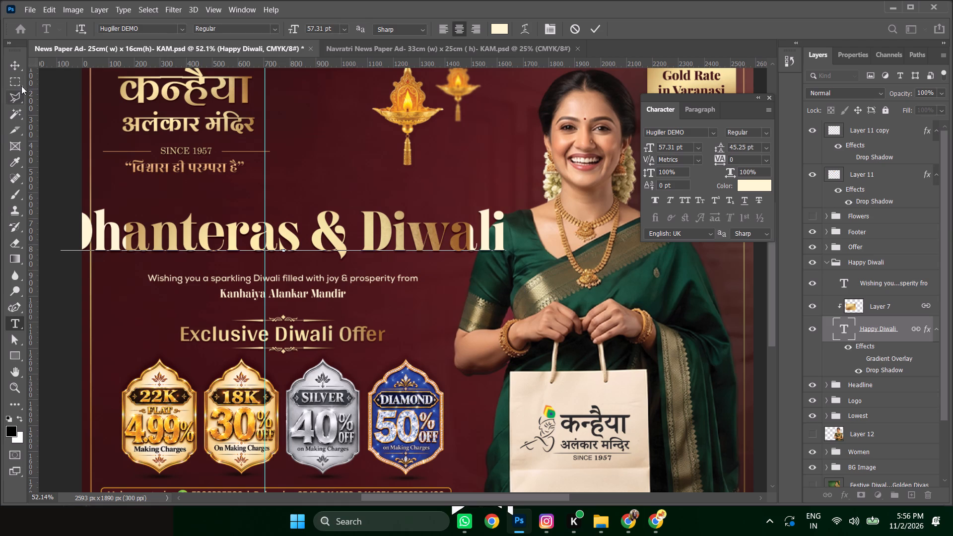
left_click(14, 66)
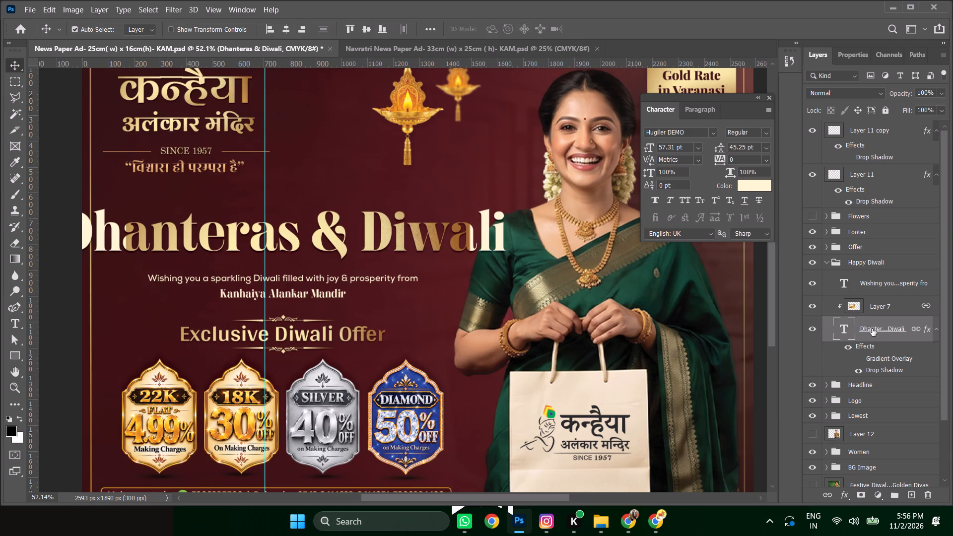
Unlink the headline text from Layer 7 and scale it to about 76% to fit between the ad border and the woman.
right_click(876, 329)
left_click(743, 175)
key("ctrl+t")
left_click_drag(509, 231, 491, 235, "alt")
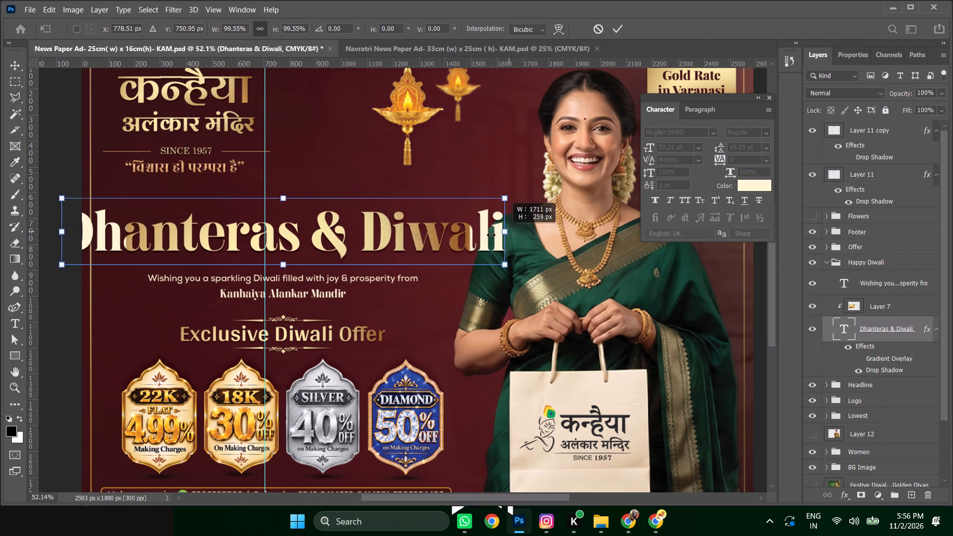
left_click_drag(491, 235, 467, 235, "alt")
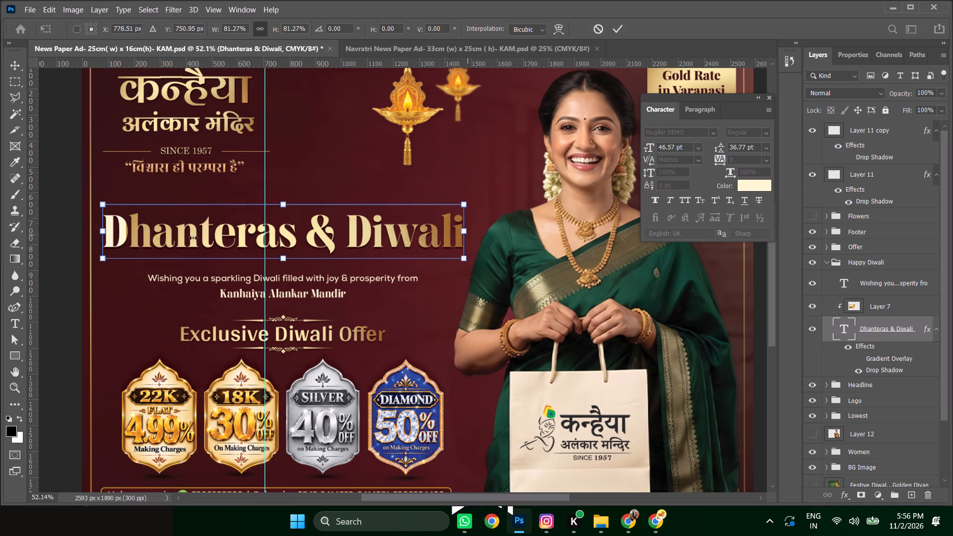
left_click_drag(109, 233, 130, 231)
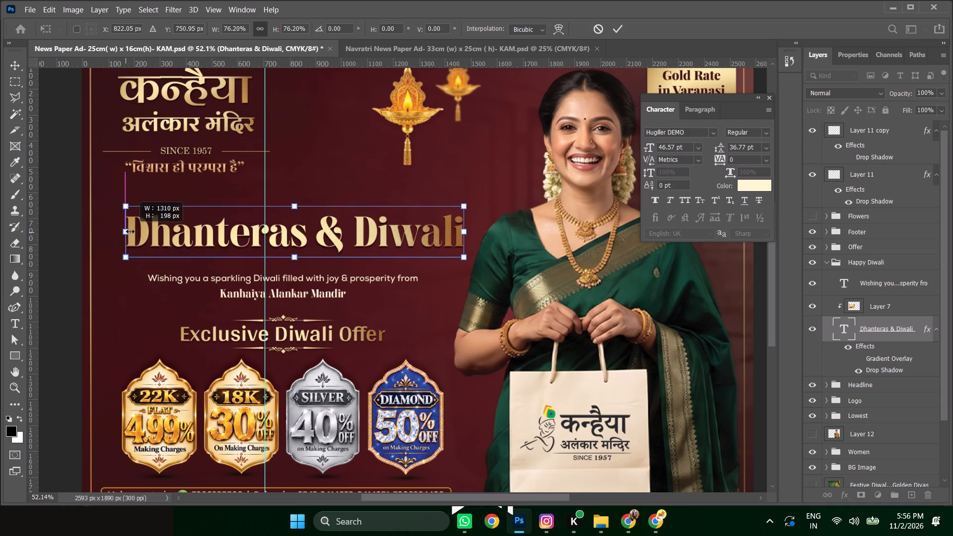
left_click_drag(130, 231, 132, 231)
key("Return")
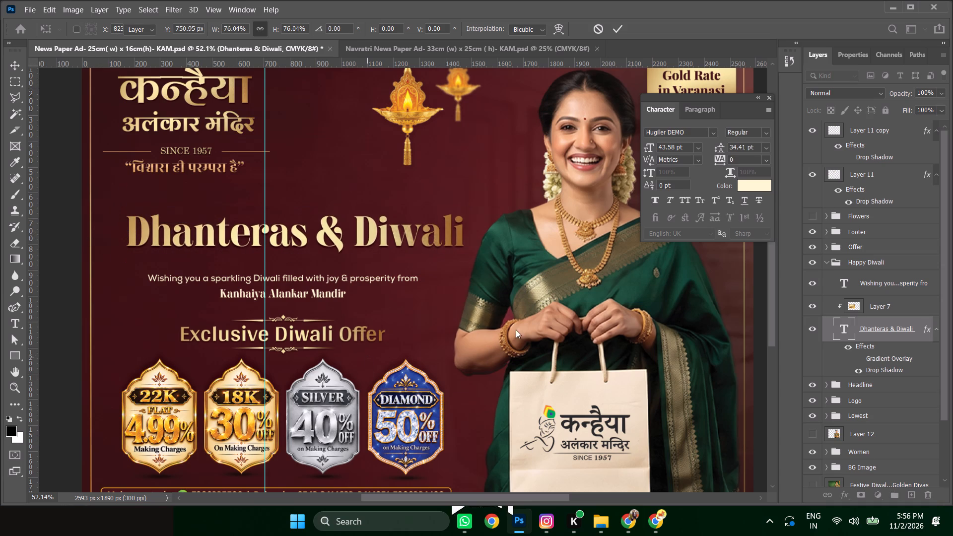
Link Layer 7 and the Dhanteras & Diwali text layer together again.
left_click(875, 305, "ctrl")
right_click(875, 305, "ctrl")
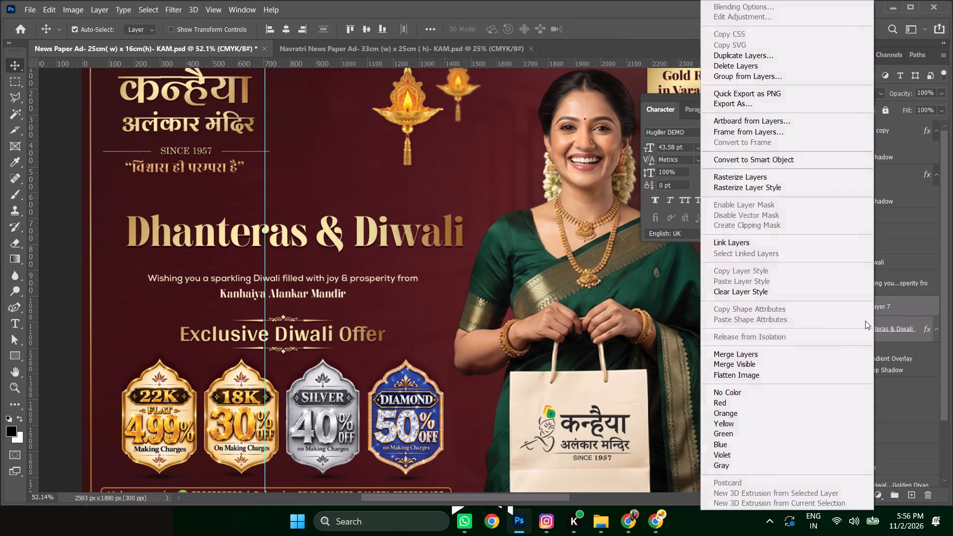
left_click(746, 242)
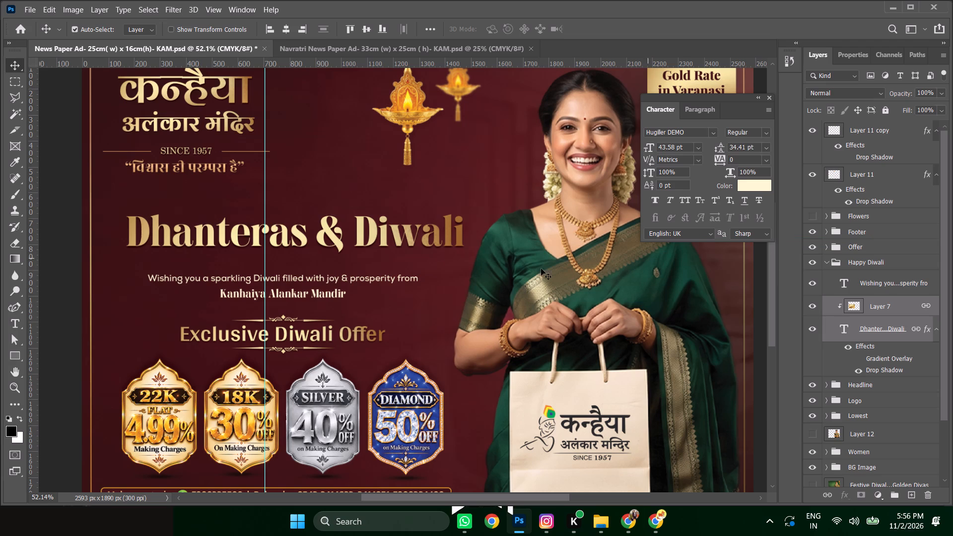
Insert "Dhanteras &" before "Diwali" in the greeting line that starts "Wishing you a sparkling".
scroll(257, 287, "up", 4, "alt")
double_click(236, 275)
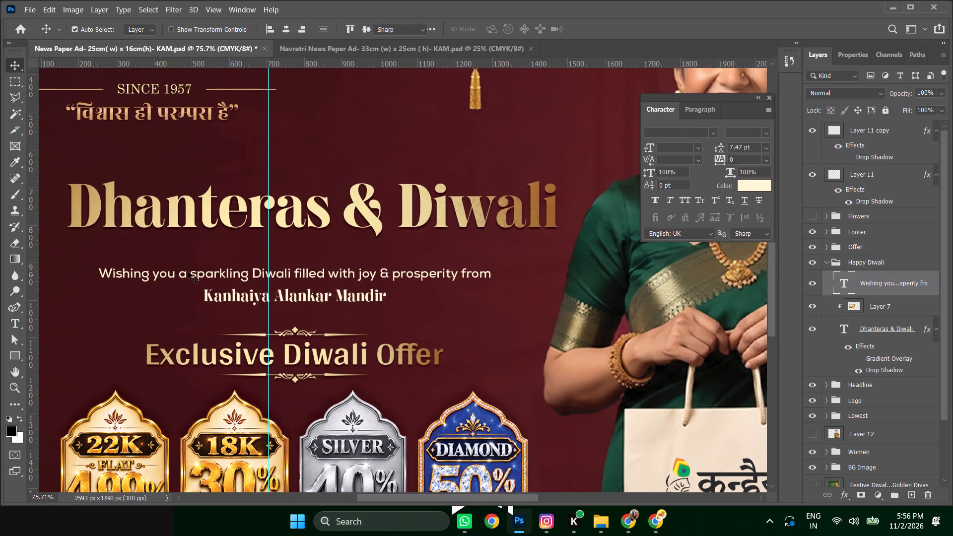
left_click(192, 273)
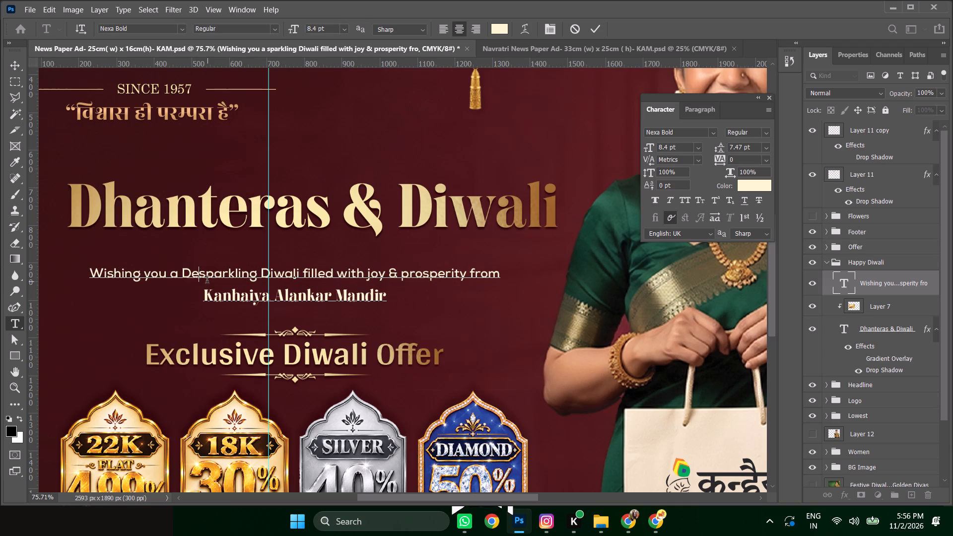
key("BackSpace")
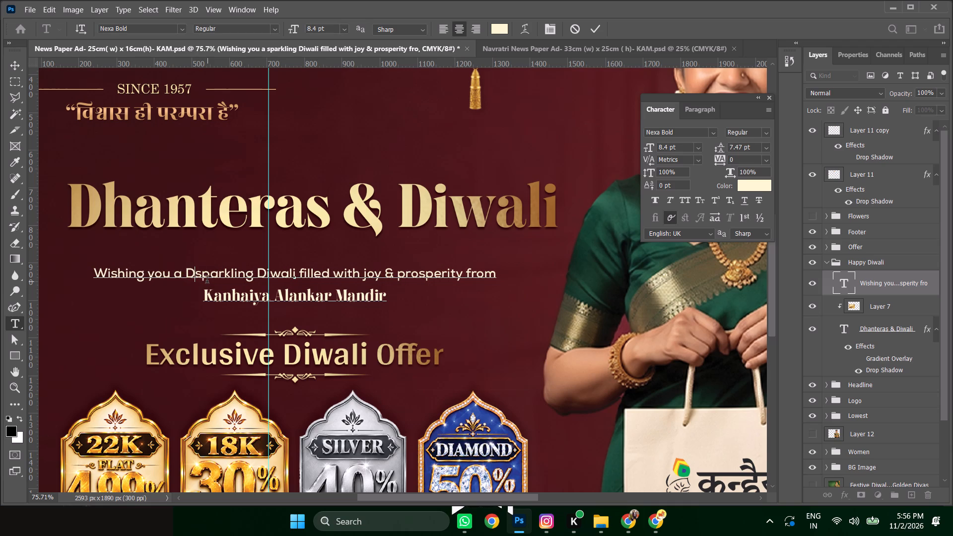
key("BackSpace")
key("Right")
key("Right")
key("Right")
key("Right")
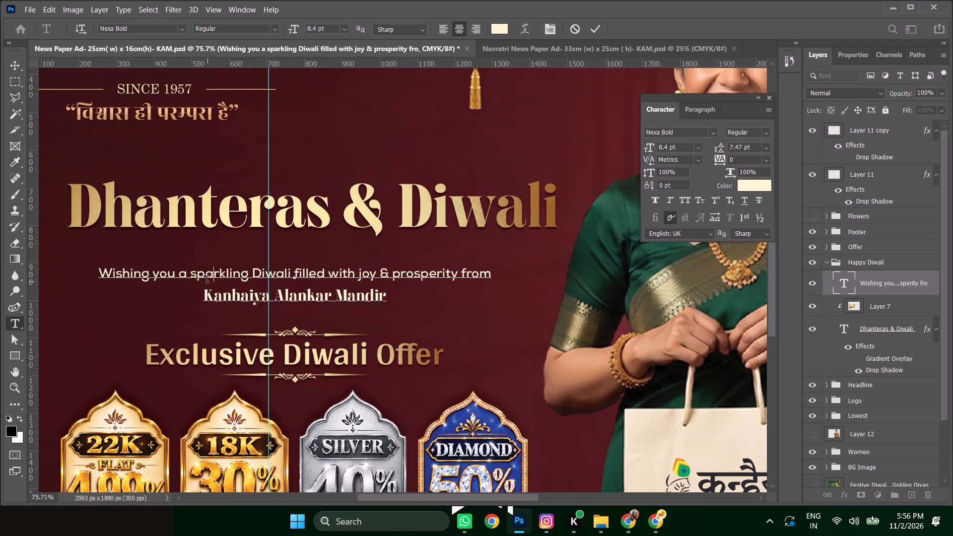
key("Right")
key("Right")
key("Right")
key("Right")
key("Right")
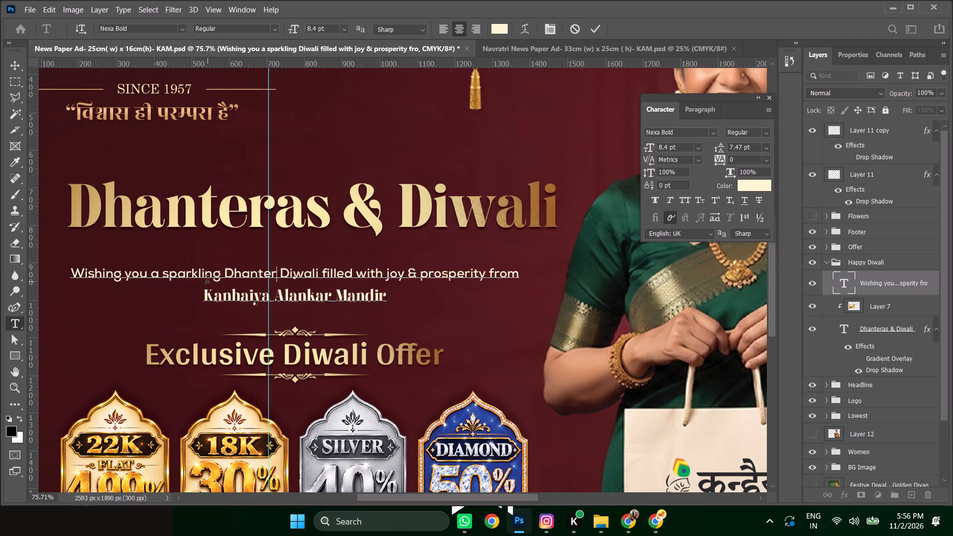
key("shift+ampersand")
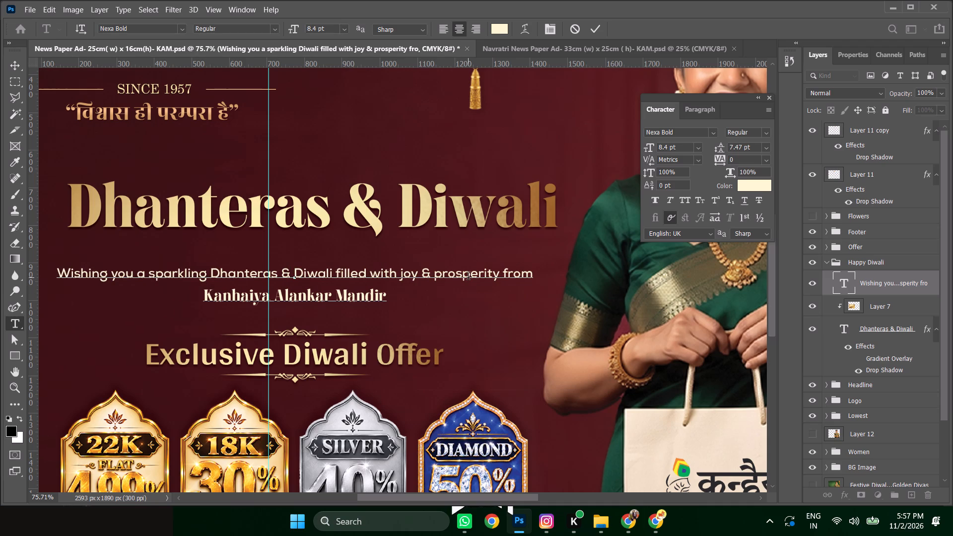
left_click(14, 70)
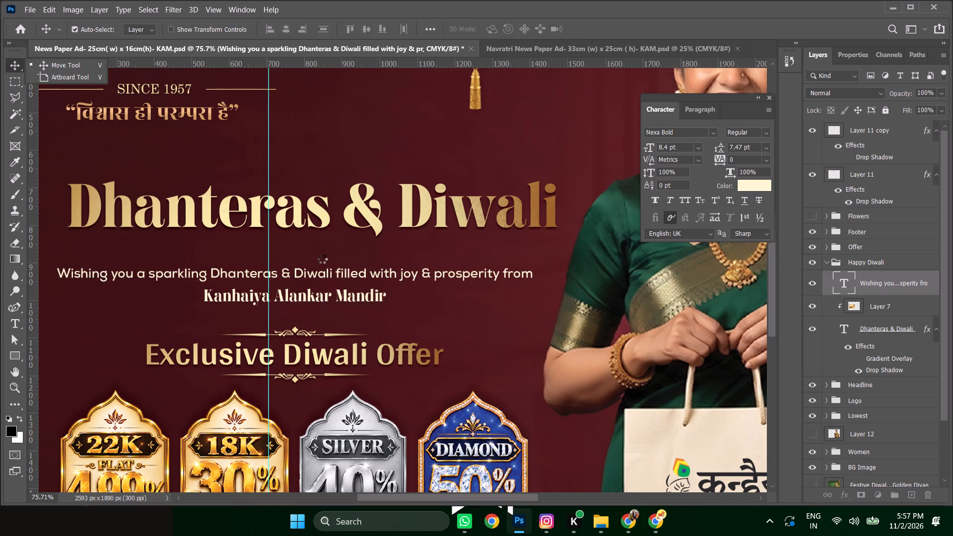
Duplicate the greeting text above the Dhanteras & Diwali headline and replace the copy's wording with "Happy".
scroll(337, 254, "down", 4, "alt")
left_click_drag(350, 269, 347, 193, "alt")
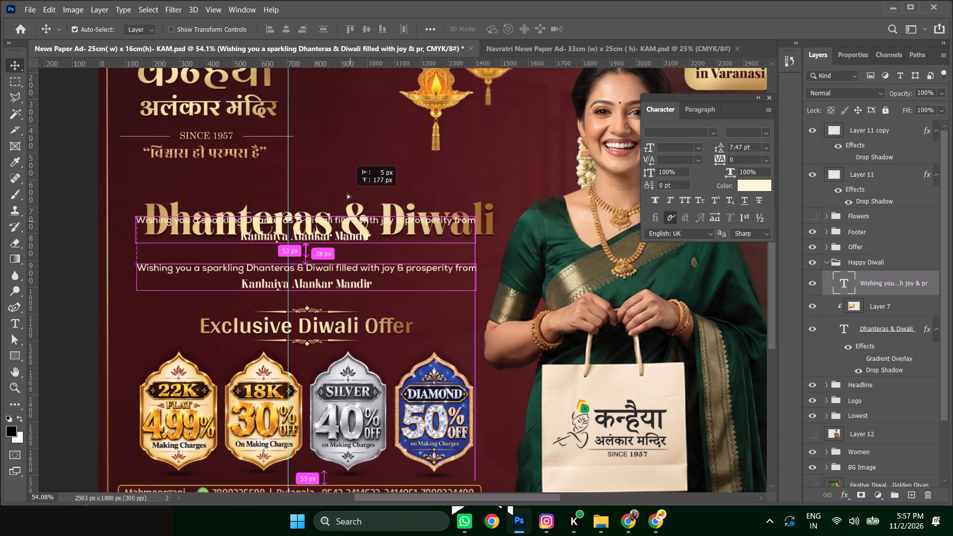
left_click_drag(347, 193, 347, 188, "alt")
double_click(347, 188)
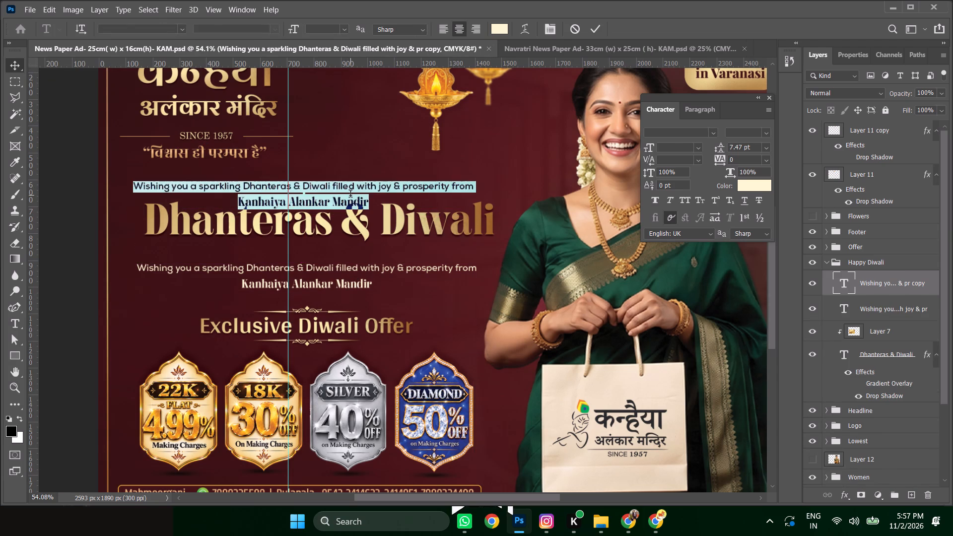
left_click(18, 66)
Set the font of the new "Happy" text to Radicalis Regular.
left_click(688, 130)
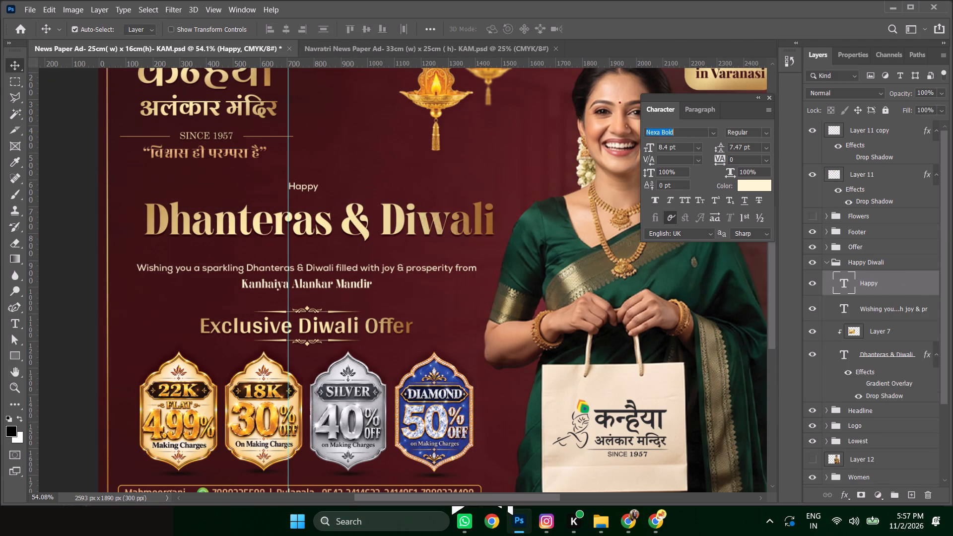
type("radi")
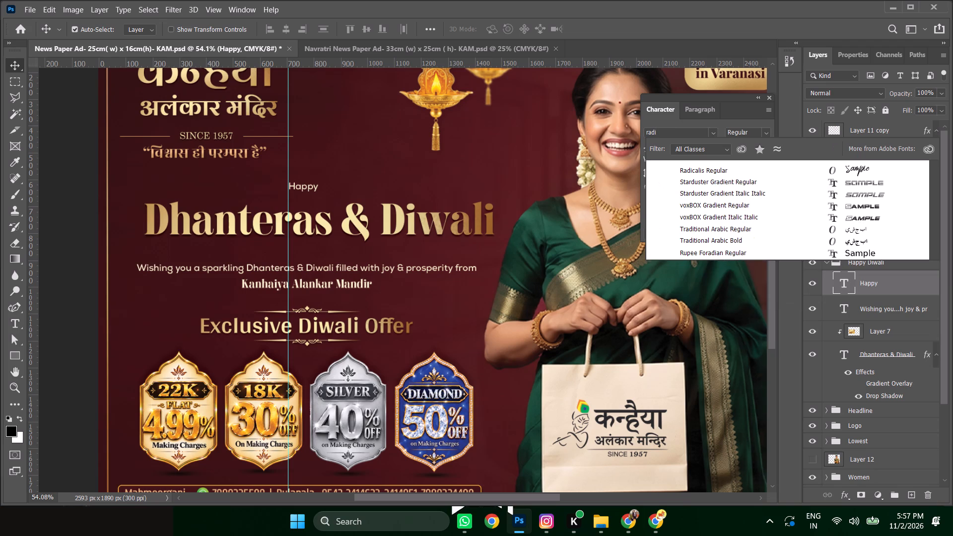
left_click(693, 170)
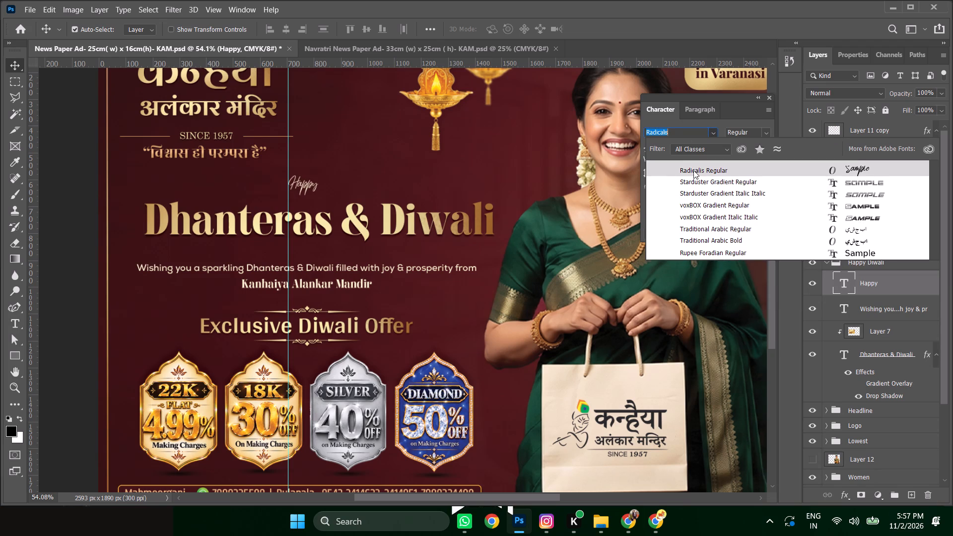
Scale the script "Happy" text above the headline to about 179%.
key("ctrl+t")
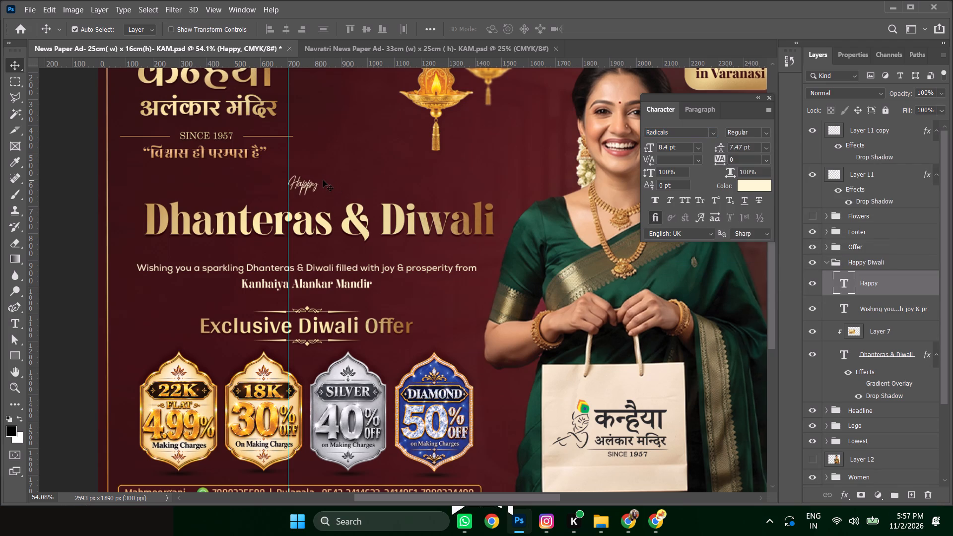
left_click_drag(321, 179, 333, 171, "alt")
key("Return")
scroll(333, 206, "down", 4, "alt")
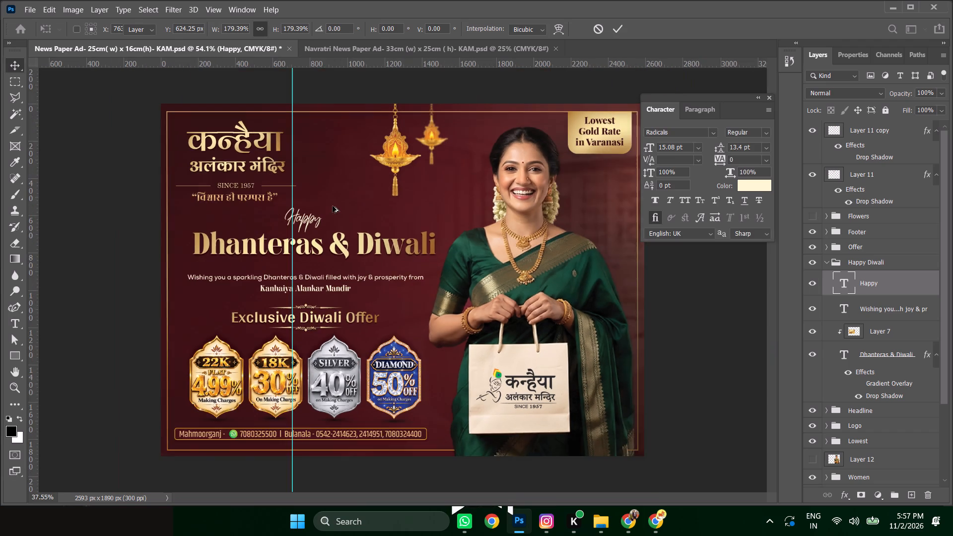
Nudge the script "Happy" text down, closer to the Dhanteras & Diwali headline.
scroll(333, 229, "up", 2, "alt")
key("shift+Down")
key("shift+Down")
key("shift+Down")
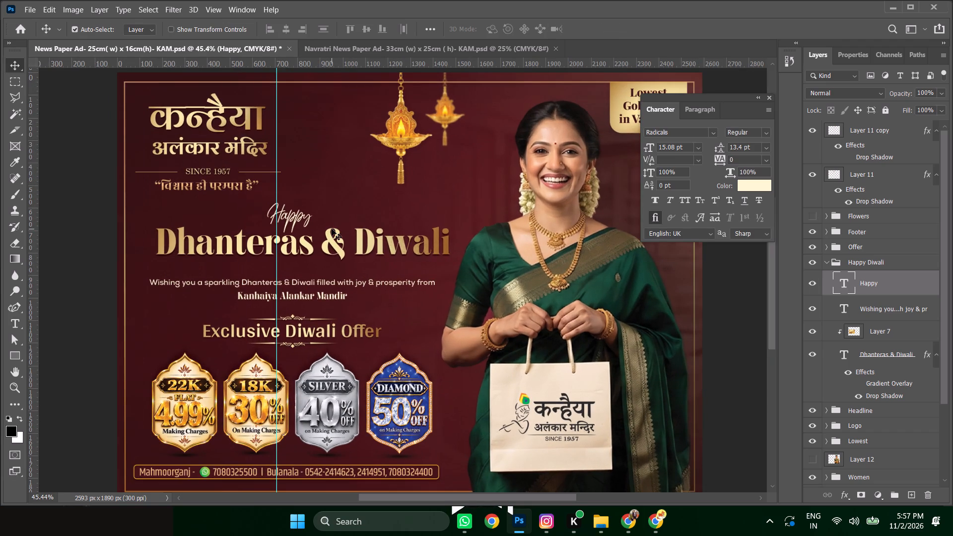
key("shift+Up")
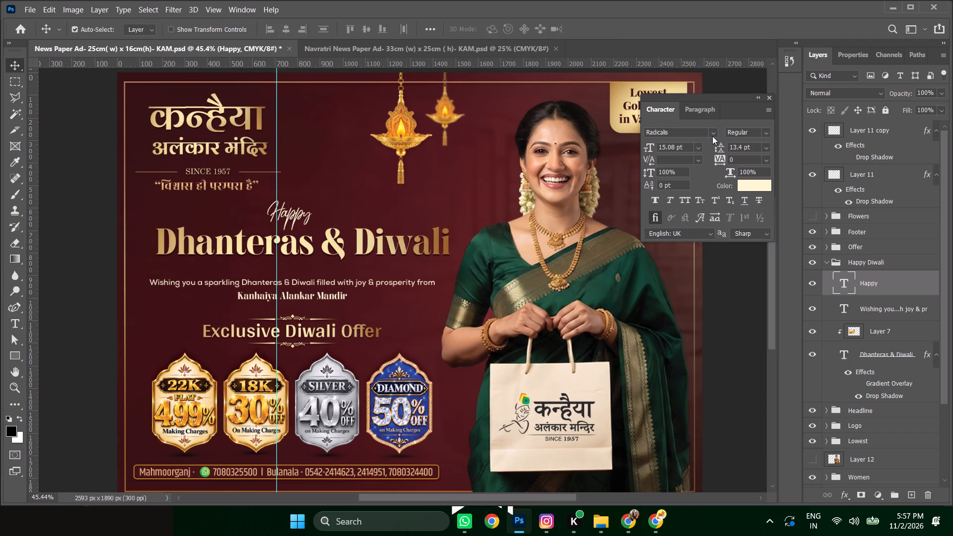
Set the font of the "Happy" text to Hugiller DEMO.
left_click(715, 130)
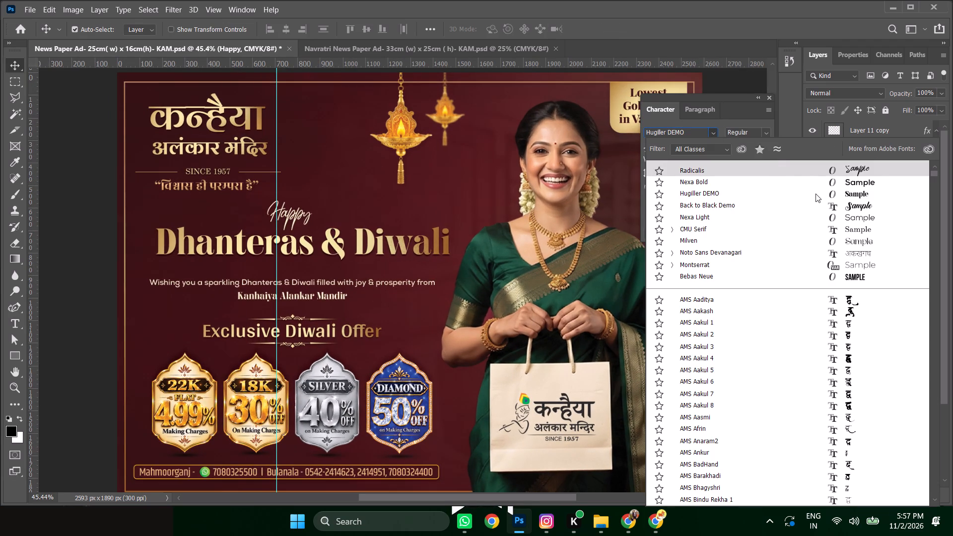
left_click(816, 194)
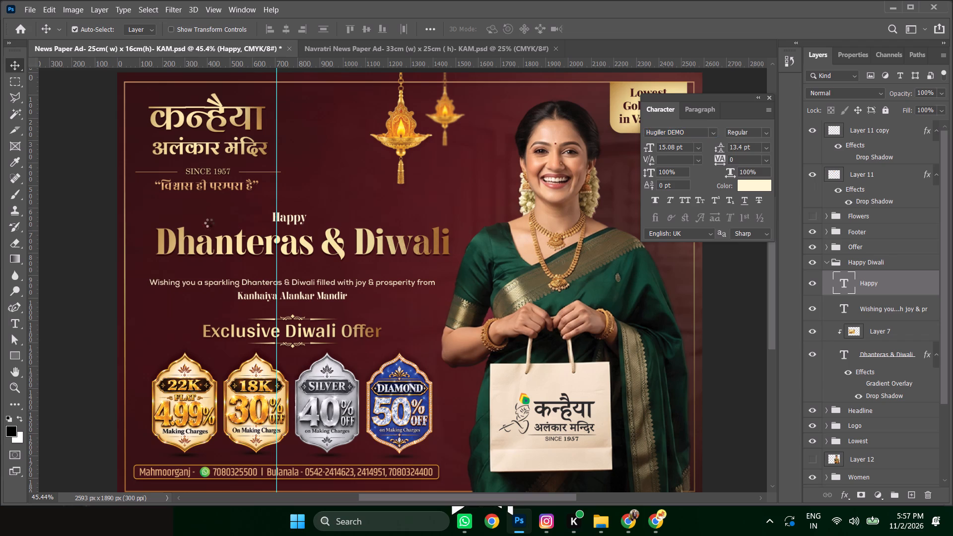
Scale the "Happy" text above the headline up to about 20.8 pt.
key("ctrl+t")
left_click_drag(310, 210, 317, 204, "alt")
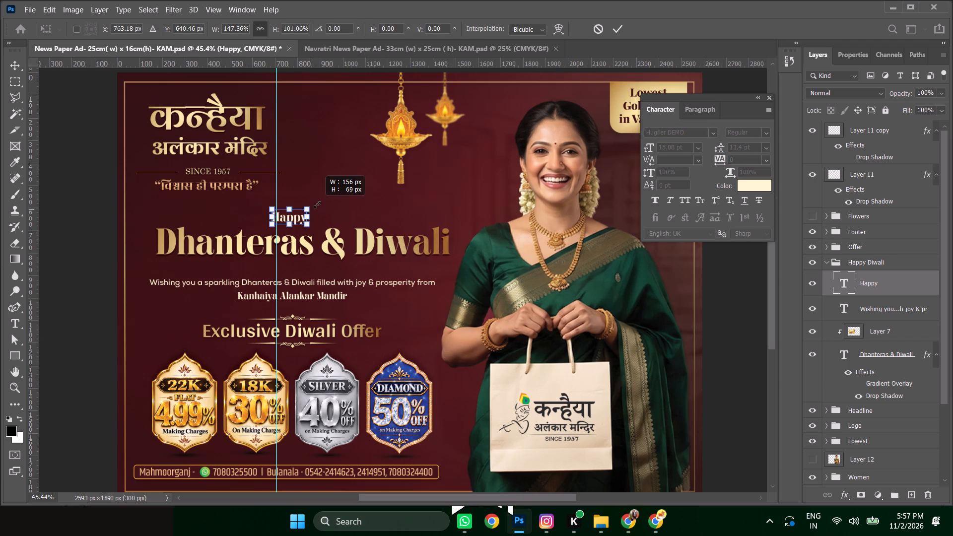
left_click_drag(317, 204, 316, 205, "alt")
key("Return")
Align the "Happy" text, Dhanteras & Diwali headline and greeting line to the canvas's horizontal centre.
left_click(310, 248, "shift")
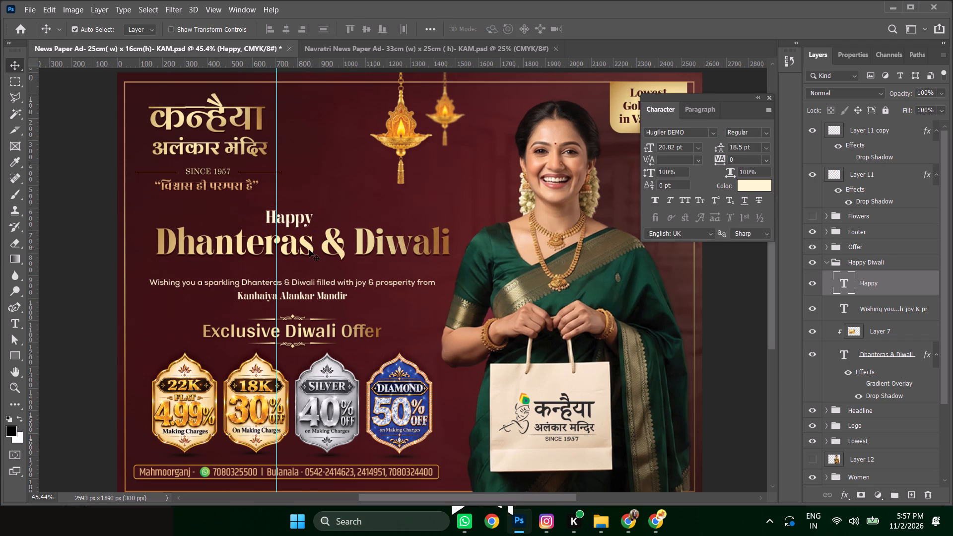
left_click(306, 285, "shift")
key("ctrl+a")
left_click(287, 32)
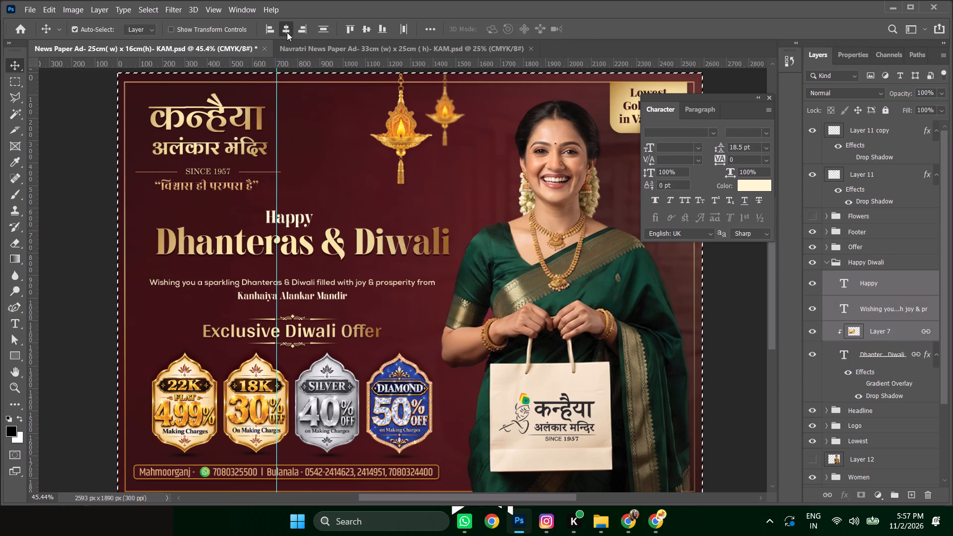
key("ctrl+d")
Shift the aligned "Happy" text, headline and greeting line together left, back into the space beside the woman.
key("shift+Left")
key("shift+Left")
key("shift+Left")
key("shift+Left")
key("shift+Left")
key("shift+Left")
key("shift+Left")
key("shift+Left")
key("shift+Left")
key("shift+Left")
key("shift+Left")
key("shift+Left")
key("shift+Left")
key("shift+Left")
key("shift+Left")
key("shift+Left")
key("shift+Left")
key("shift+Left")
key("shift+Left")
key("shift+Left")
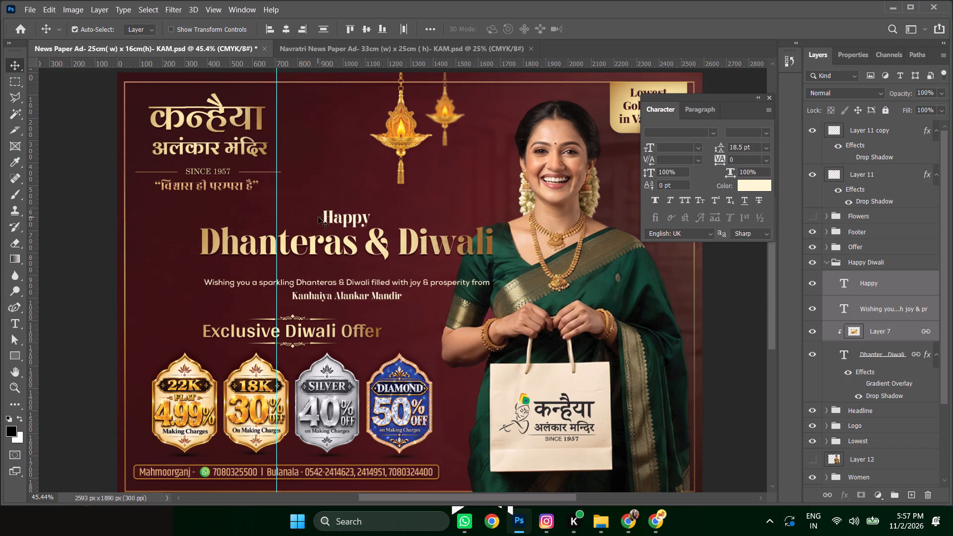
Move the vertical guide to the horizontal centre of the ornament around "Exclusive Diwali Offer".
left_click(293, 316)
key("ctrl+t")
left_click_drag(278, 209, 282, 208)
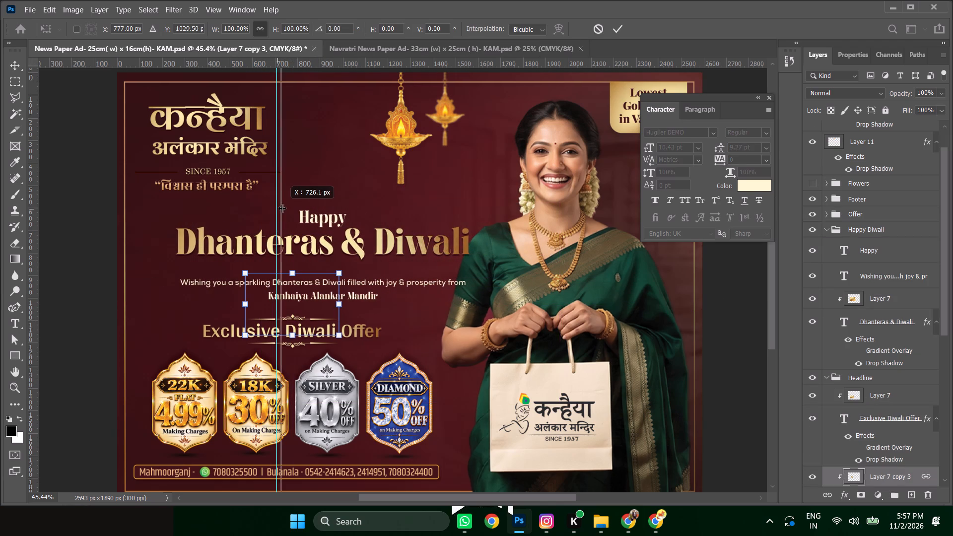
left_click_drag(282, 208, 290, 204)
key("Return")
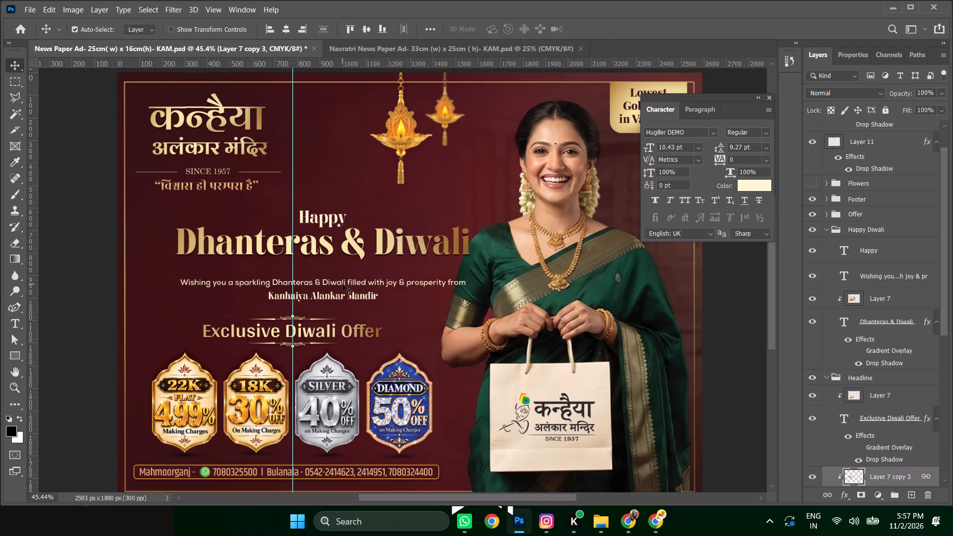
Move the "Happy" text, Dhanteras & Diwali headline and greeting line together left until they are centred on the vertical guide.
left_click(347, 285)
left_click(355, 242, "shift")
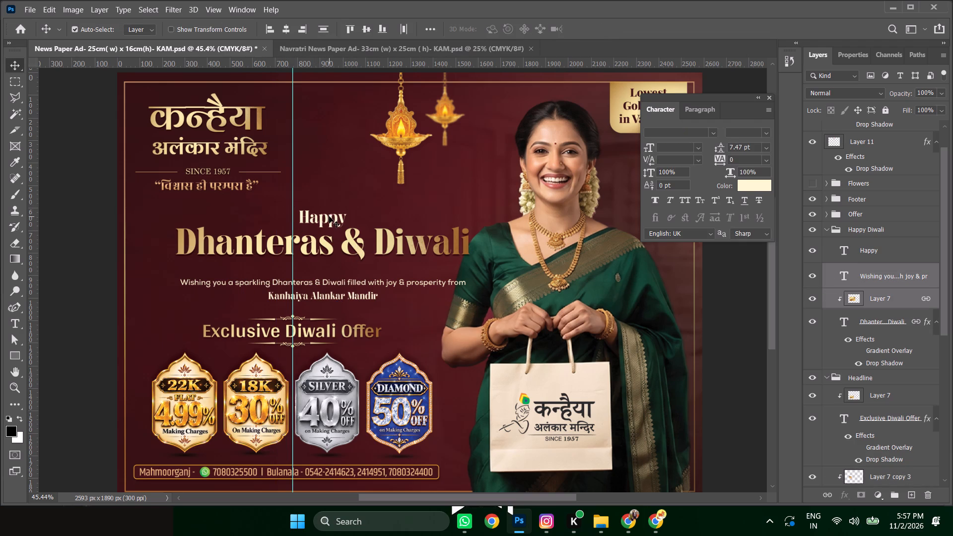
left_click(331, 218, "shift")
key("ctrl+t")
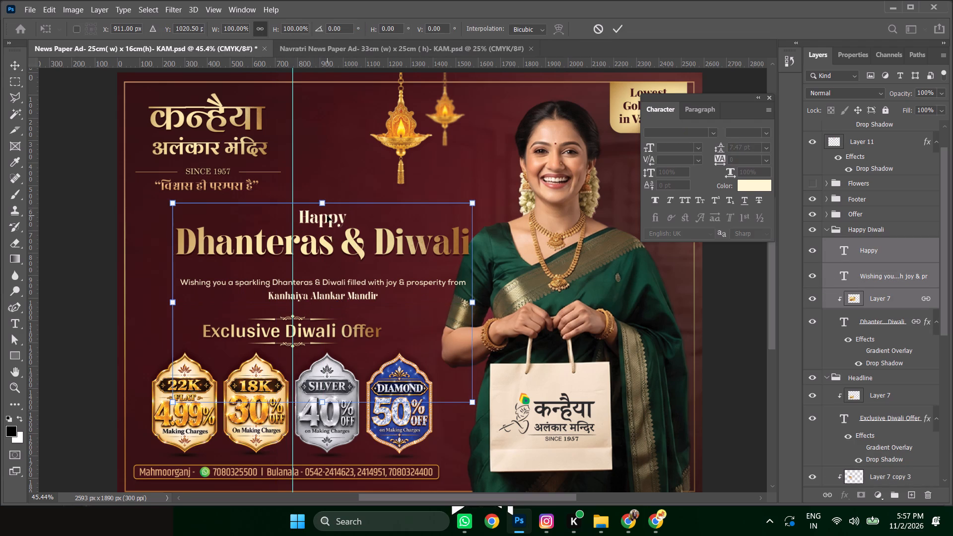
key("shift+Left")
key("shift+Left")
key("shift+Left")
key("shift+Left")
key("shift+Left")
key("shift+Left")
key("shift+Left")
key("shift+Left")
key("shift+Left")
key("shift+Left")
key("shift+Left")
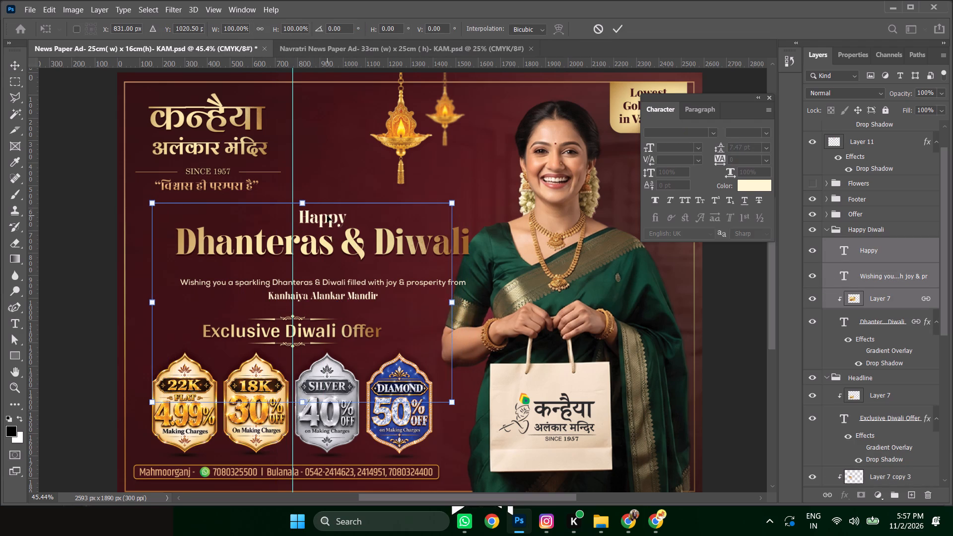
key("shift+Left")
key("shift+Left")
key("shift+Left")
key("Left")
key("Left")
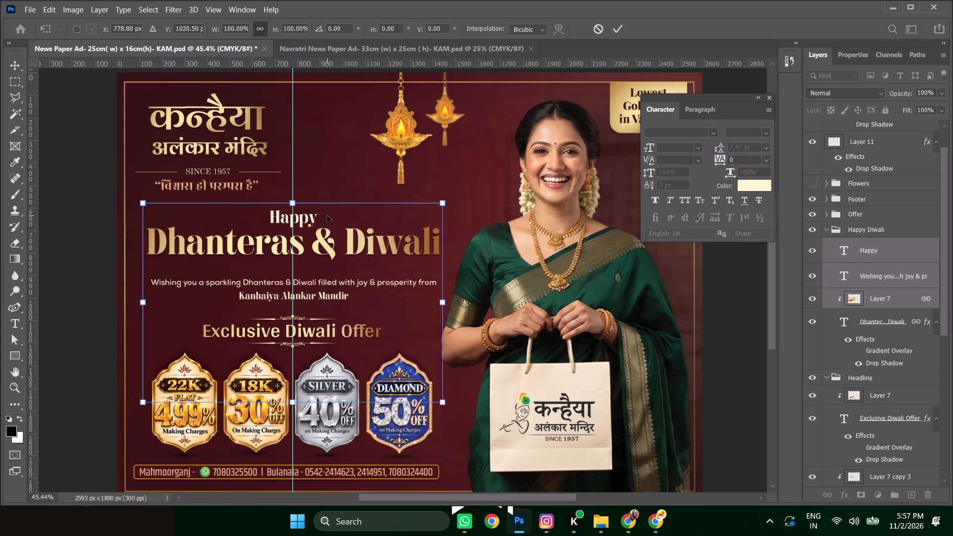
key("Return")
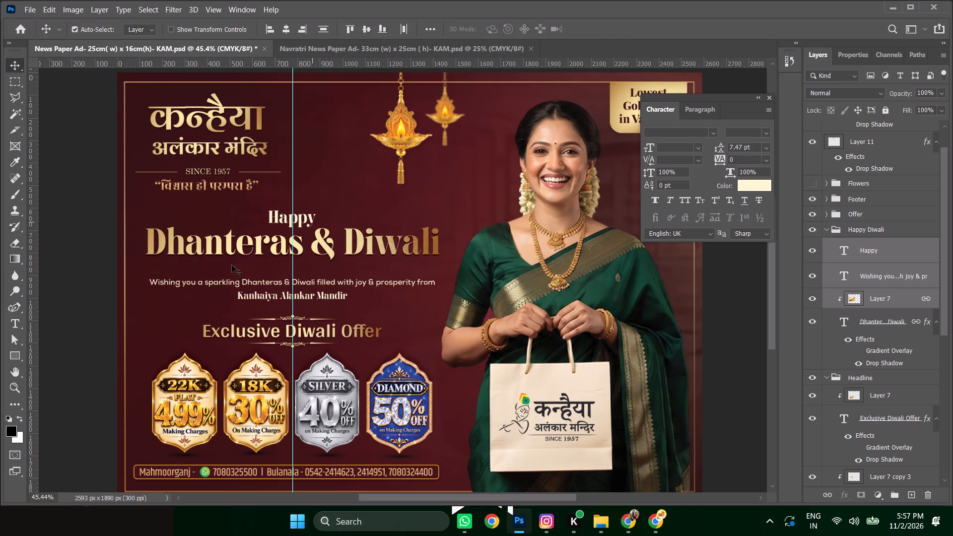
Raise the "Wishing you a sparkling" greeting line closer to the Dhanteras & Diwali headline.
left_click(81, 296)
left_click(242, 282)
key("shift+Up")
key("shift+Up")
key("shift+Up")
key("shift+Up")
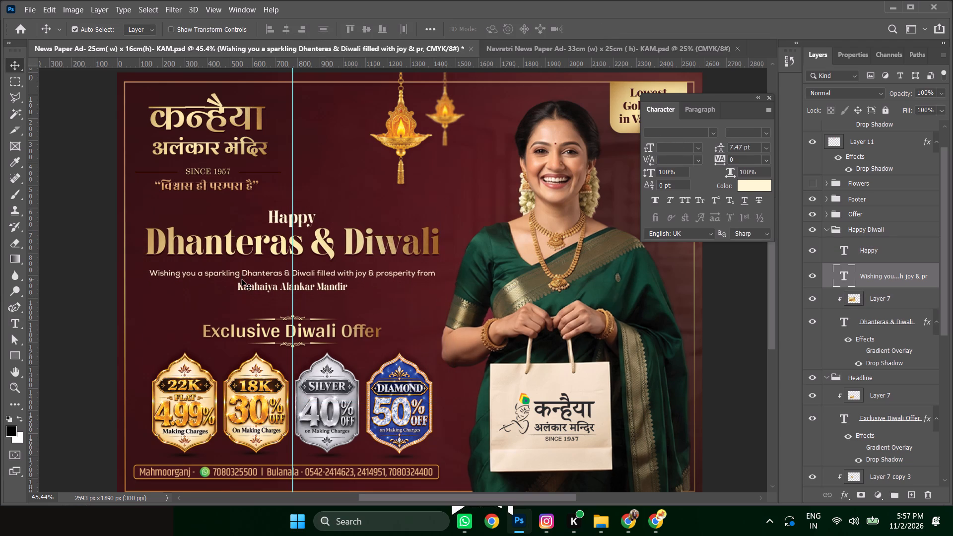
key("shift+Up")
key("Down")
key("Down")
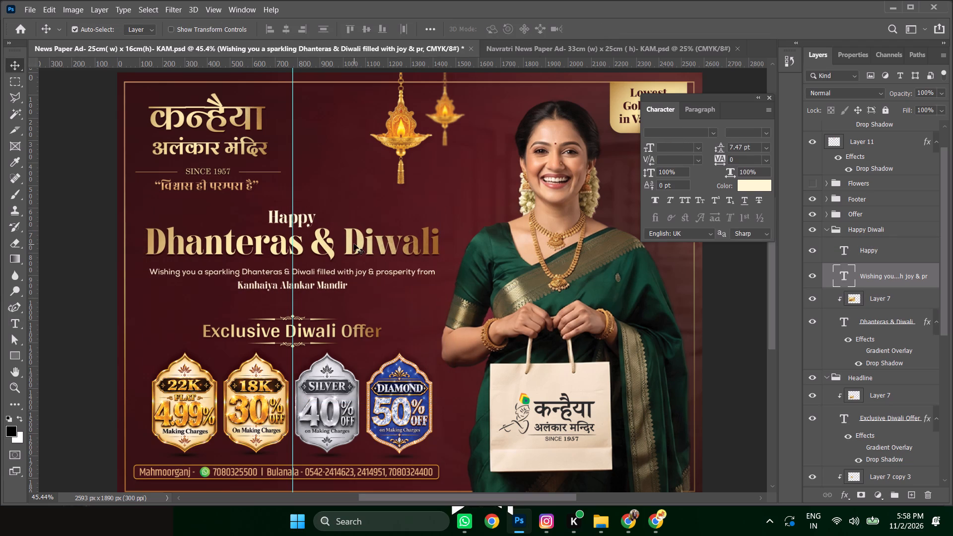
Lower the Dhanteras & Diwali headline and greeting line, bringing the "Happy" text down with them.
left_click(353, 242, "shift")
key("shift+Down")
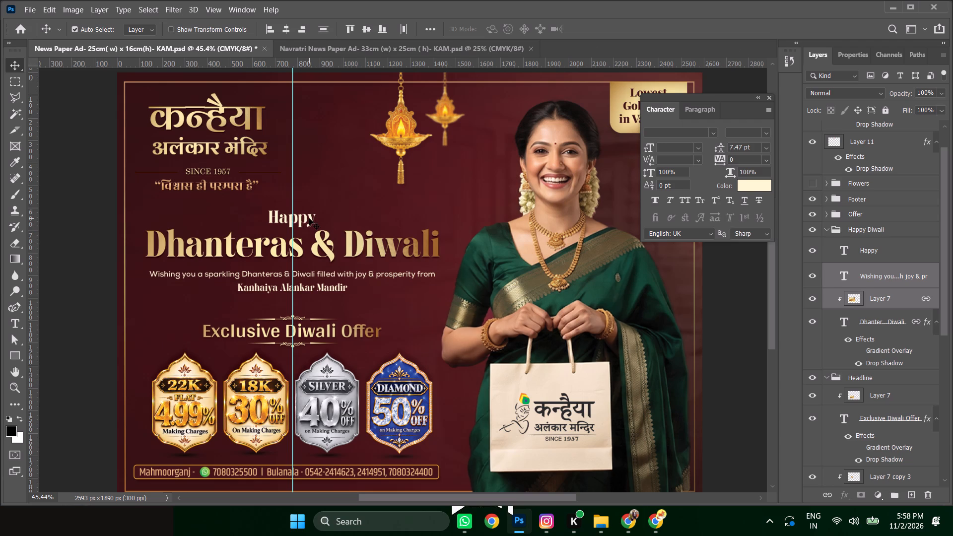
left_click(309, 218, "shift")
key("shift+Down")
key("shift+Down")
key("shift+Down")
left_click(83, 258)
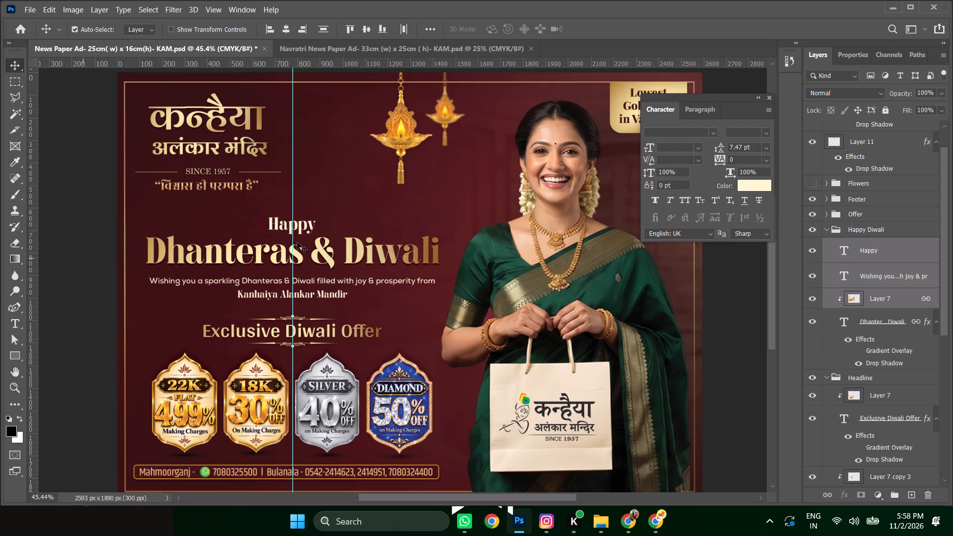
Recolour the "Happy" text to light gold f9eaaa, sampled from the Dhanteras & Diwali headline.
left_click(281, 227)
left_click(754, 183)
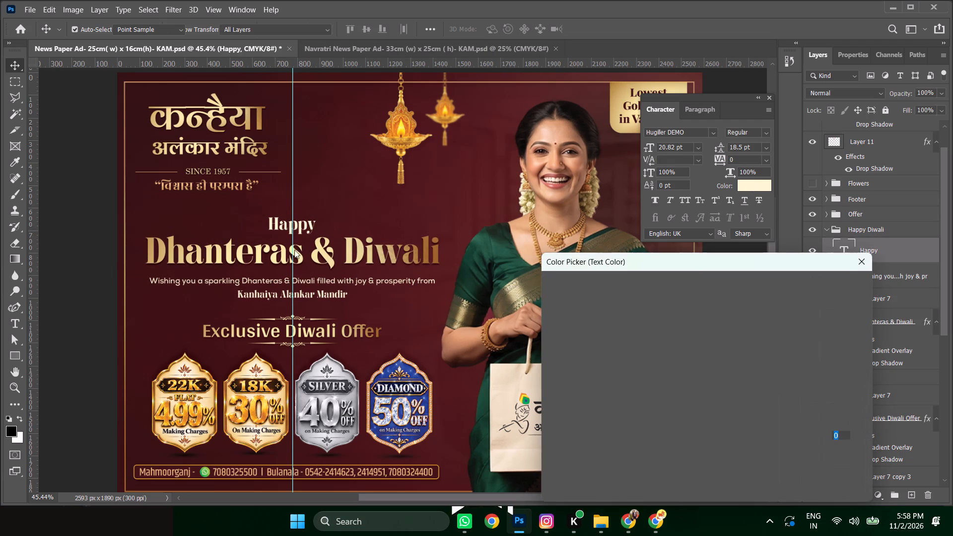
left_click(284, 251)
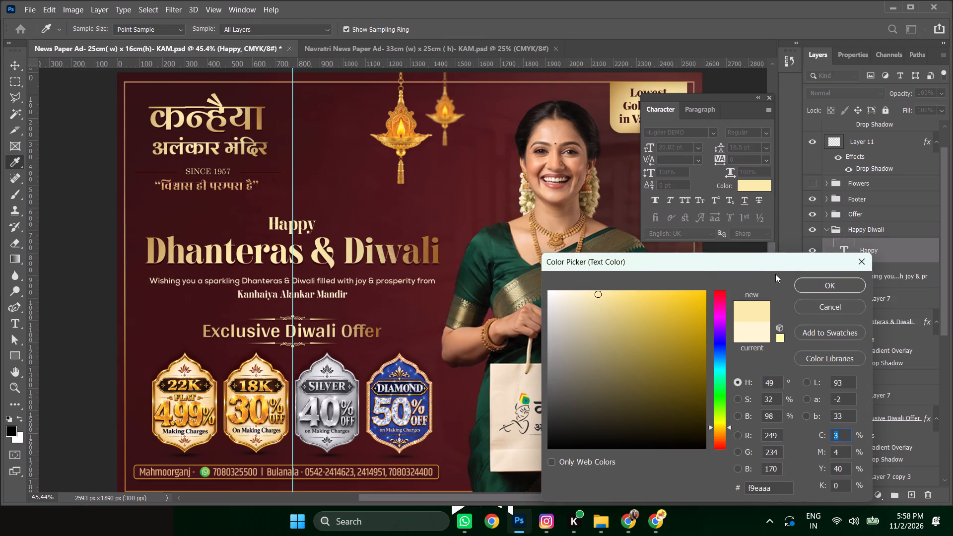
left_click(816, 284)
Fine-tune the height of the "Happy" text, raising it slightly above the headline.
key("shift+Down")
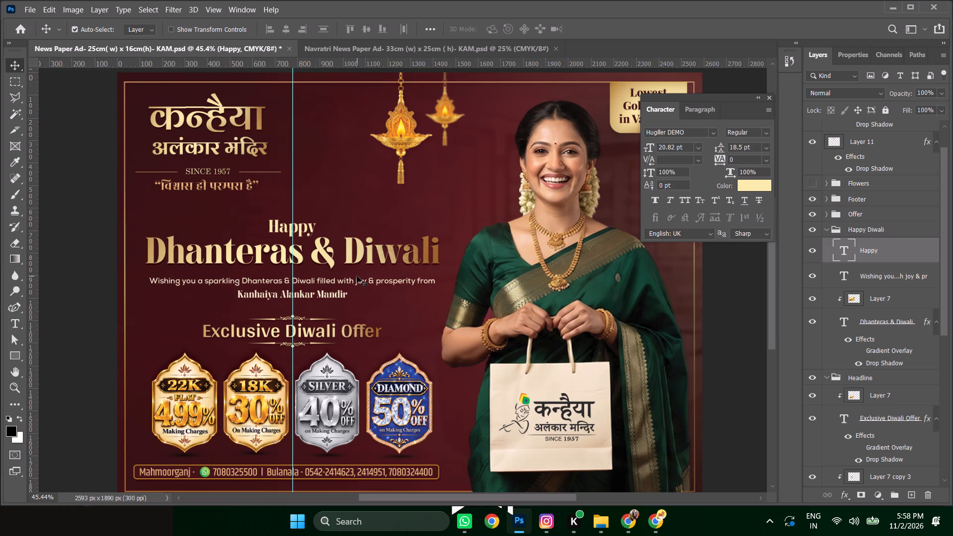
key("shift+Up")
key("Up")
key("Up")
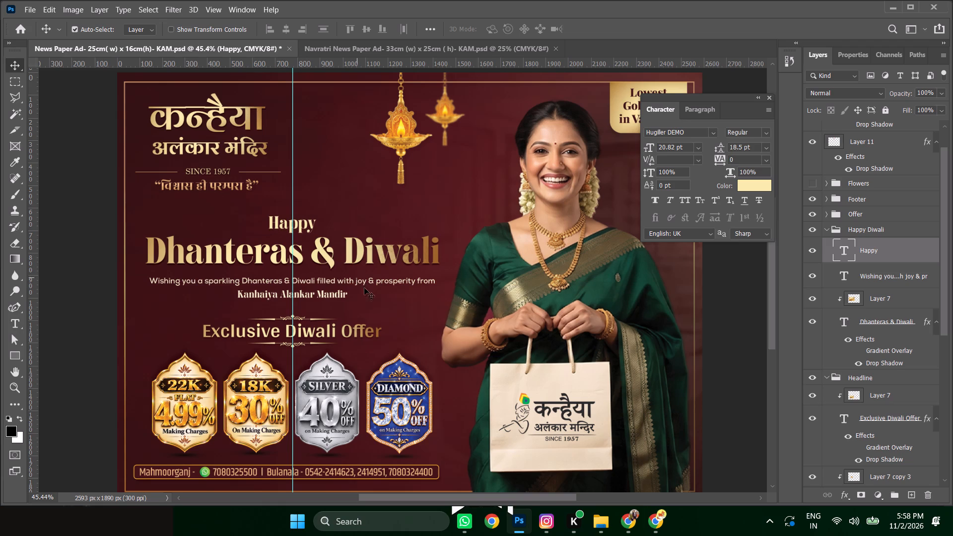
Collapse the Happy Diwali group and move the whole group up about 40 px.
left_click(828, 229)
key("shift+Up")
key("shift+Up")
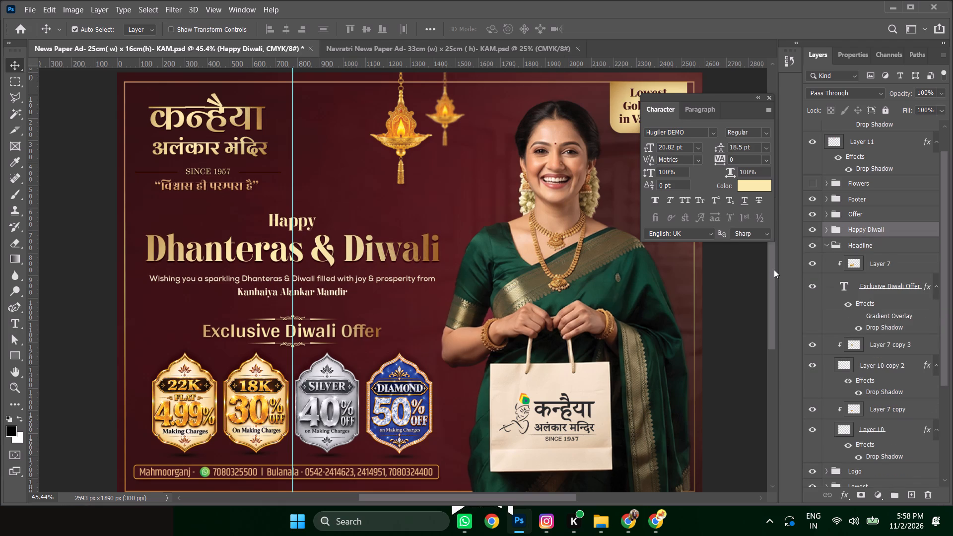
key("shift+Up")
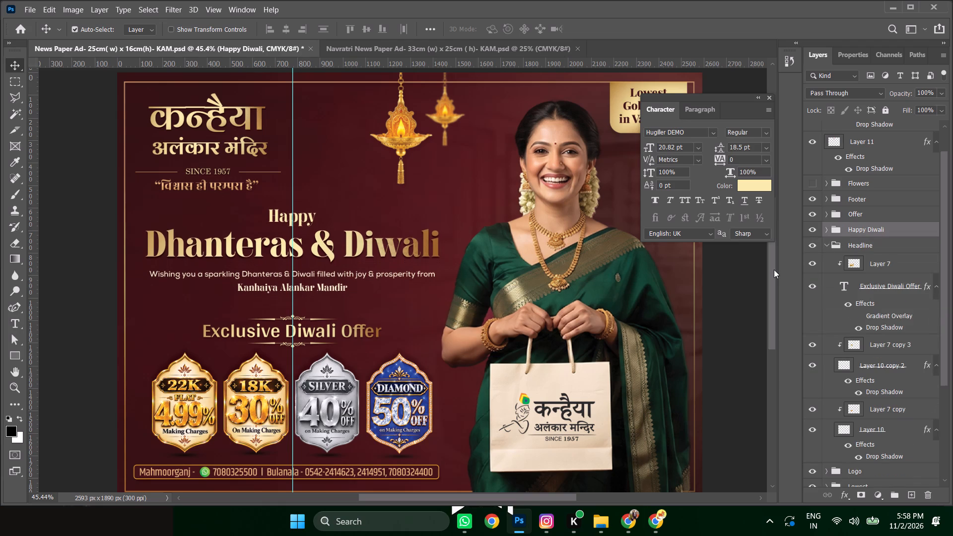
key("shift+Up")
key("shift+Up")
key("shift+Down")
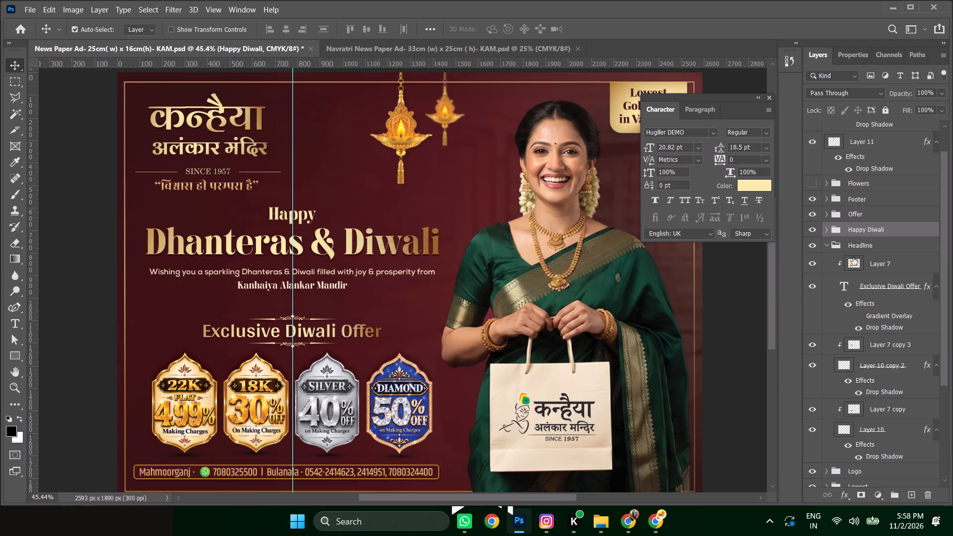
Collapse the Headline group and move the "Exclusive Diwali Offer" heading up about 10 px.
left_click(828, 244)
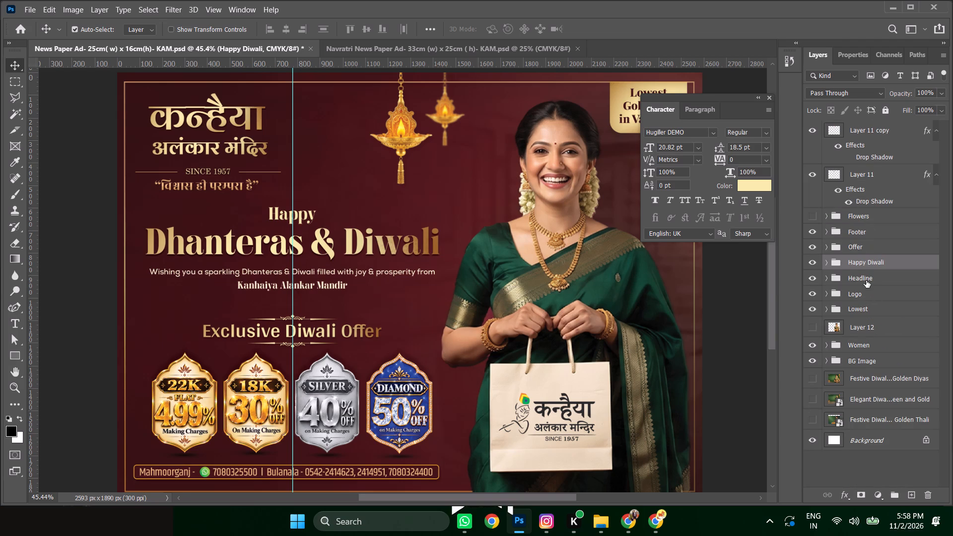
left_click(873, 277)
key("shift+Up")
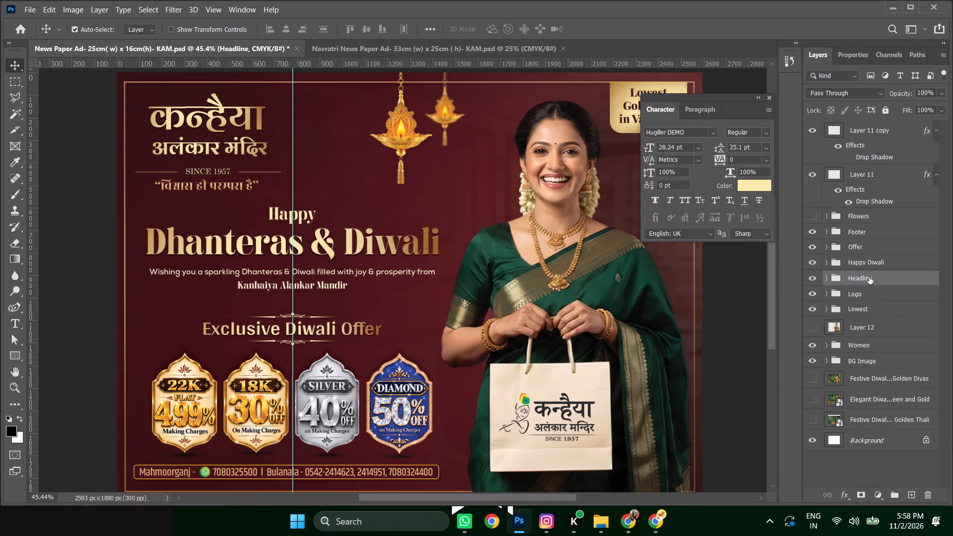
key("shift+Up")
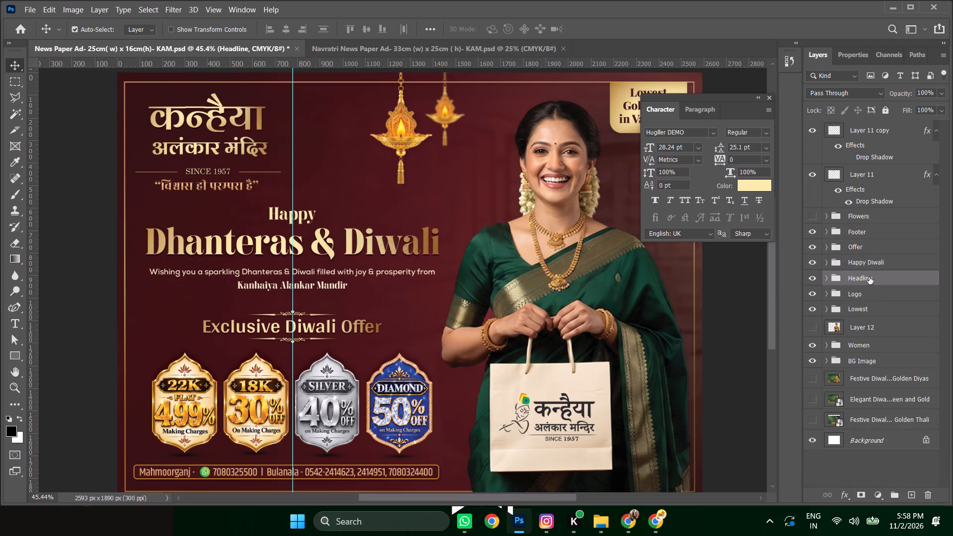
key("shift+Down")
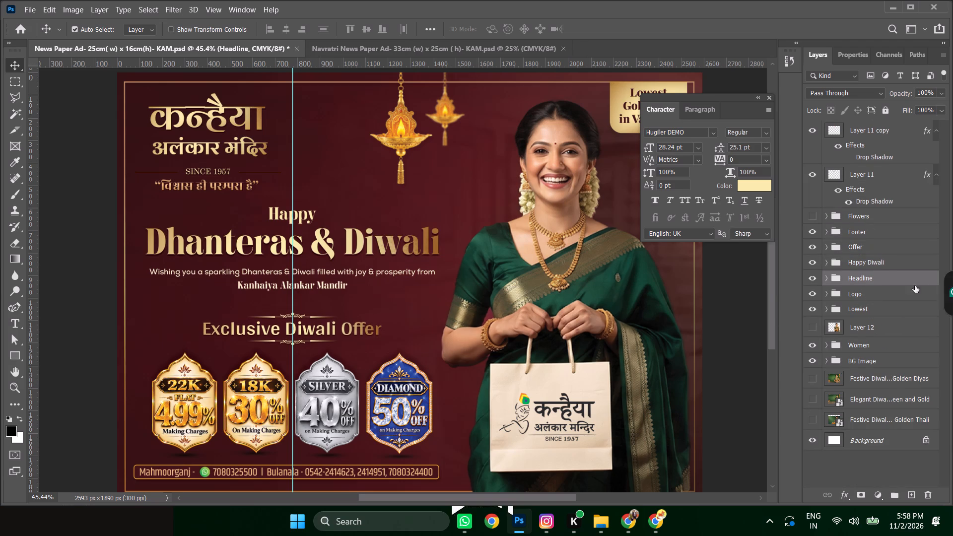
Check the Offer group's centre and move the Footer contact bar right until it is centred on the vertical guide.
left_click(870, 245)
key("ctrl+t")
key("Return")
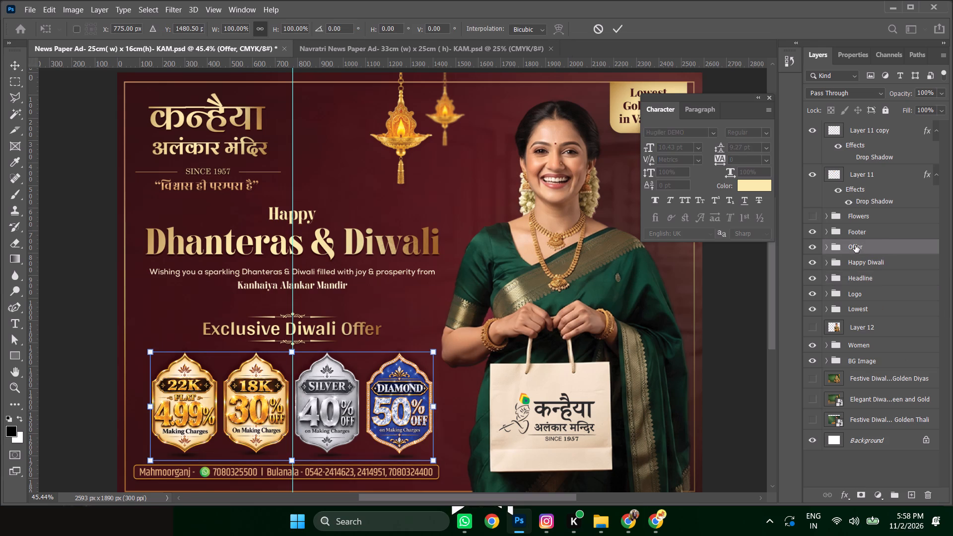
left_click(878, 232)
key("ctrl+t")
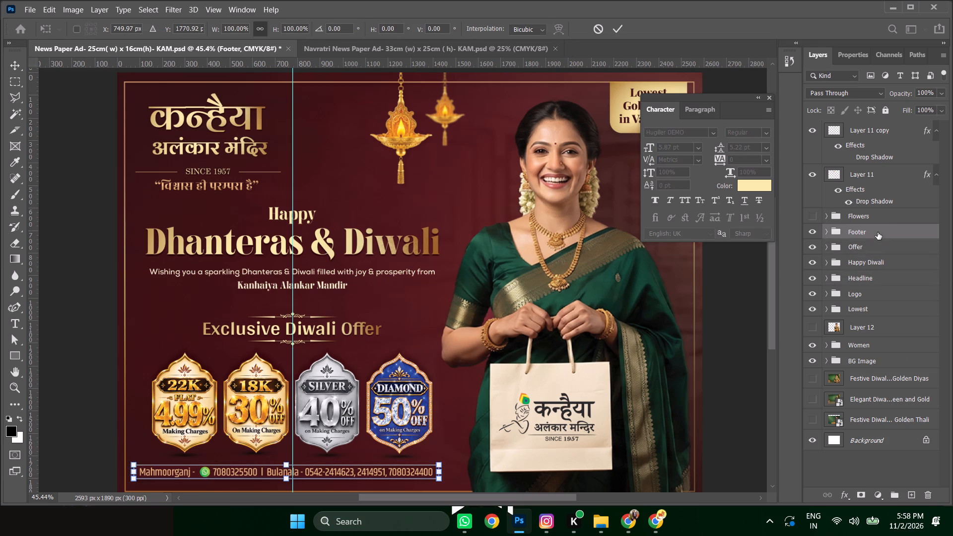
key("shift+Right")
key("shift+Right")
key("shift+Right")
key("Left")
key("Return")
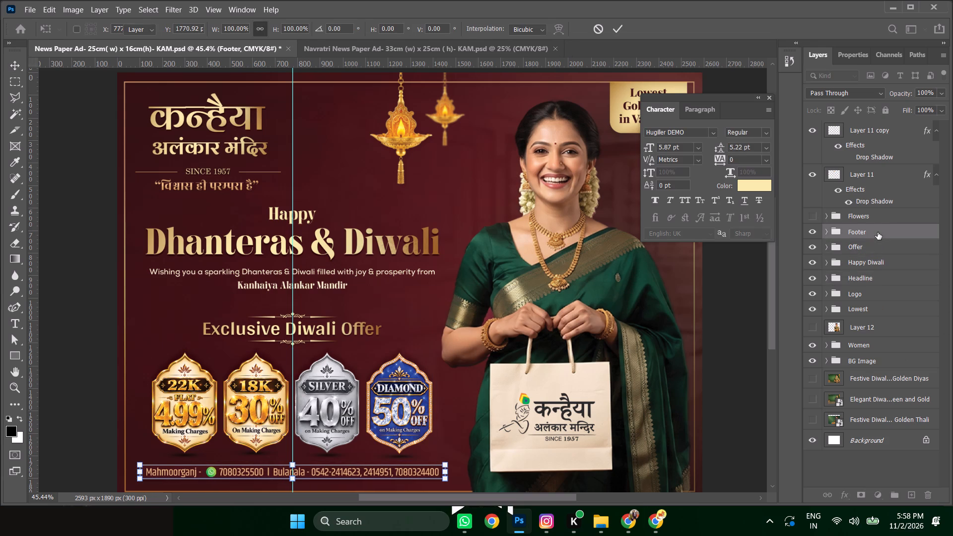
Scale the woman and her linked bag logo to 105.92% and shift them about 61 px left and 80 px down.
scroll(700, 273, "down", 3, "alt")
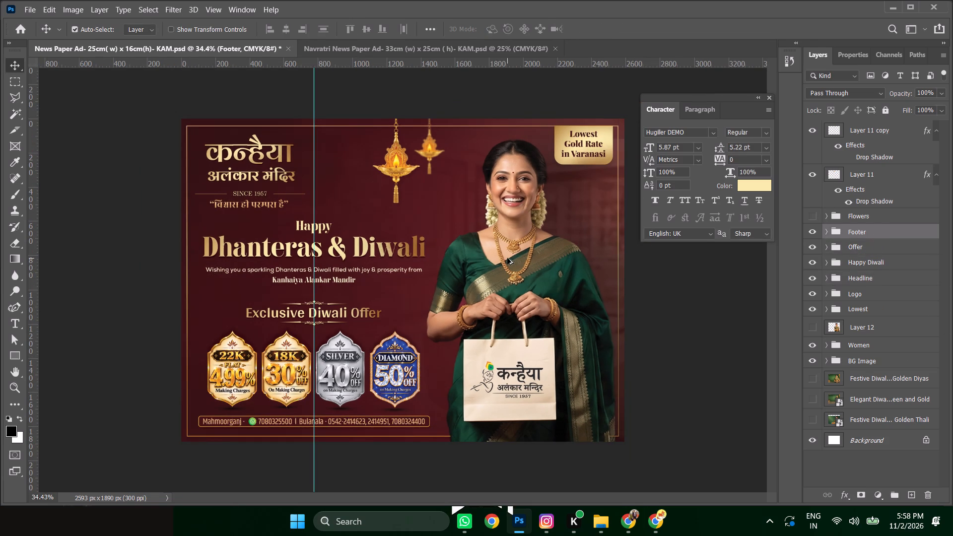
left_click(533, 267)
key("ctrl+t")
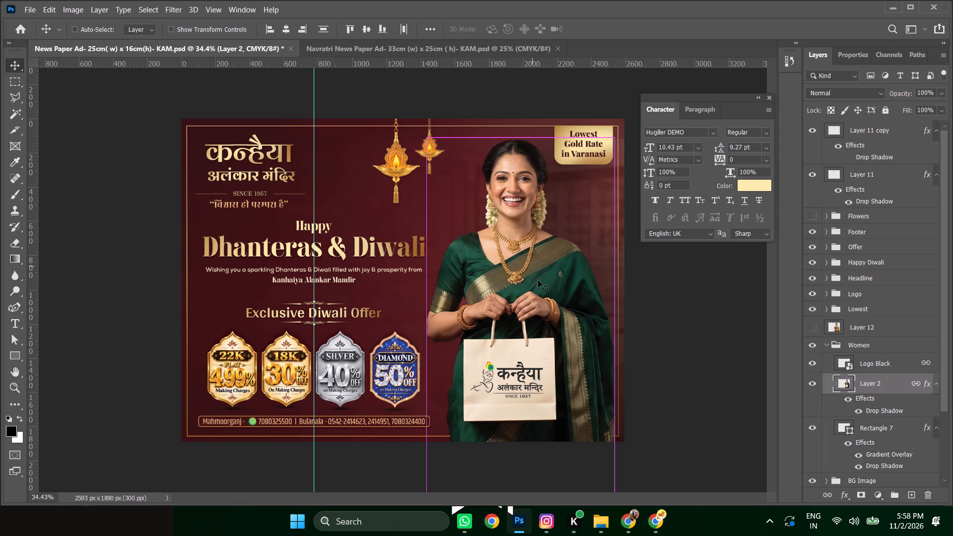
left_click_drag(423, 102, 423, 88)
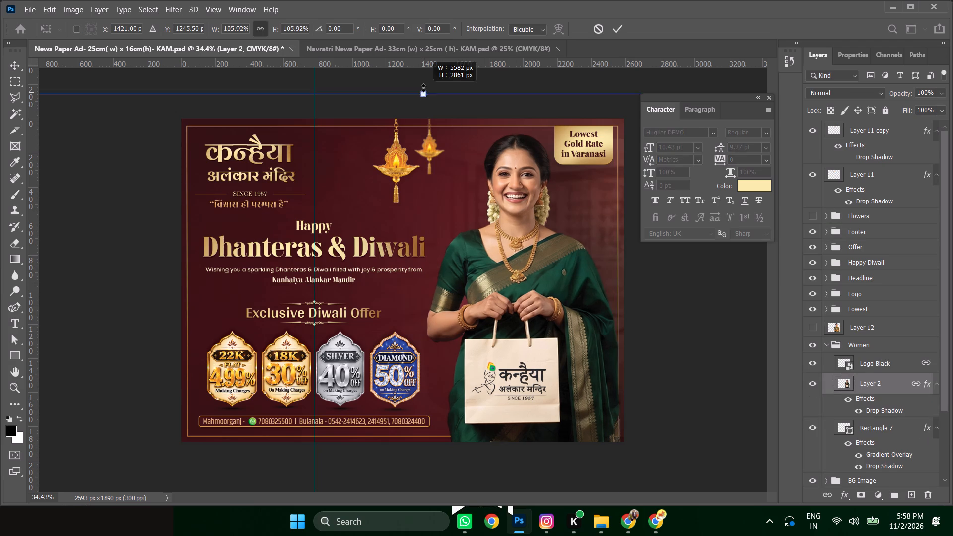
left_click_drag(423, 88, 423, 86)
left_click_drag(536, 240, 522, 257)
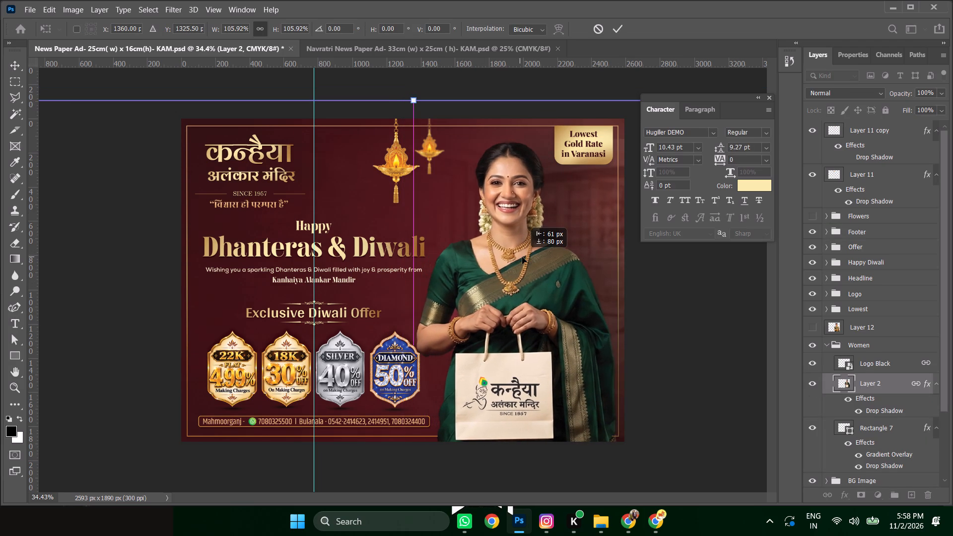
left_click_drag(522, 257, 522, 256)
key("Return")
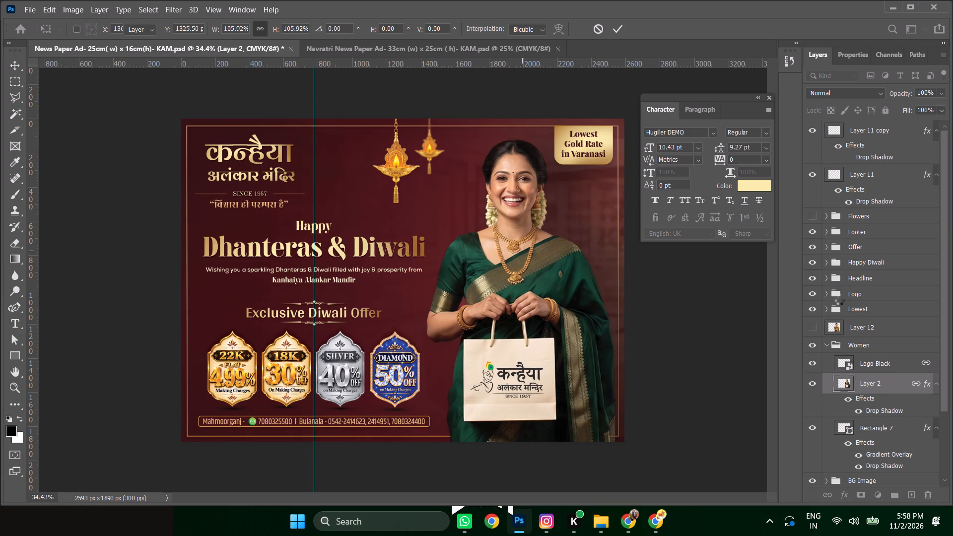
Move the Footer, Offer, Happy Diwali and Headline groups together about 20 px left, leaving the Lowest badge out of the selection.
left_click(862, 309)
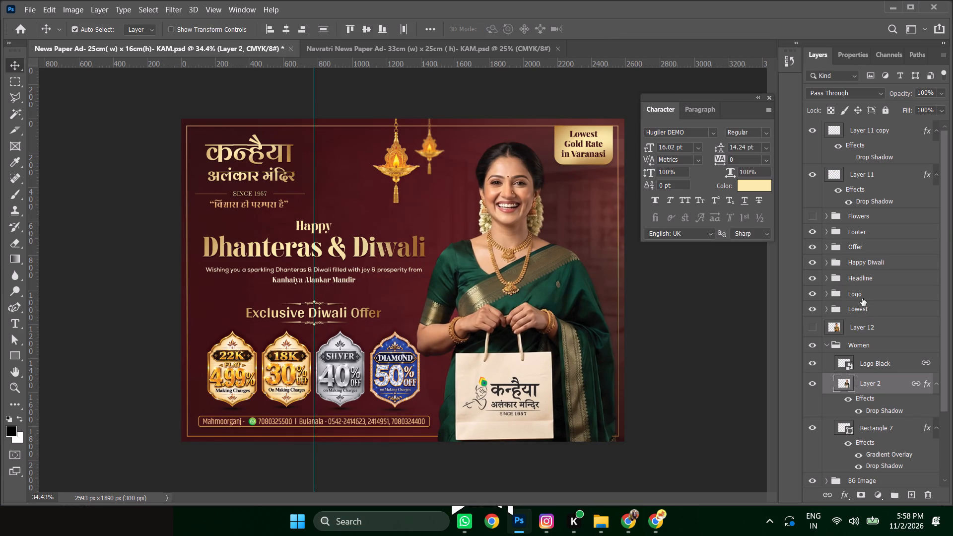
left_click(864, 276, "ctrl")
left_click(866, 263, "ctrl")
left_click(865, 247, "ctrl")
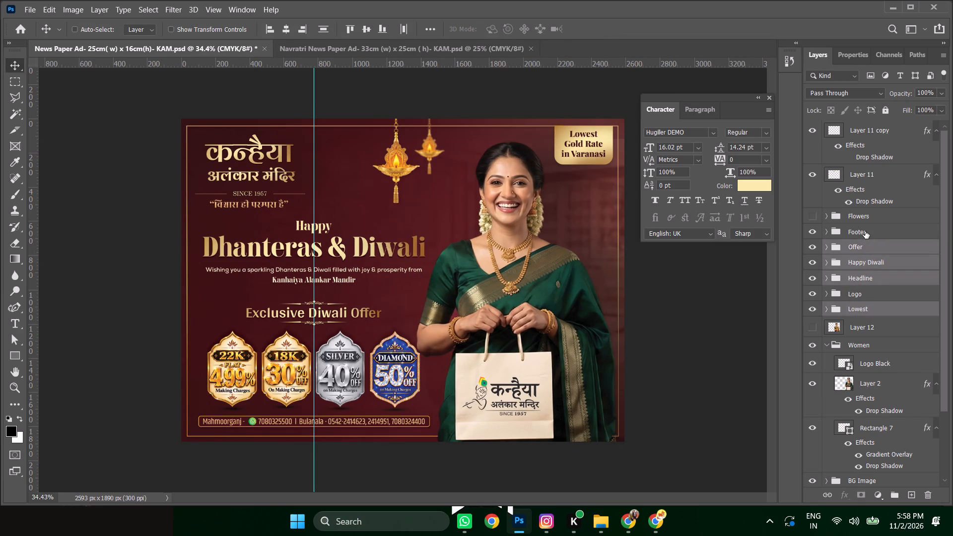
left_click(865, 231, "ctrl")
key("shift+Left")
key("shift+Left")
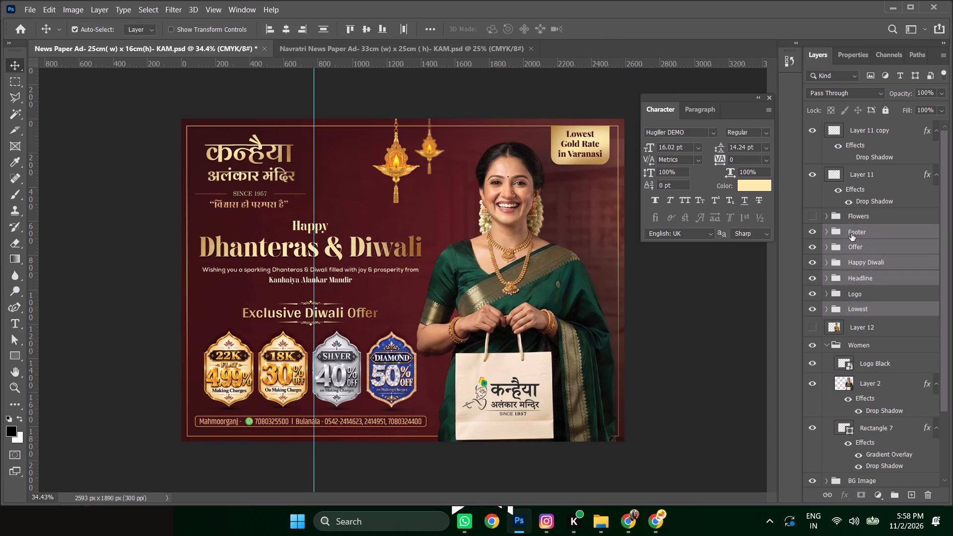
key("shift+Right")
key("shift+Right")
left_click(868, 310, "ctrl")
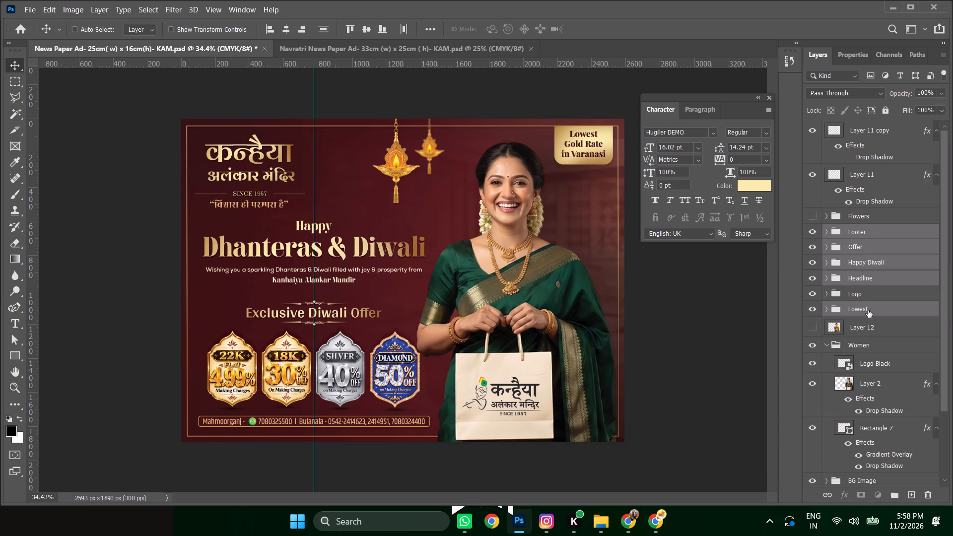
key("shift+Left")
key("shift+Left")
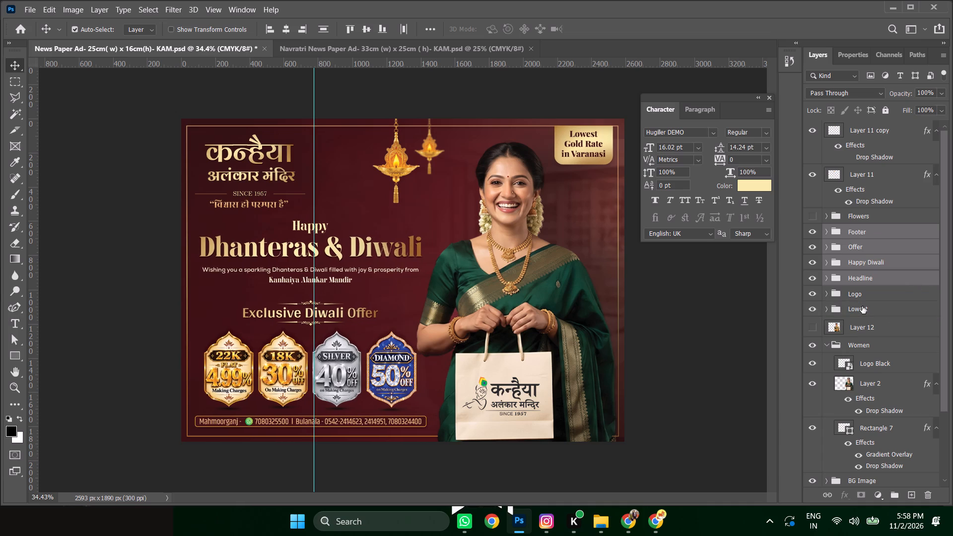
left_click(138, 250)
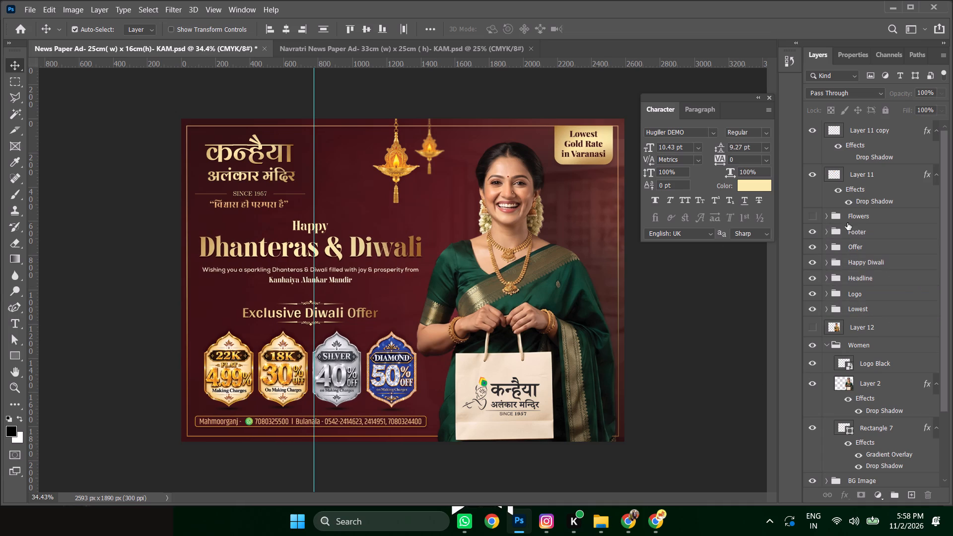
Nudge the Logo group about 20 px up and 10 px left.
left_click(857, 292)
key("shift+Up")
key("shift+Up")
key("shift+Up")
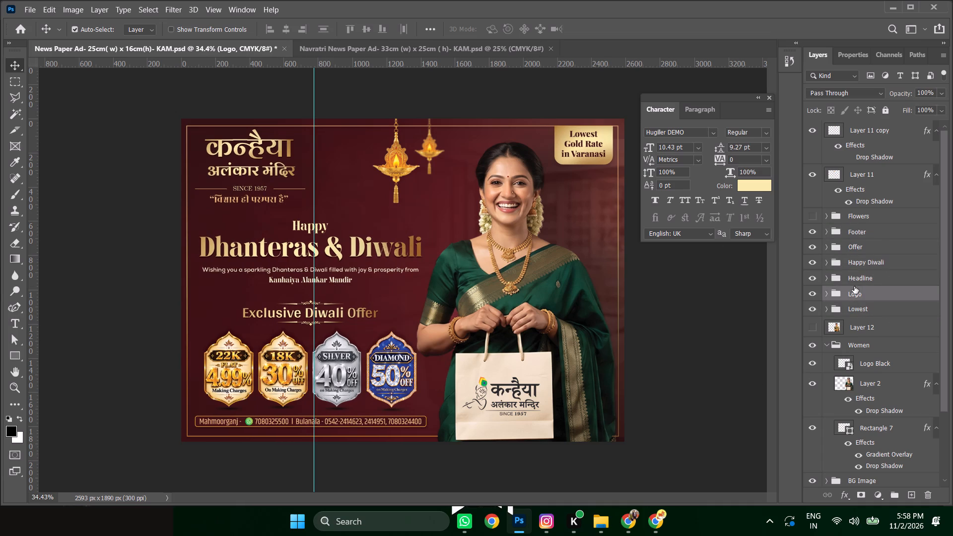
key("shift+Left")
key("shift+Left")
key("shift+Down")
key("shift+Right")
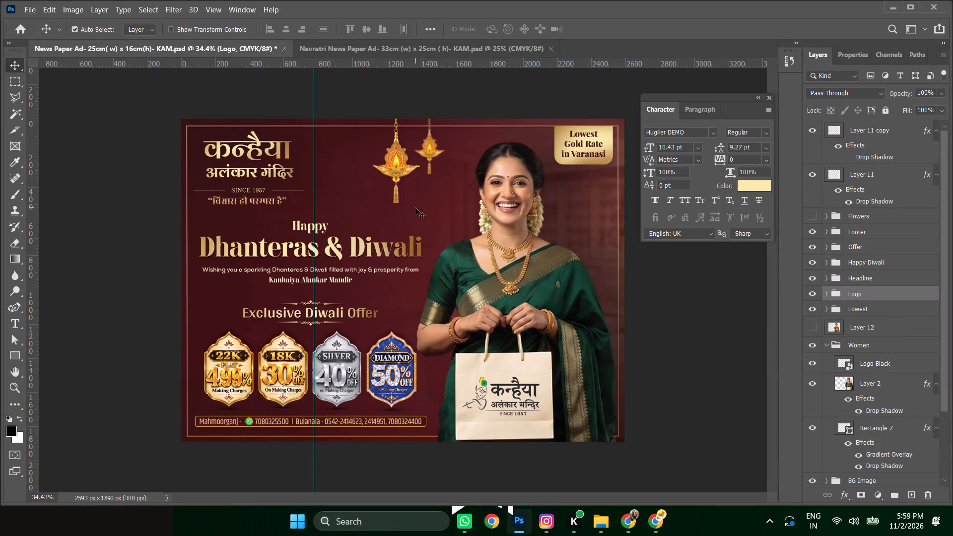
left_click(631, 519)
left_click(629, 522)
key("shift+Up")
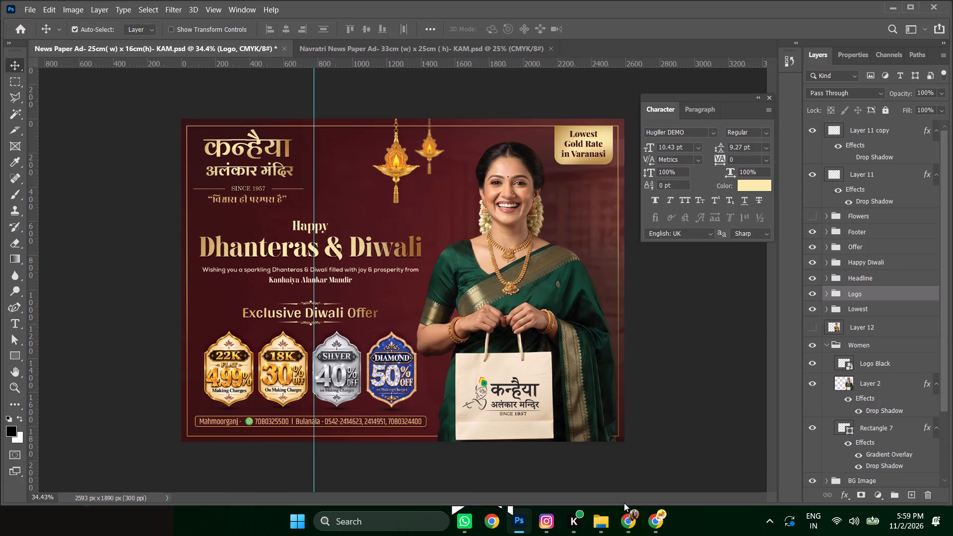
key("shift+Down")
Move the woman and her bag logo up about 10 px.
left_click(527, 319)
key("shift+Up")
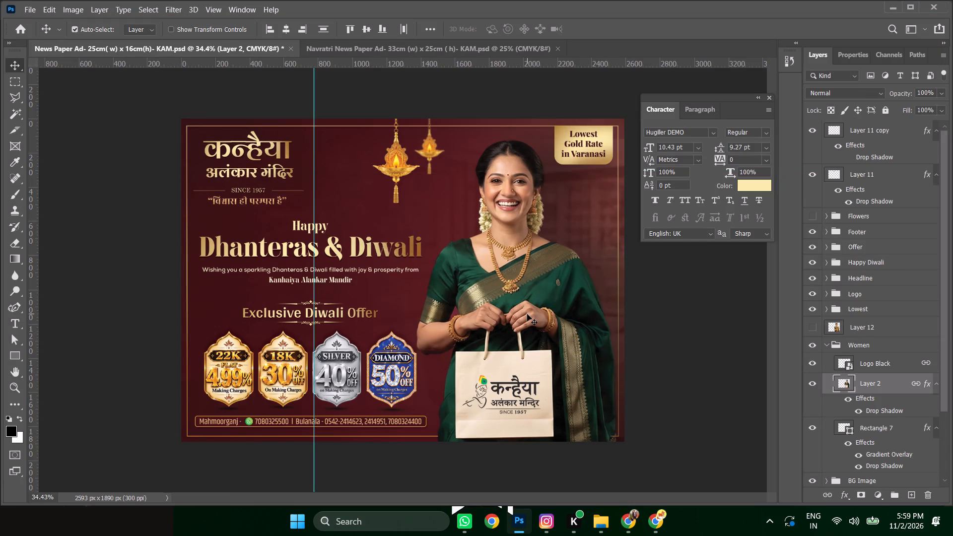
key("shift+Up")
key("shift+Down")
Move the Headline group with "Exclusive Diwali Offer" down about 10 px and save the ad.
left_click(854, 276)
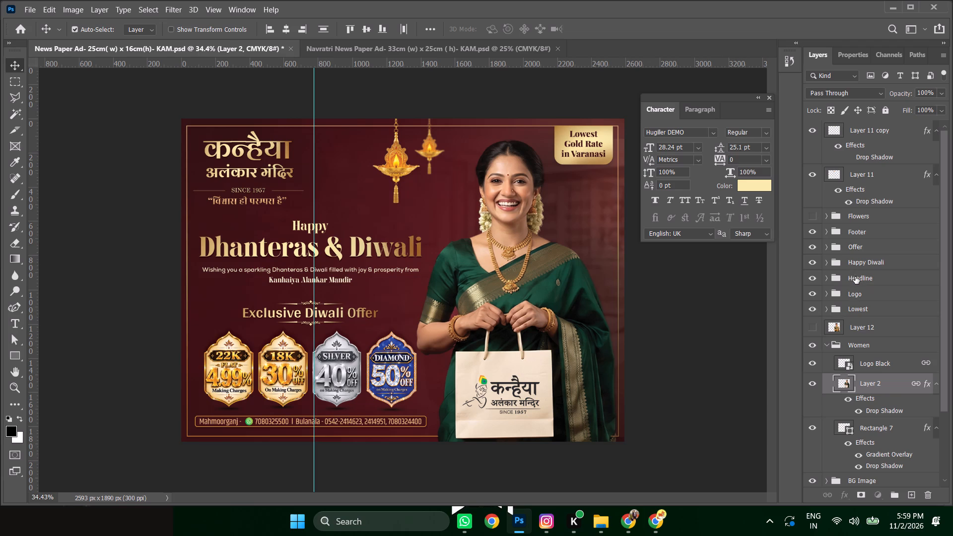
key("shift+Up")
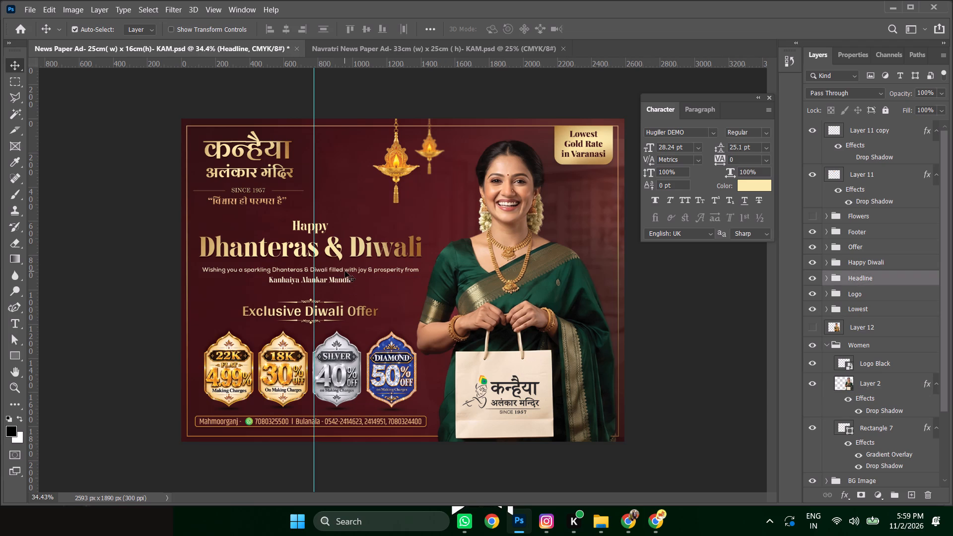
key("shift+Down")
key("shift+Down")
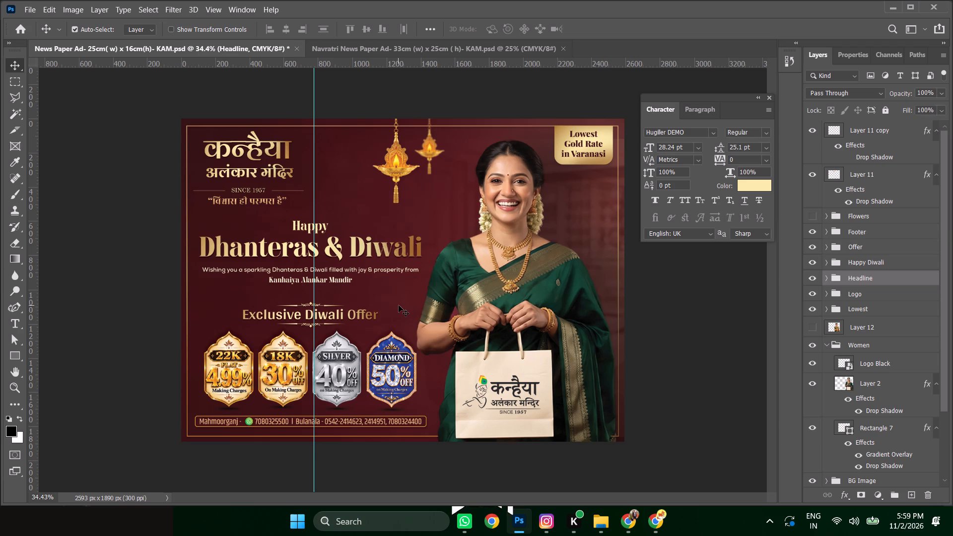
key("ctrl+s")
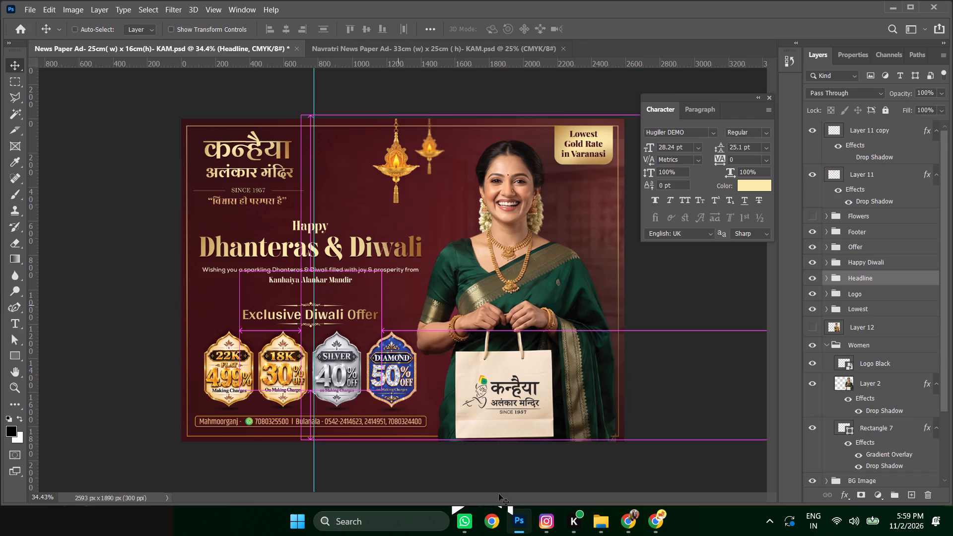
Switch to Chrome, close the golden temple lamp image and search Google Images for "diwali elements png".
left_click(633, 519)
left_click(687, 14)
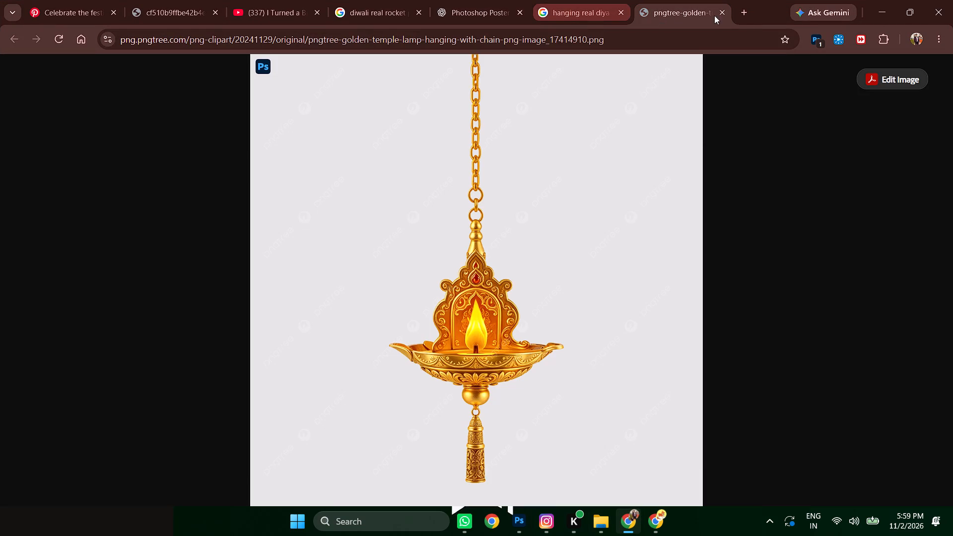
left_click(723, 13)
left_click(580, 6)
left_click(658, 11)
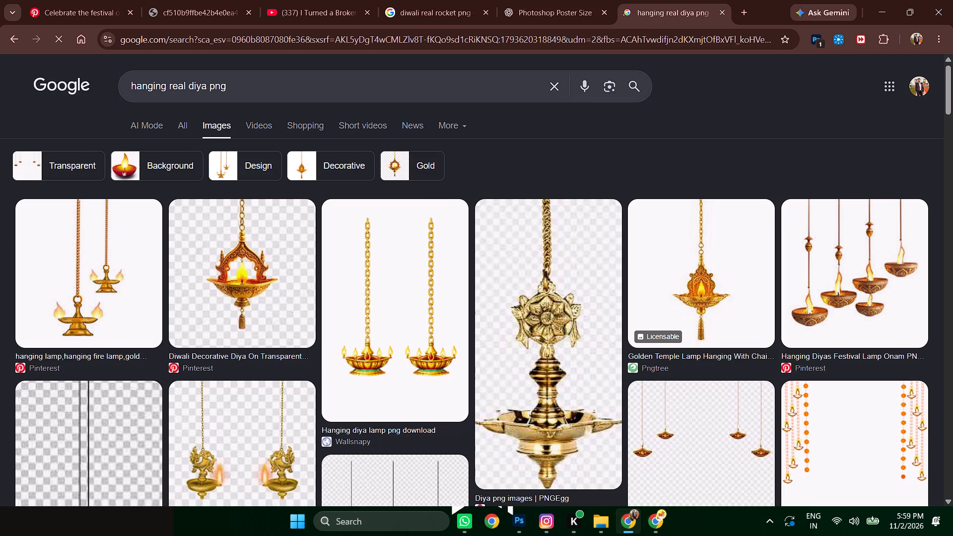
left_click_drag(205, 84, 0, 105)
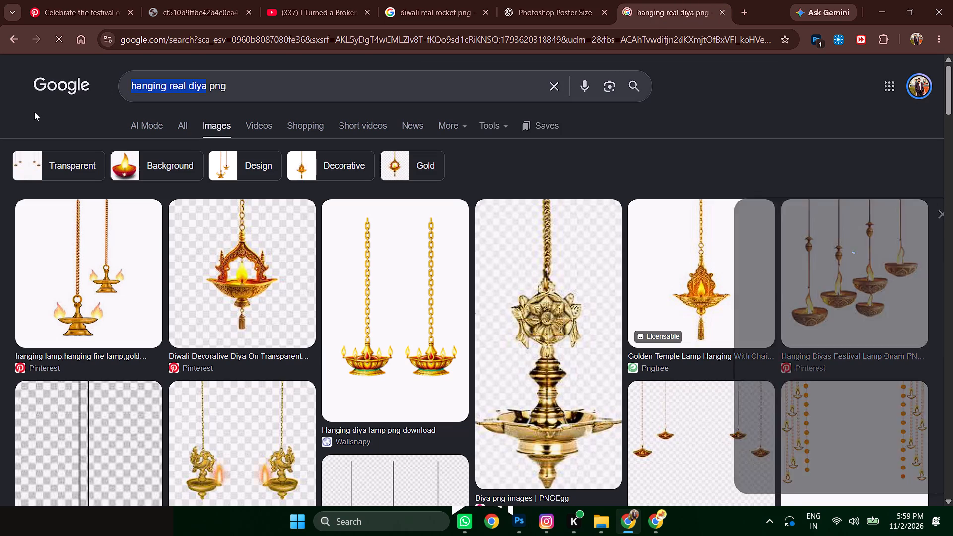
type("diwali")
key("space")
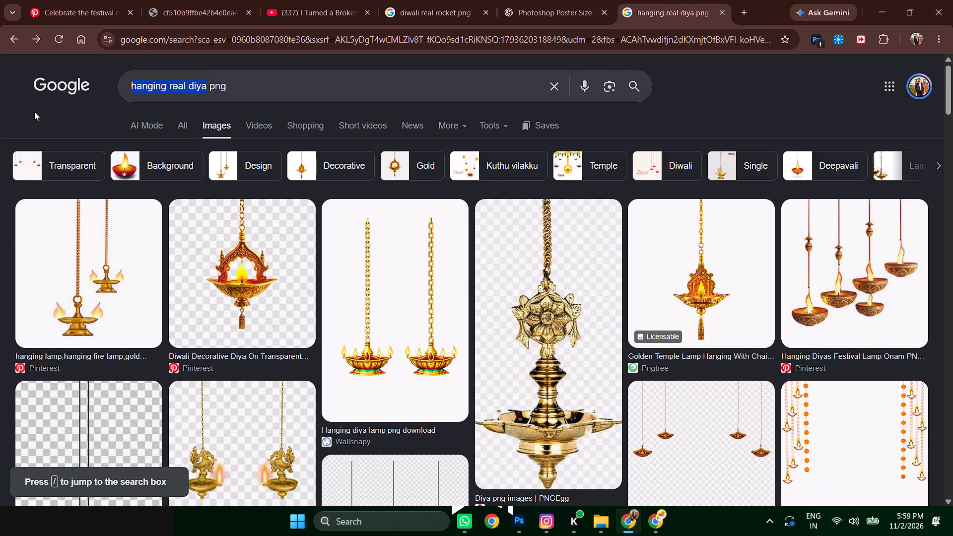
type("diwa")
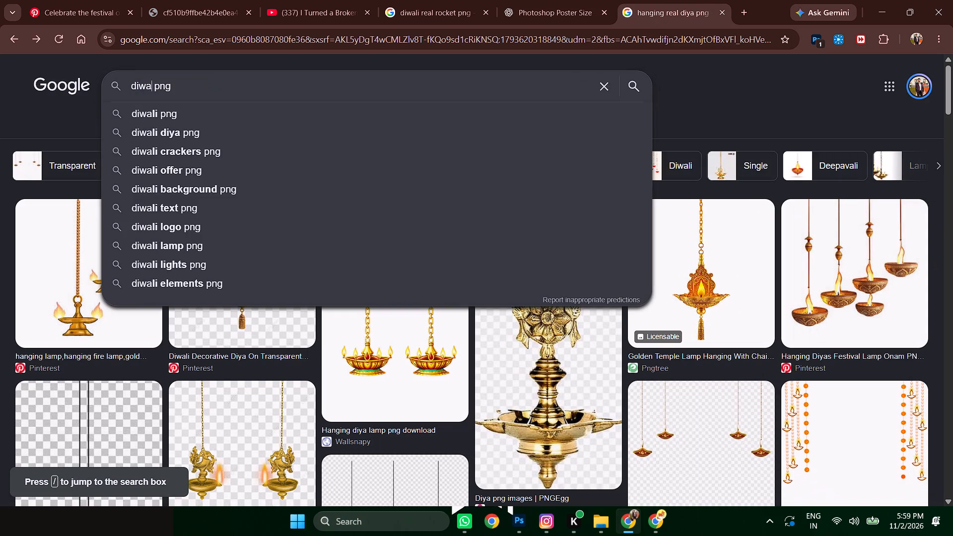
type("li elements")
key("space")
key("Return")
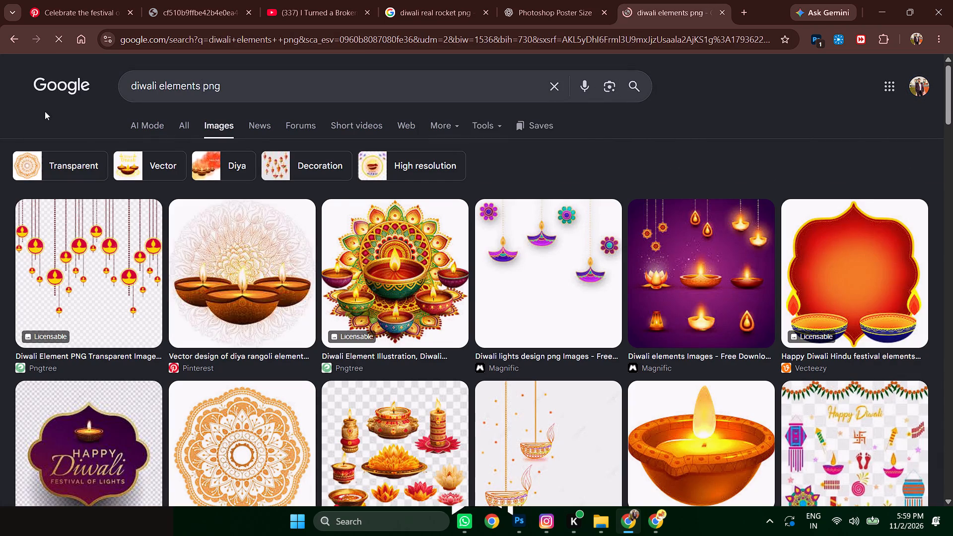
Examine the "diwali elements png" image results and related images for lamps and decorations that could suit the ad.
scroll(679, 326, "down", 4)
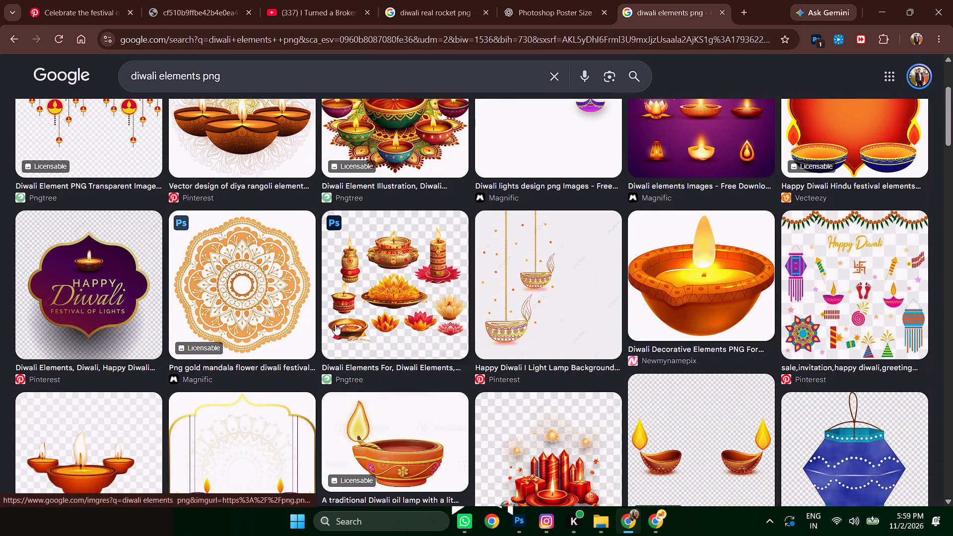
left_click(514, 525)
left_click(515, 524)
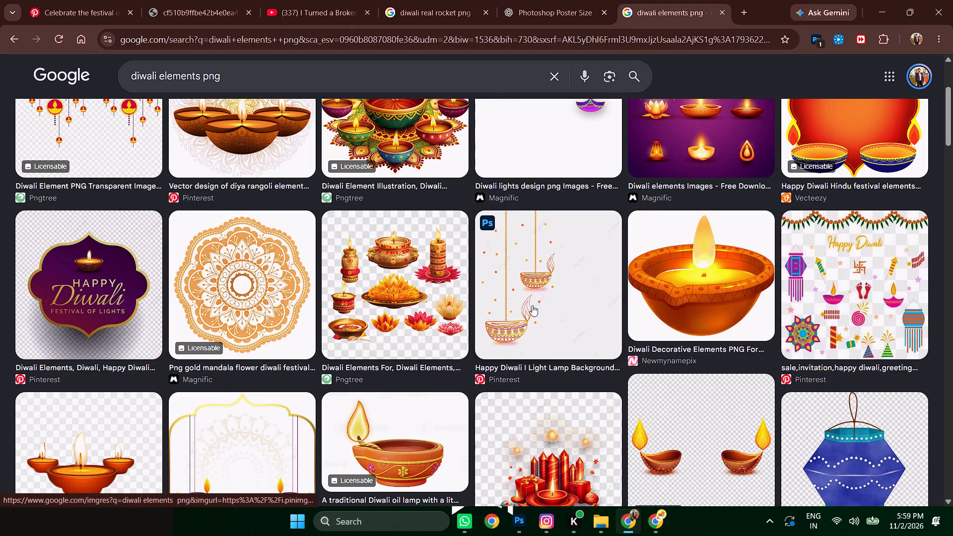
scroll(531, 305, "down", 4)
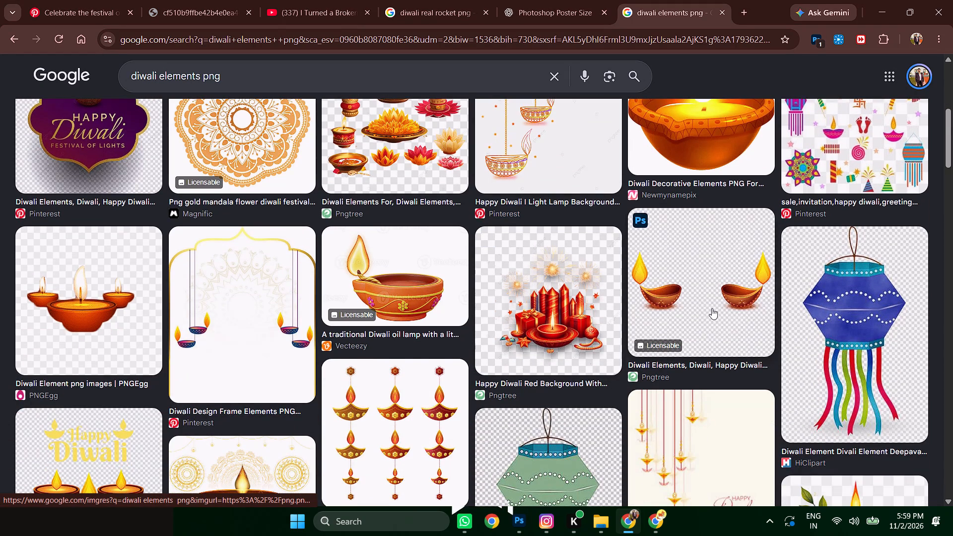
scroll(254, 306, "down", 4)
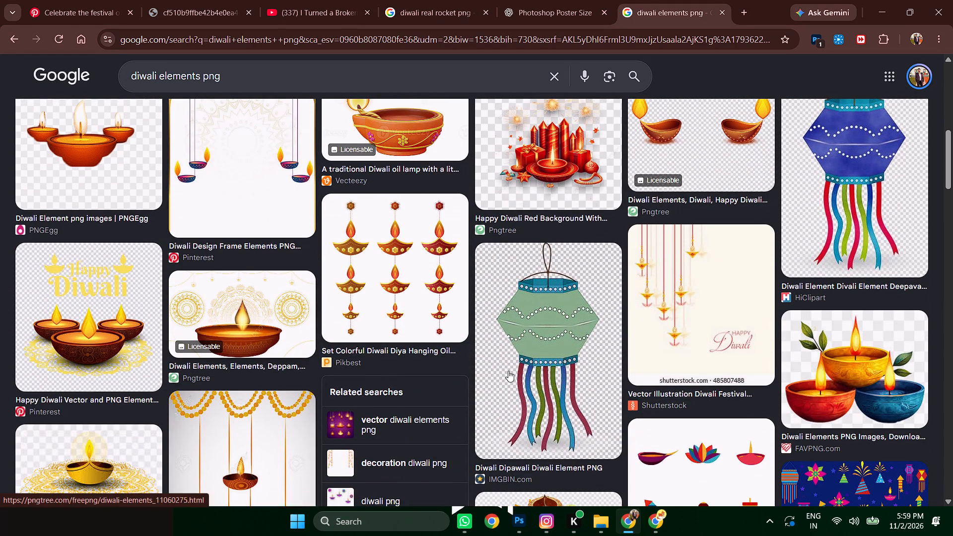
scroll(719, 352, "down", 4)
scroll(478, 345, "down", 3)
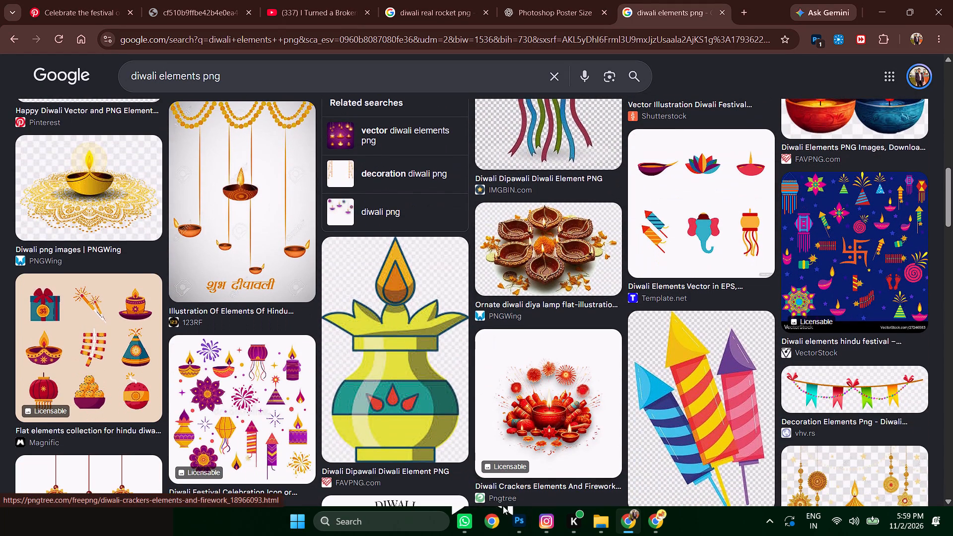
left_click(520, 520)
left_click(520, 518)
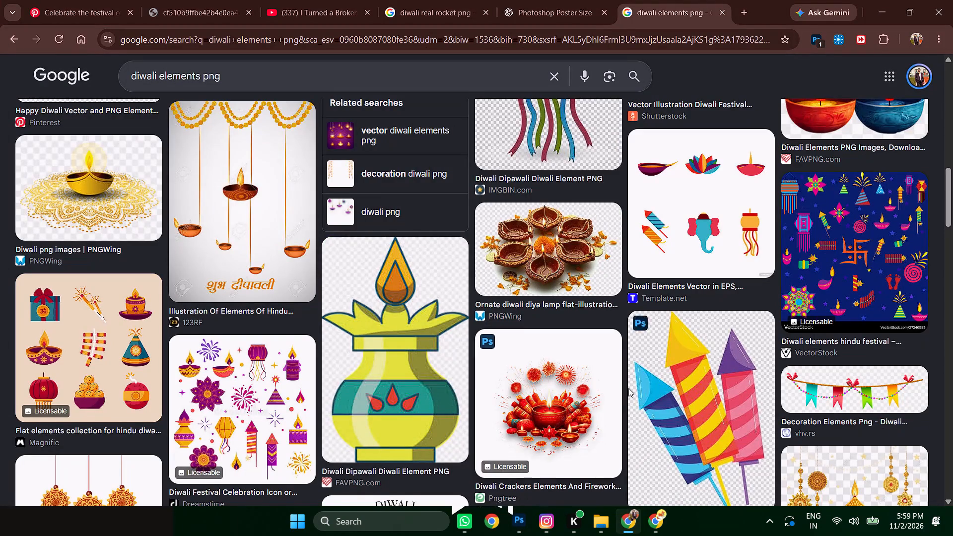
scroll(620, 388, "down", 4)
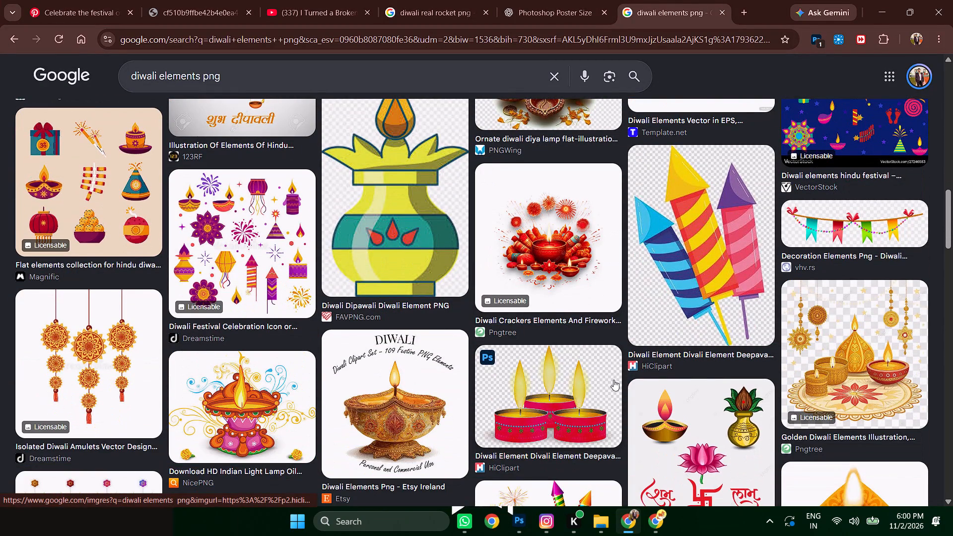
scroll(613, 380, "down", 6)
scroll(674, 353, "down", 3)
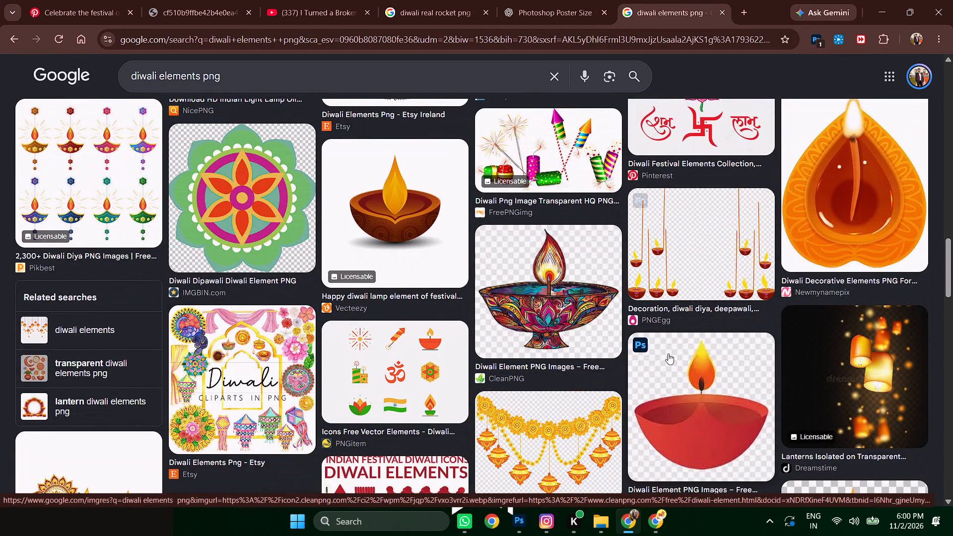
scroll(668, 353, "down", 5)
scroll(552, 350, "up", 4)
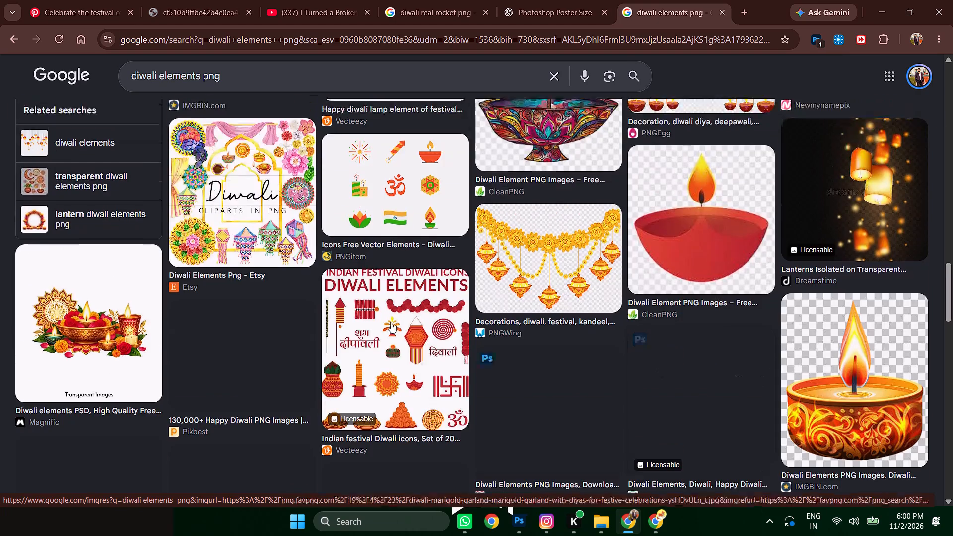
scroll(391, 322, "up", 8)
scroll(511, 313, "down", 8)
scroll(747, 430, "down", 7)
left_click(803, 271)
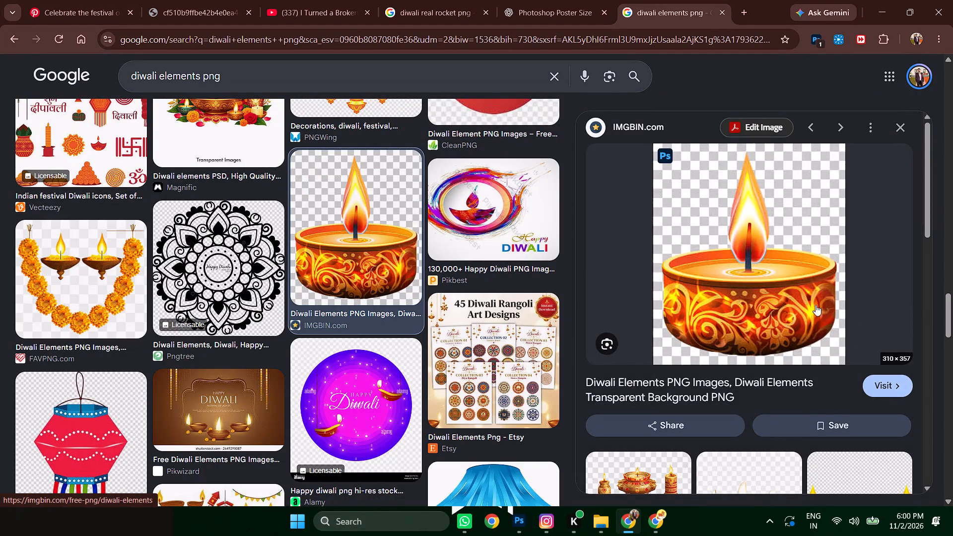
scroll(740, 279, "down", 6)
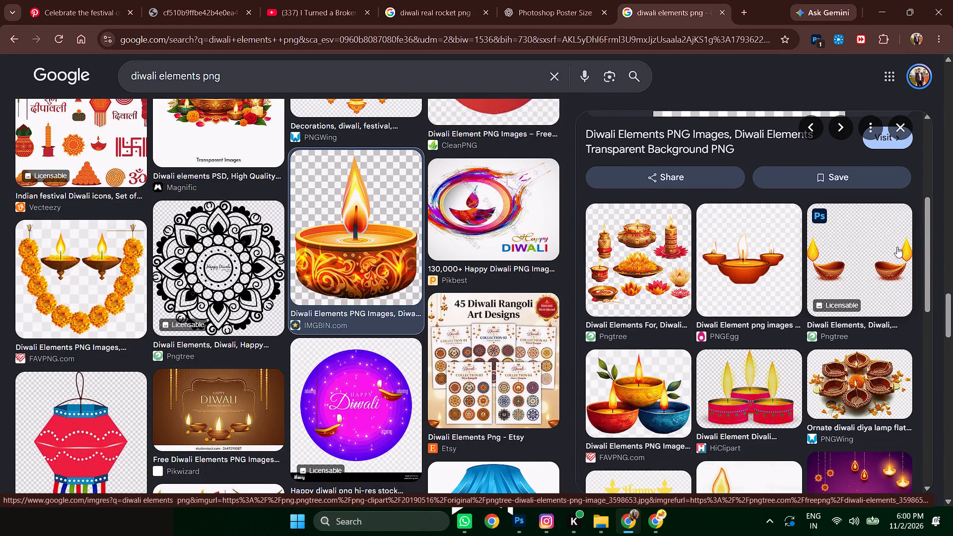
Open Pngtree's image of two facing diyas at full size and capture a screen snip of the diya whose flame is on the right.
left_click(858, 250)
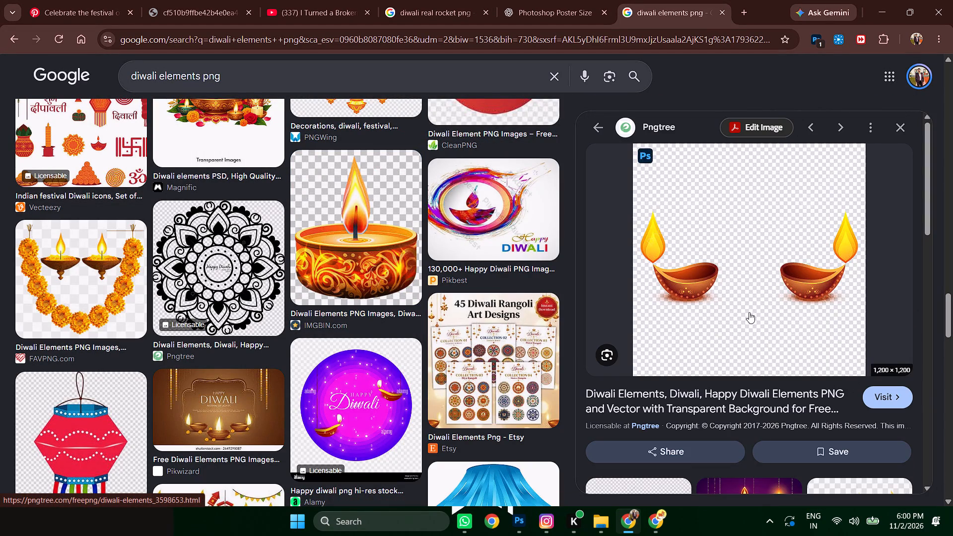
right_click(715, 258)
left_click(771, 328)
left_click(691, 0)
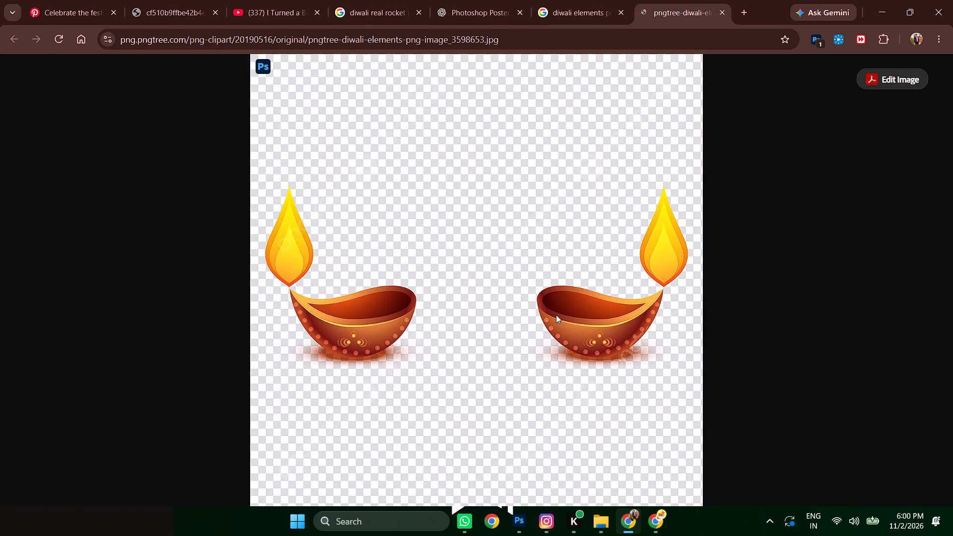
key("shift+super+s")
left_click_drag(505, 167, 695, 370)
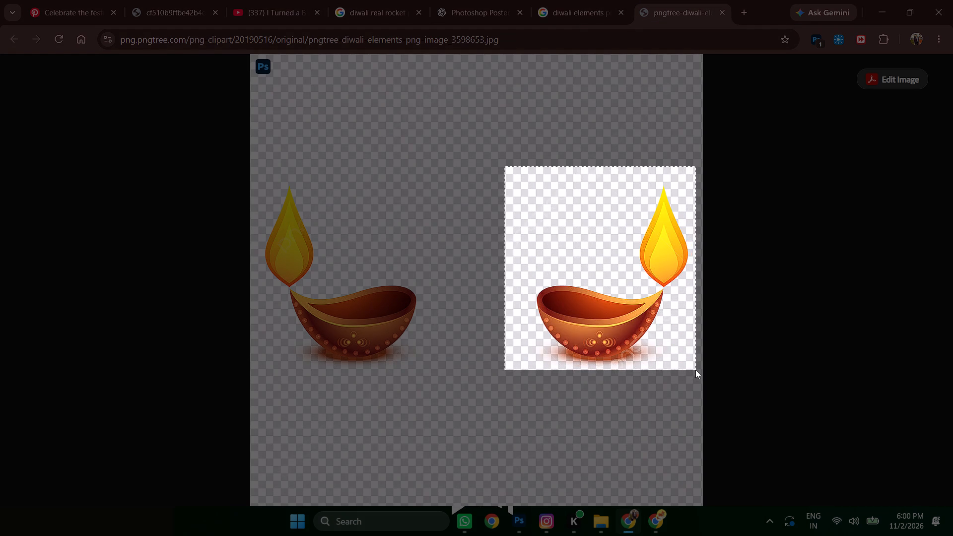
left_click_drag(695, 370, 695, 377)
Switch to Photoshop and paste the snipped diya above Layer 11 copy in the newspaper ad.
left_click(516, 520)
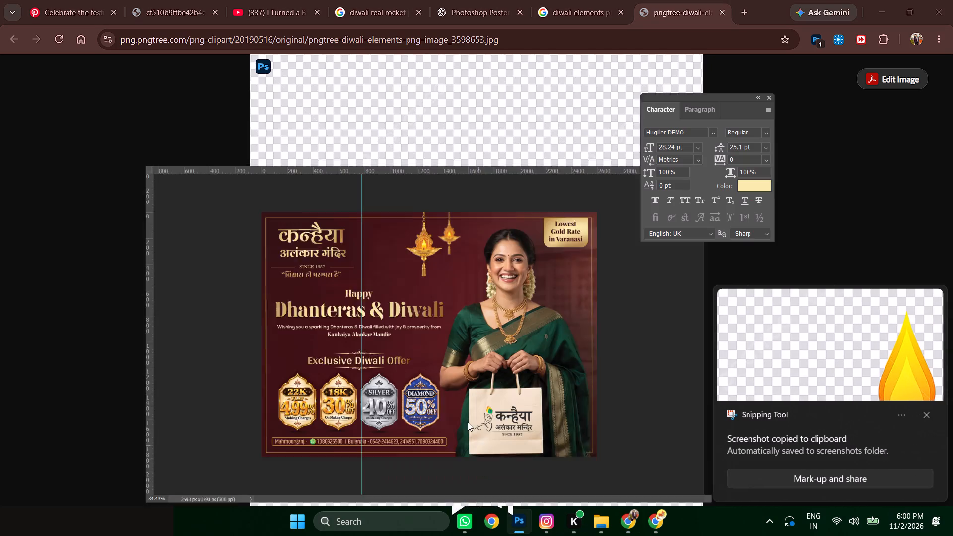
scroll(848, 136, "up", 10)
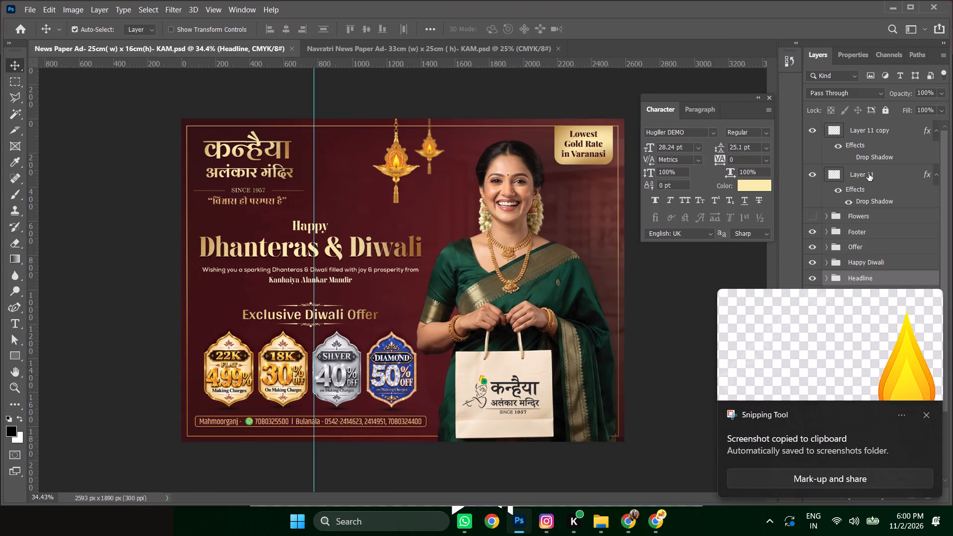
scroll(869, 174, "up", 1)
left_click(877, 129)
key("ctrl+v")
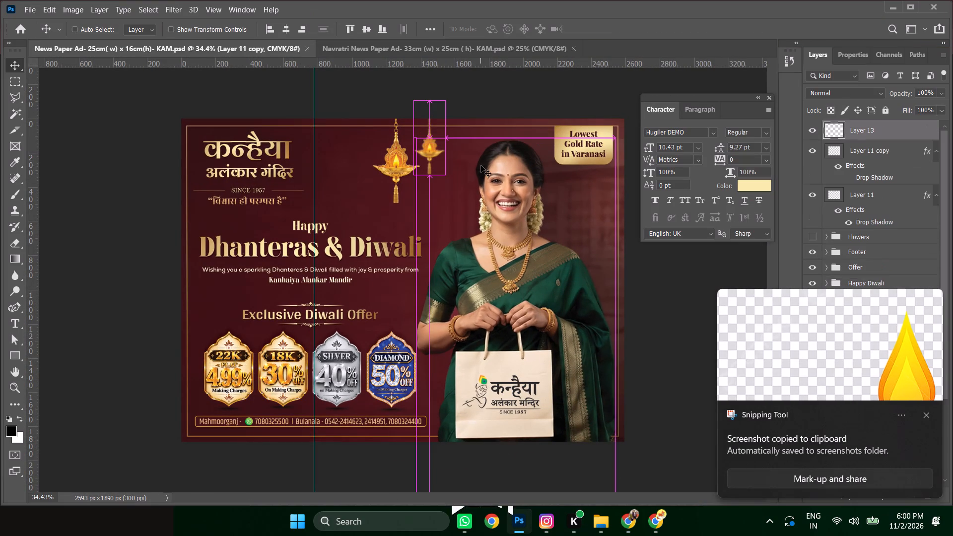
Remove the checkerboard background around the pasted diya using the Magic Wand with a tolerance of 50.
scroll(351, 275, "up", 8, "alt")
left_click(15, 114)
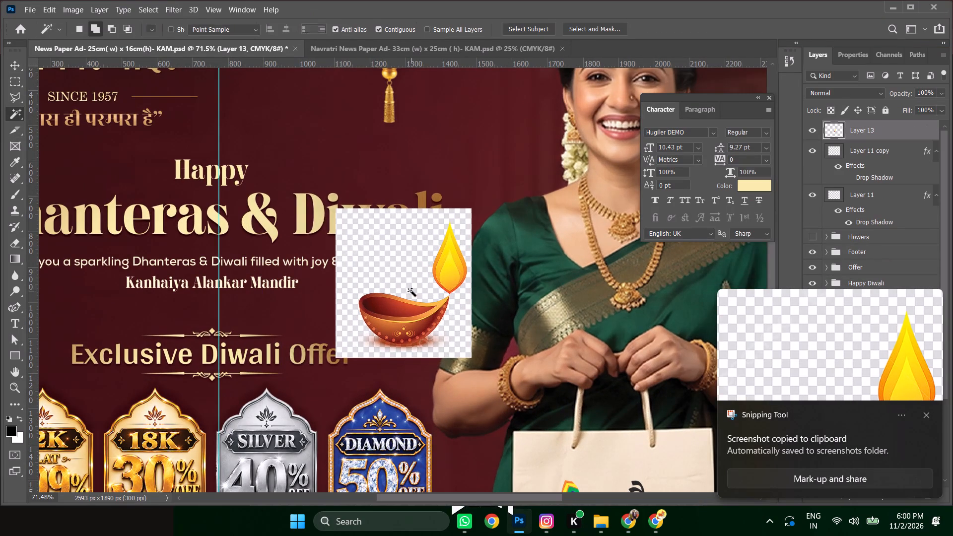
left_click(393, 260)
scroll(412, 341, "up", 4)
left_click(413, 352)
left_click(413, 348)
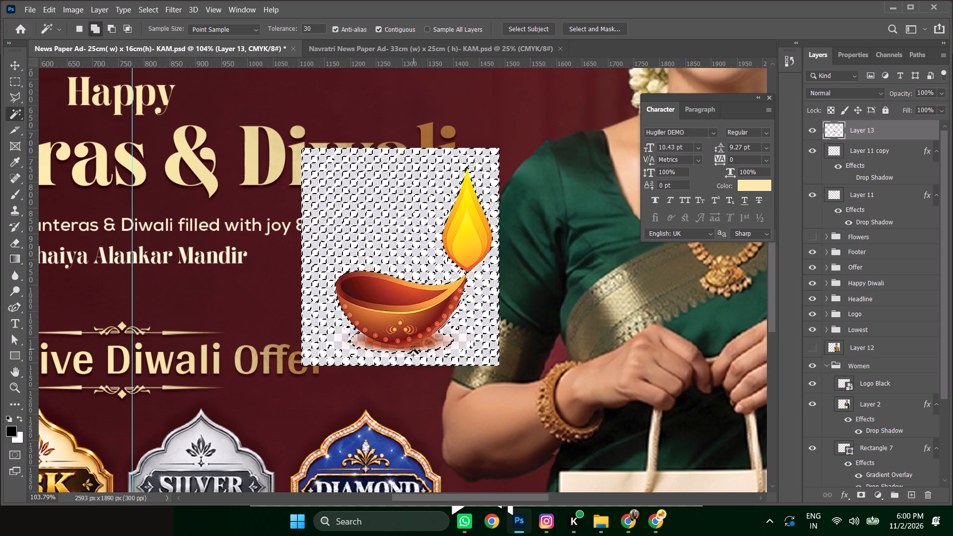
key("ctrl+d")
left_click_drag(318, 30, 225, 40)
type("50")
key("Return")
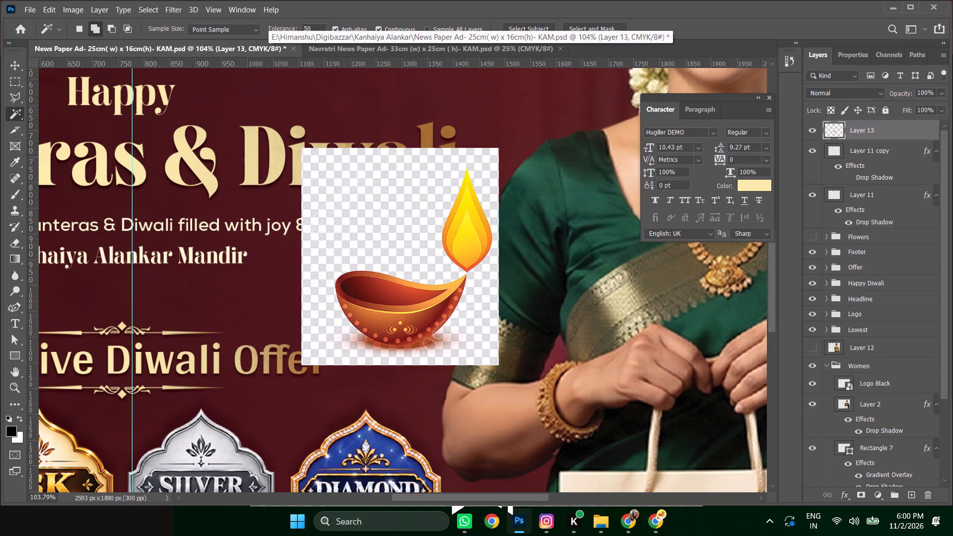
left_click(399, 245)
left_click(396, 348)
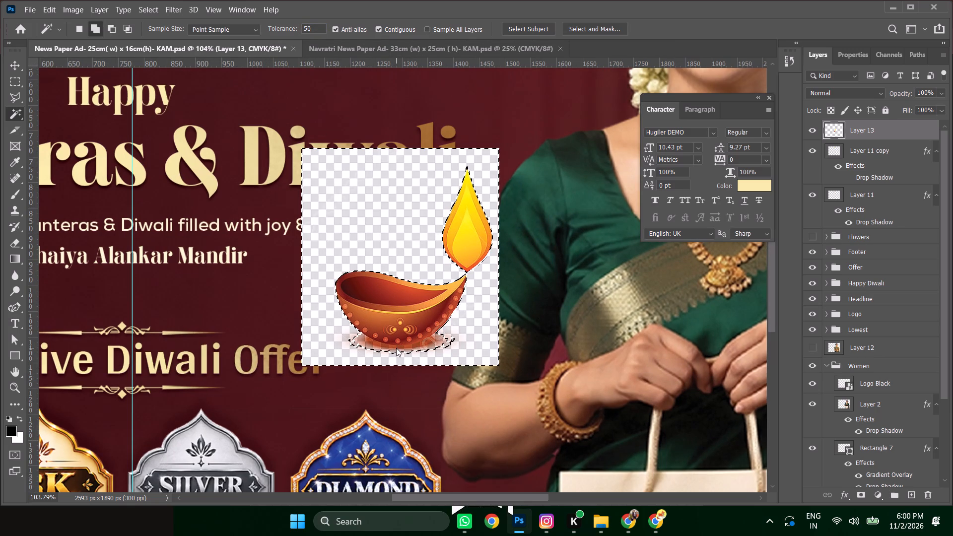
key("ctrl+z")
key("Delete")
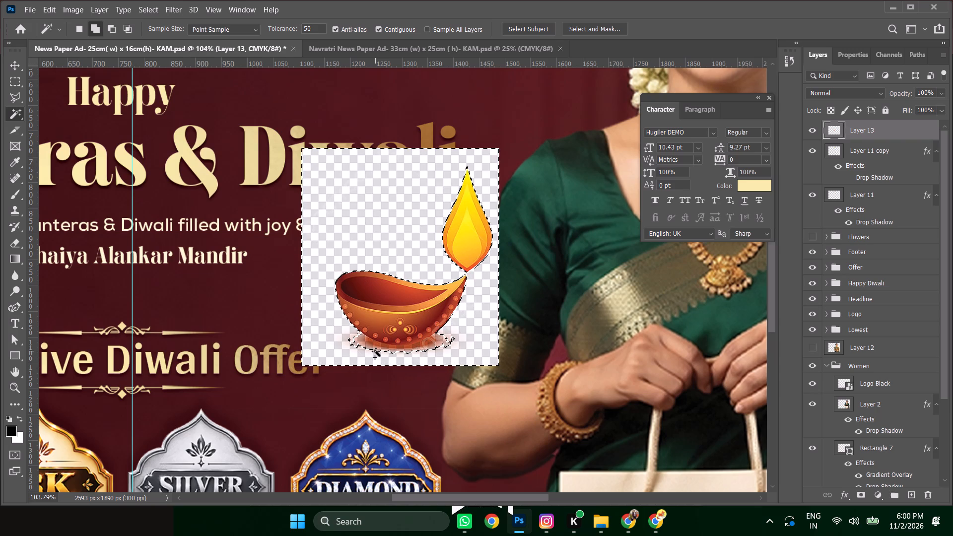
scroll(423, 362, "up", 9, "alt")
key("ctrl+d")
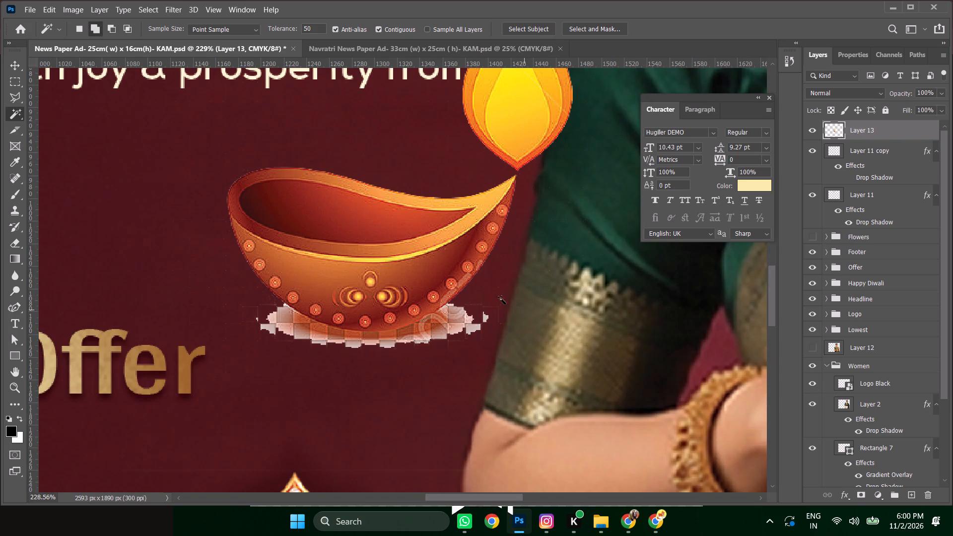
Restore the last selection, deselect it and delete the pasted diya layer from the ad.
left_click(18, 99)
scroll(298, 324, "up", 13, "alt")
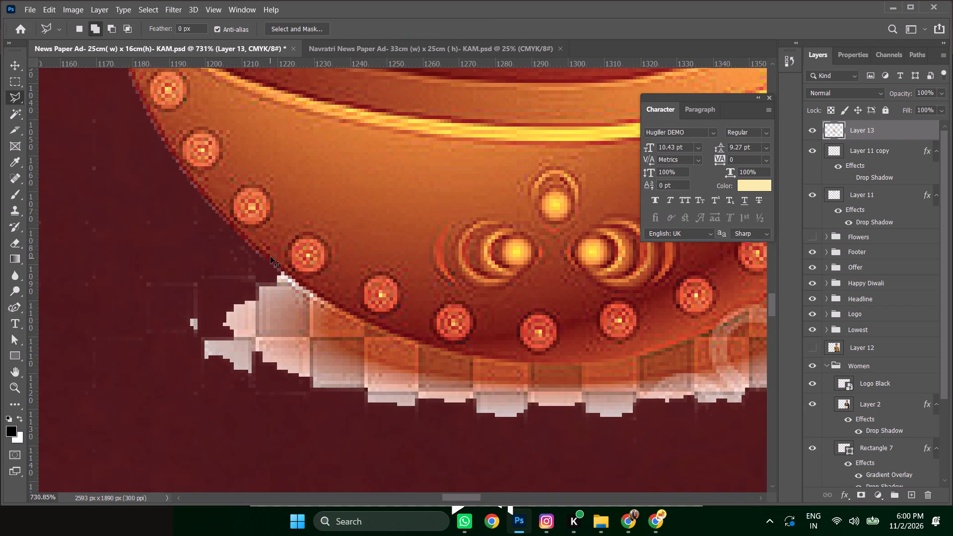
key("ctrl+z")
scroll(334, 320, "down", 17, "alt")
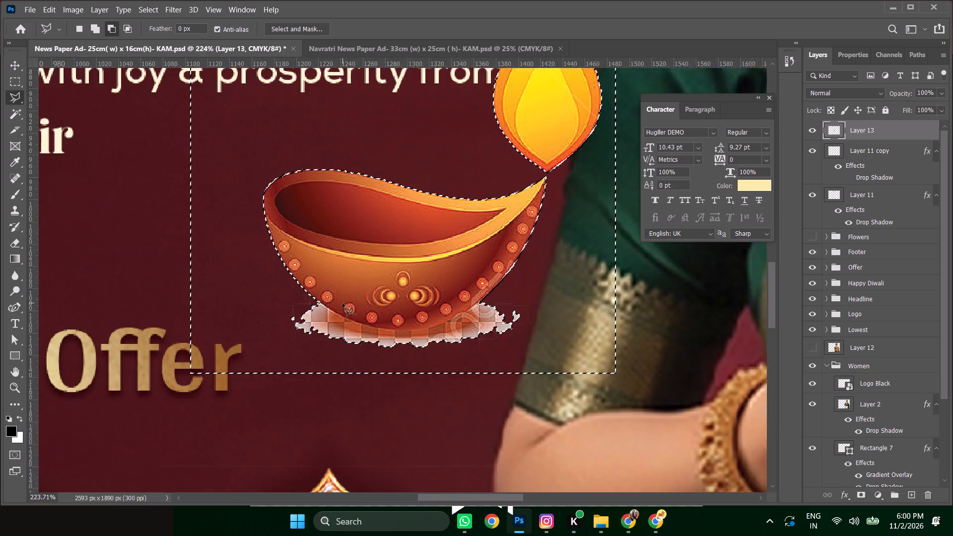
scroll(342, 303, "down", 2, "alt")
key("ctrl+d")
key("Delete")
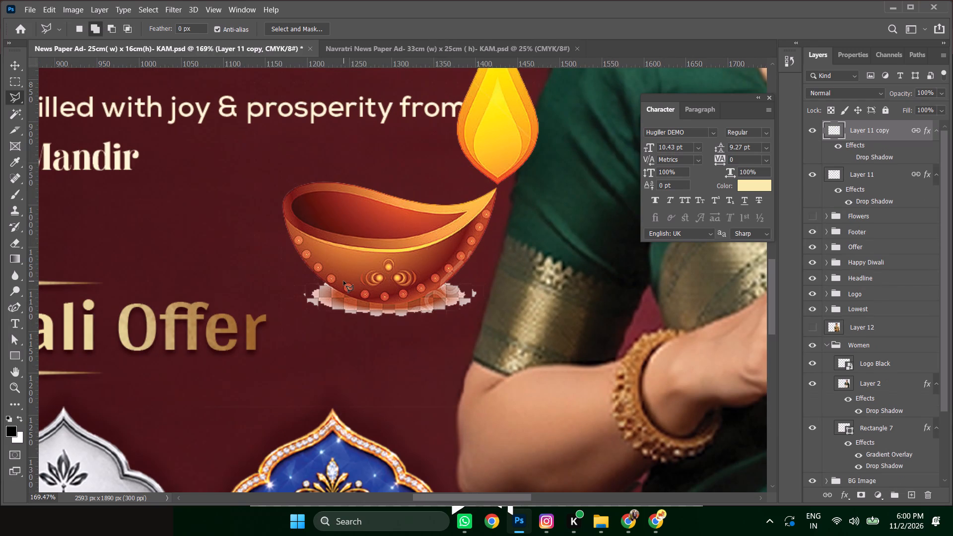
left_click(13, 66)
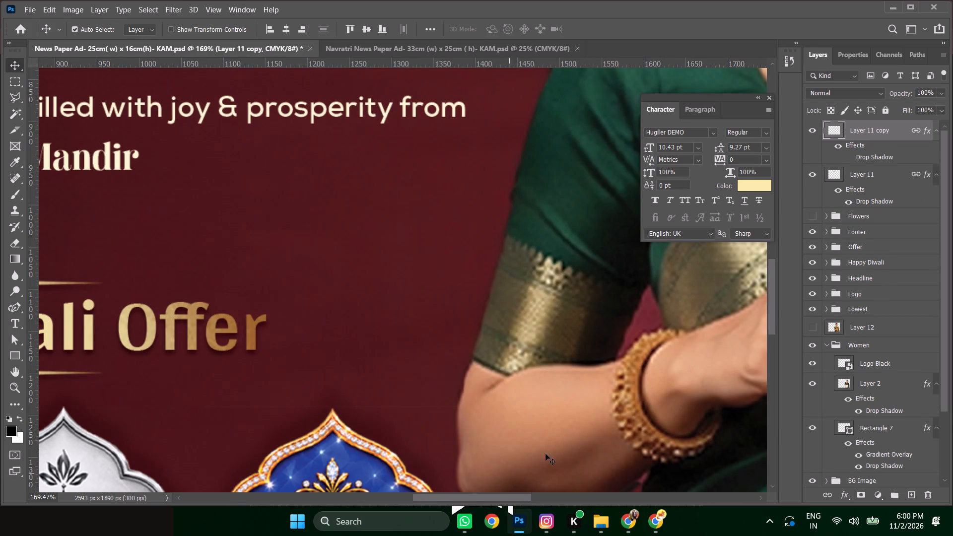
Switch to Chrome, close the Pngtree diya image and preview Vecteezy's traditional Diwali oil lamp from the related images.
left_click(636, 516)
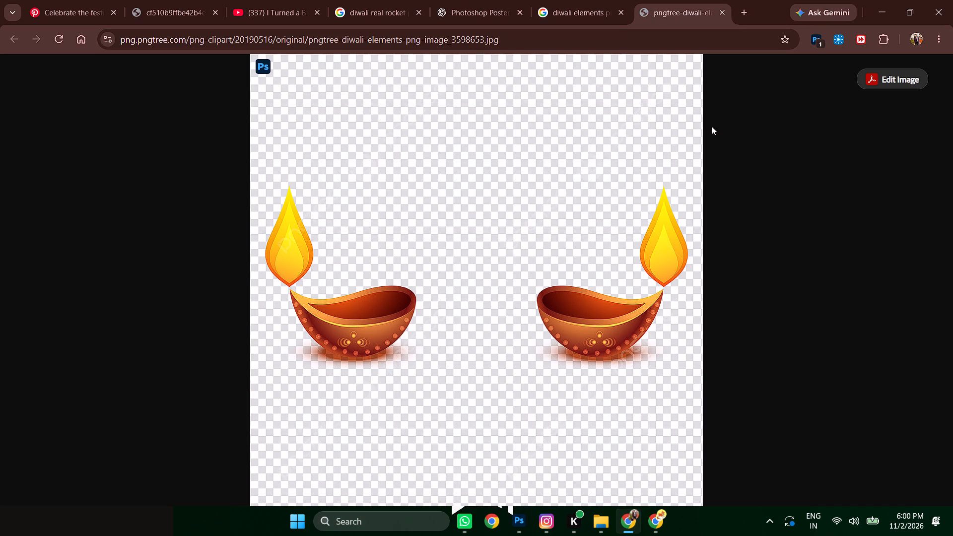
left_click(722, 12)
scroll(620, 205, "down", 5)
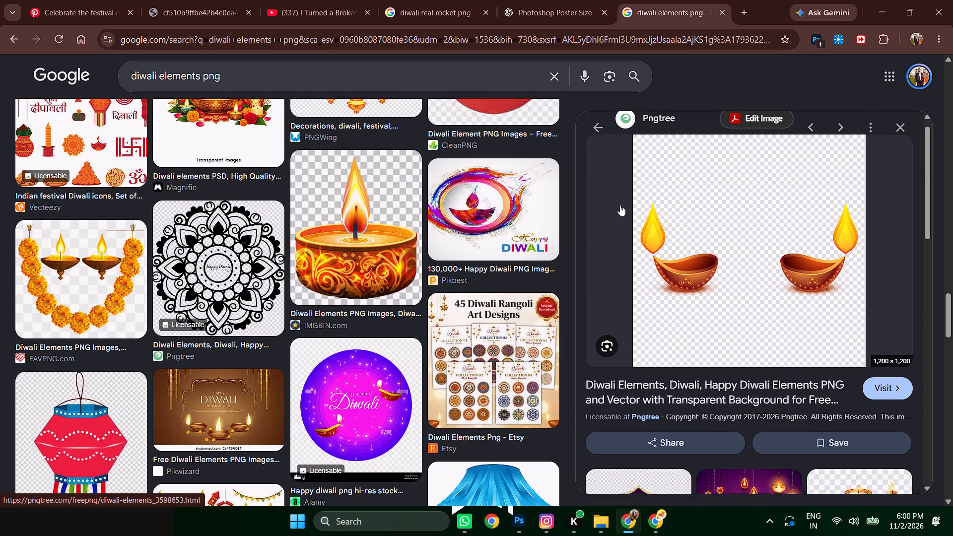
scroll(620, 205, "down", 1)
scroll(665, 285, "down", 5)
left_click(885, 216)
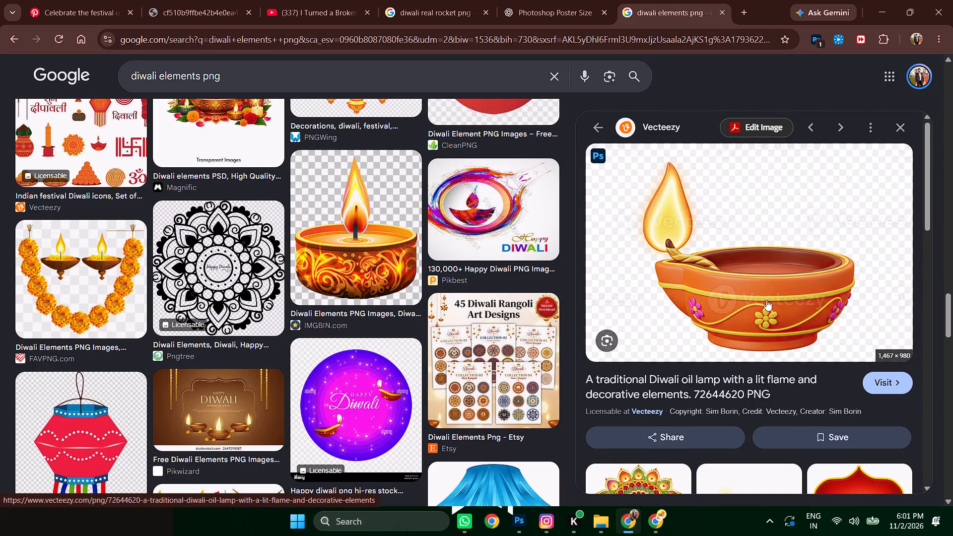
scroll(755, 277, "down", 5)
scroll(760, 274, "up", 6)
Copy the full-size Vecteezy oil lamp image and paste it above Layer 11 copy in the Photoshop ad.
right_click(733, 243)
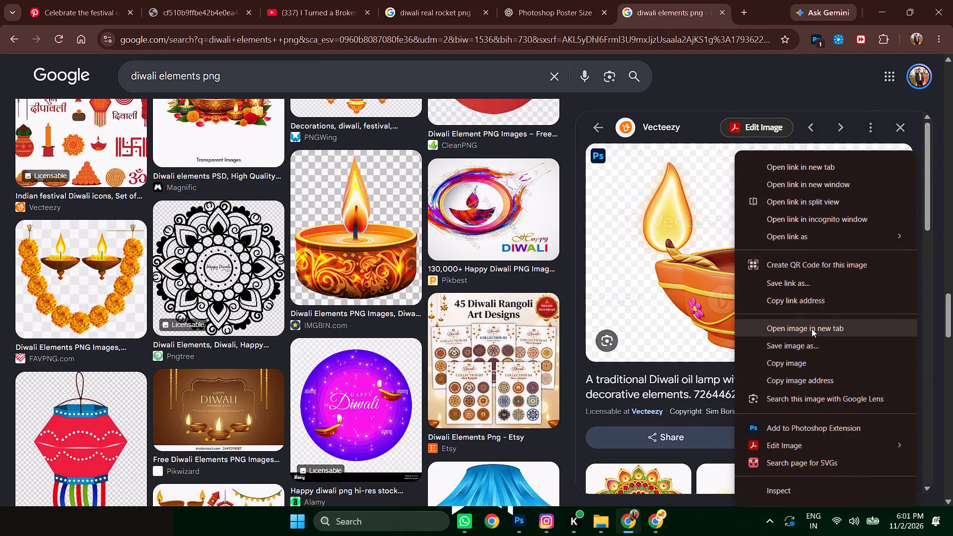
left_click(812, 329)
left_click(661, 10)
right_click(465, 241)
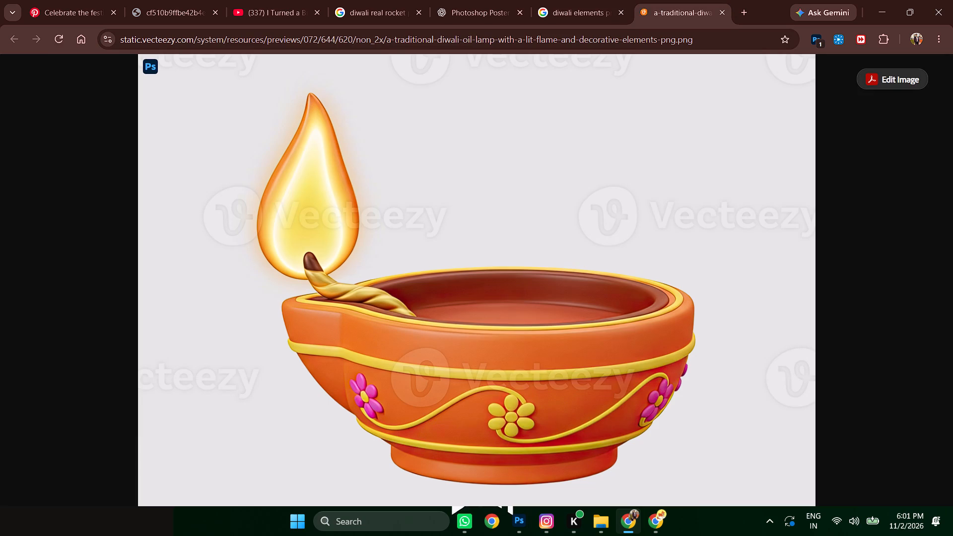
left_click(547, 291)
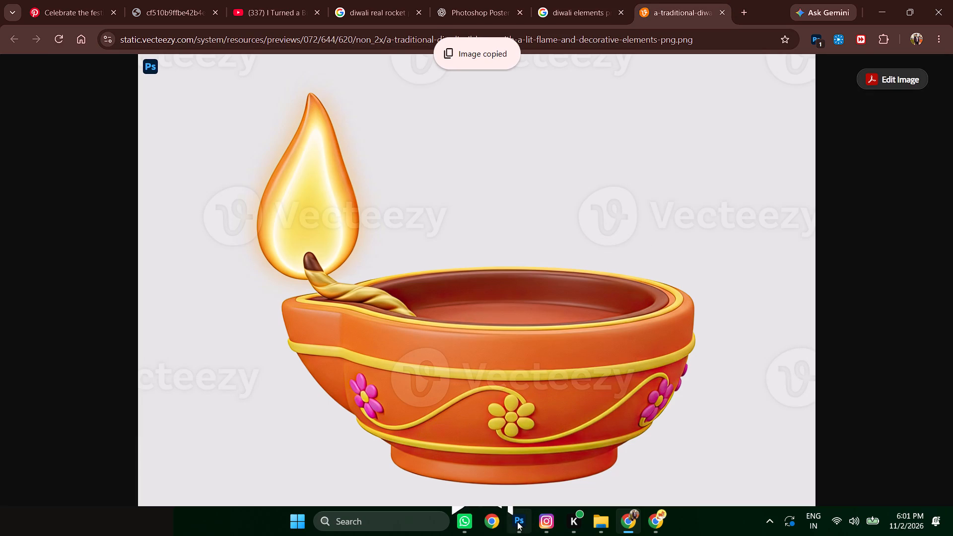
left_click(525, 521)
key("ctrl+v")
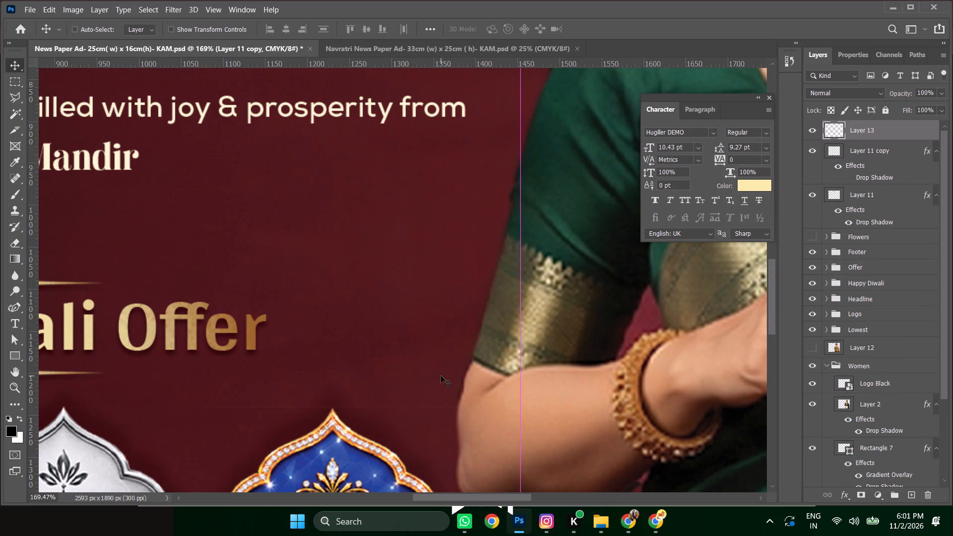
scroll(415, 316, "down", 12, "alt")
left_click(444, 245)
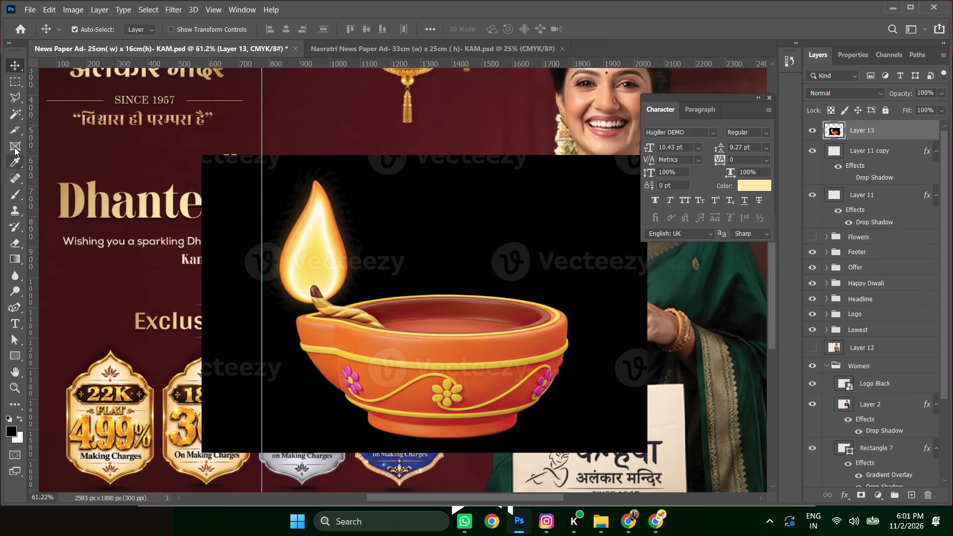
Remove the black background around the pasted diya using the Magic Wand, leaving no active selection.
left_click(15, 115)
left_click(356, 220)
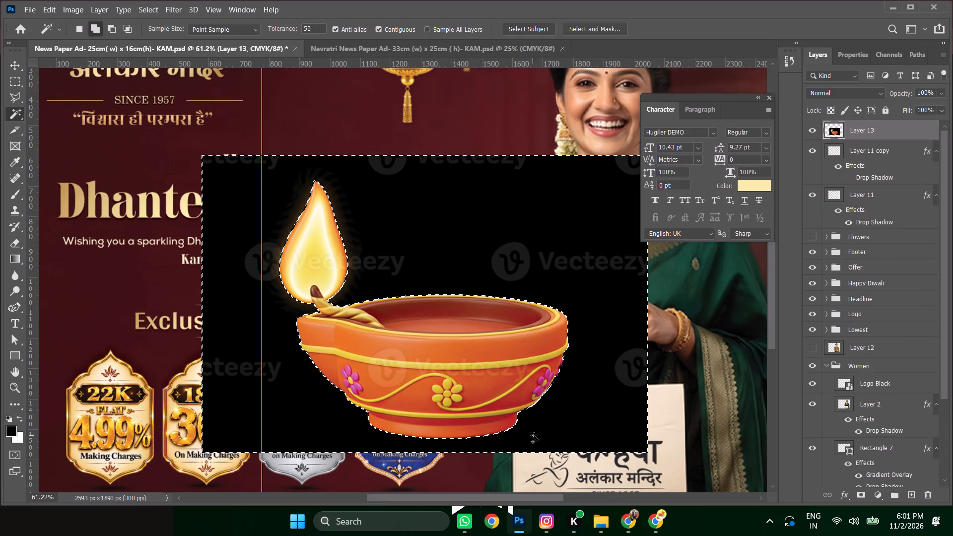
key("Delete")
key("ctrl+d")
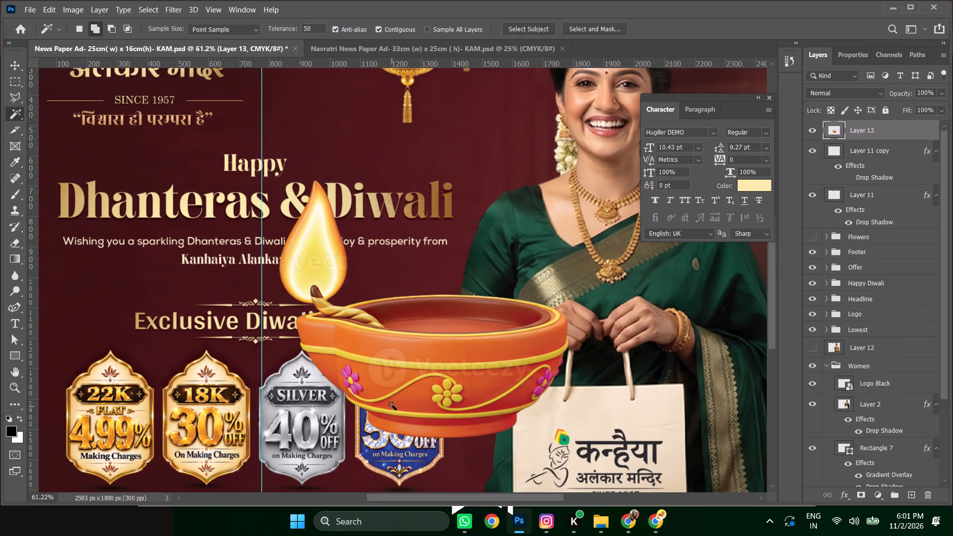
Darken the diya slightly with Levels by setting the midtone input to about 0.88.
left_click(18, 60)
key("ctrl+l")
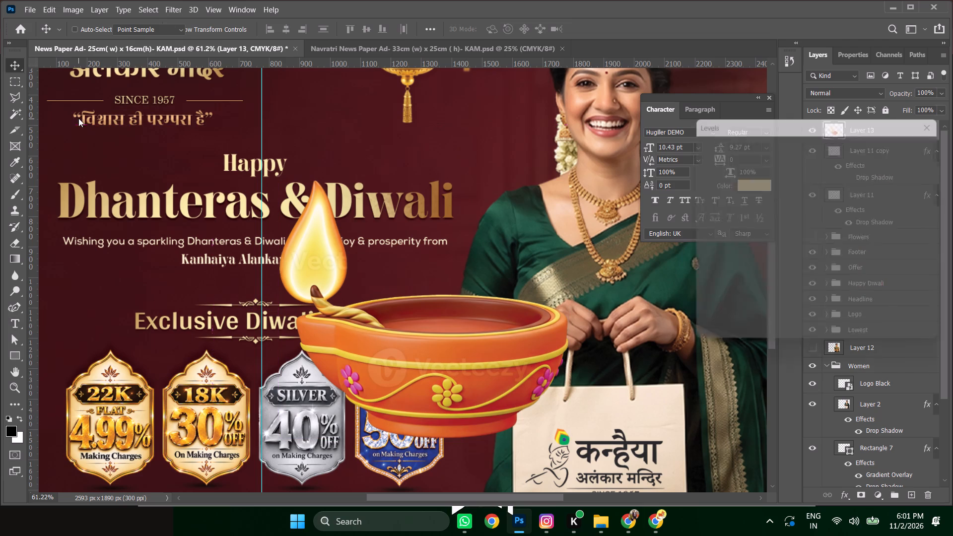
left_click_drag(786, 262, 793, 262)
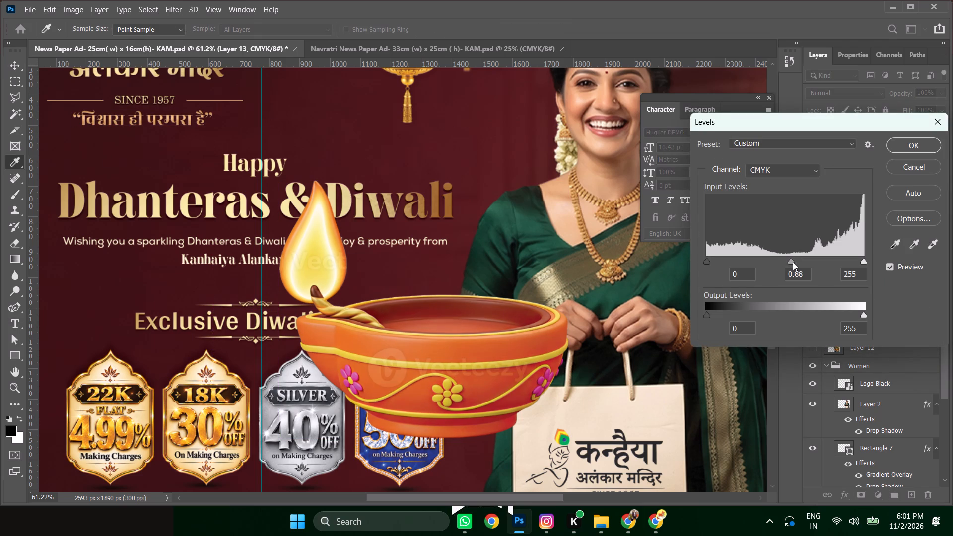
left_click_drag(793, 262, 793, 262)
left_click(911, 148)
Retouch the faint circular mark below the diya's upper yellow stripe using the Spot Healing Brush at size 35.
scroll(457, 266, "down", 7, "alt")
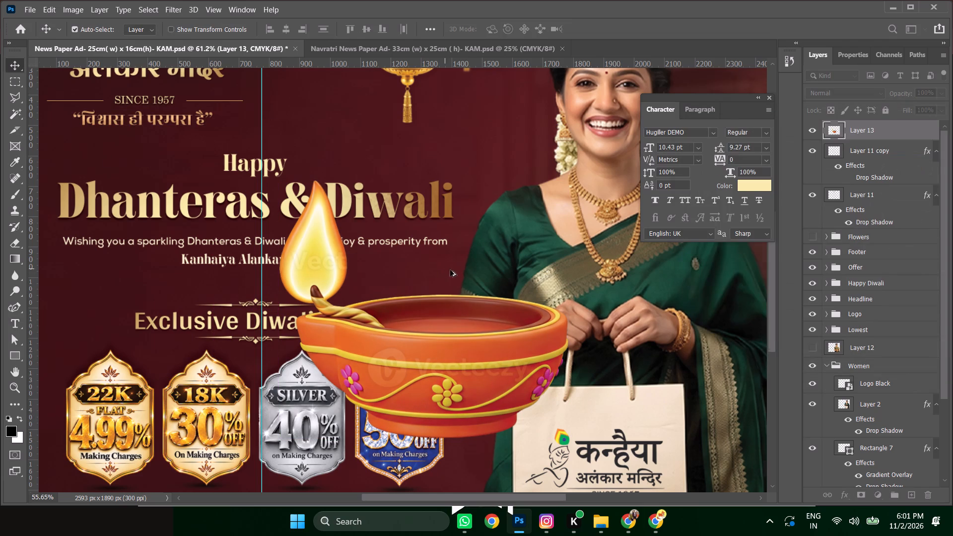
scroll(448, 357, "up", 19, "alt")
left_click(17, 174)
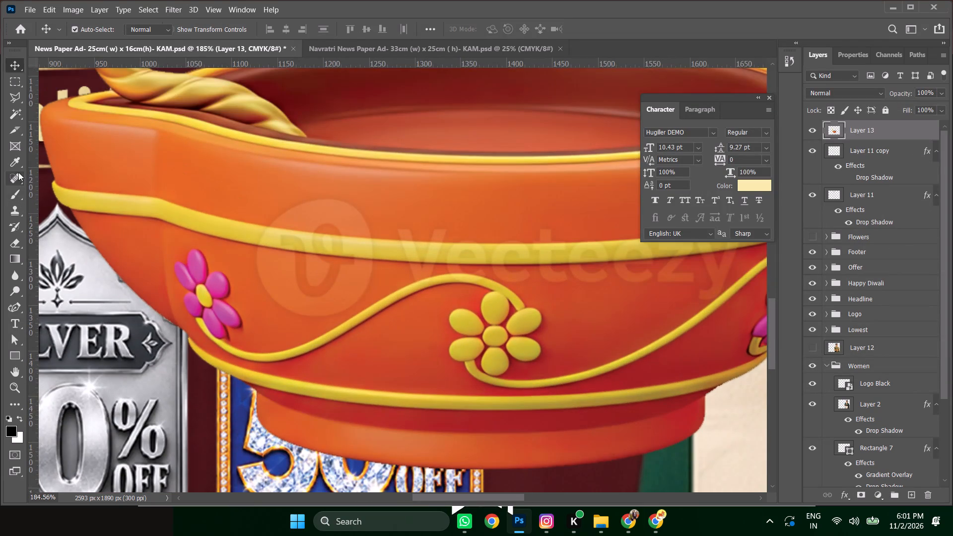
scroll(299, 267, "up", 5, "alt")
key("bracketleft")
key("bracketleft")
key("bracketleft")
key("bracketleft")
key("bracketleft")
key("bracketleft")
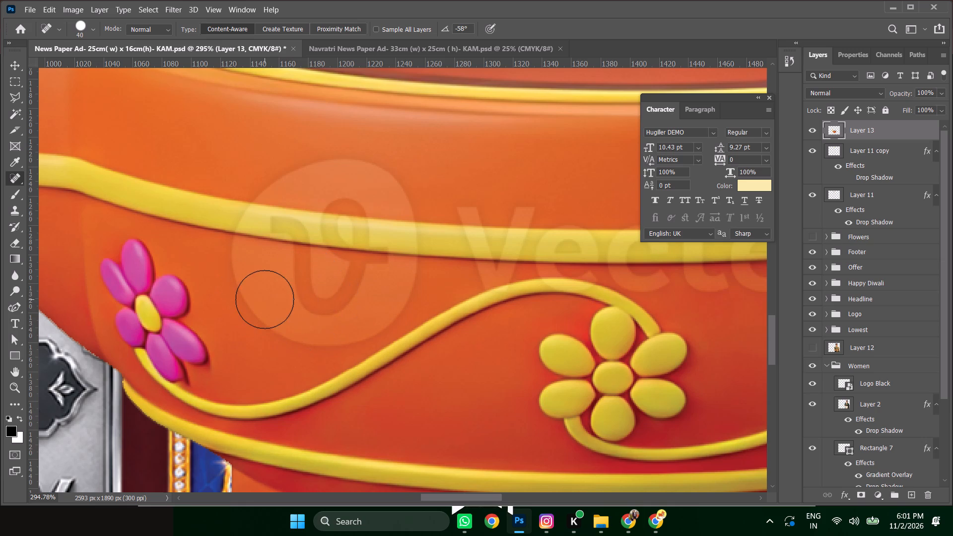
key("bracketleft")
left_click_drag(265, 299, 236, 281)
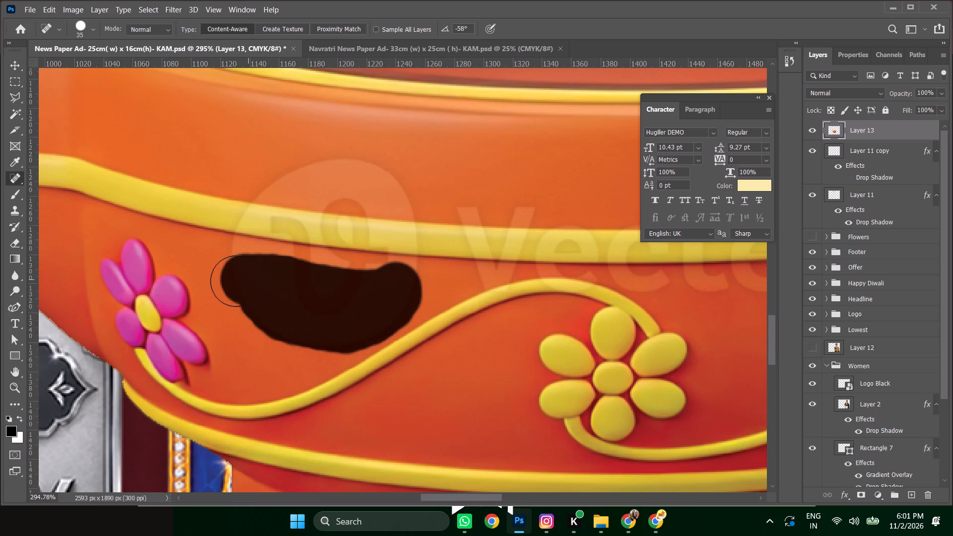
left_click_drag(236, 281, 236, 282)
left_click_drag(299, 307, 391, 286)
left_click_drag(337, 283, 325, 283)
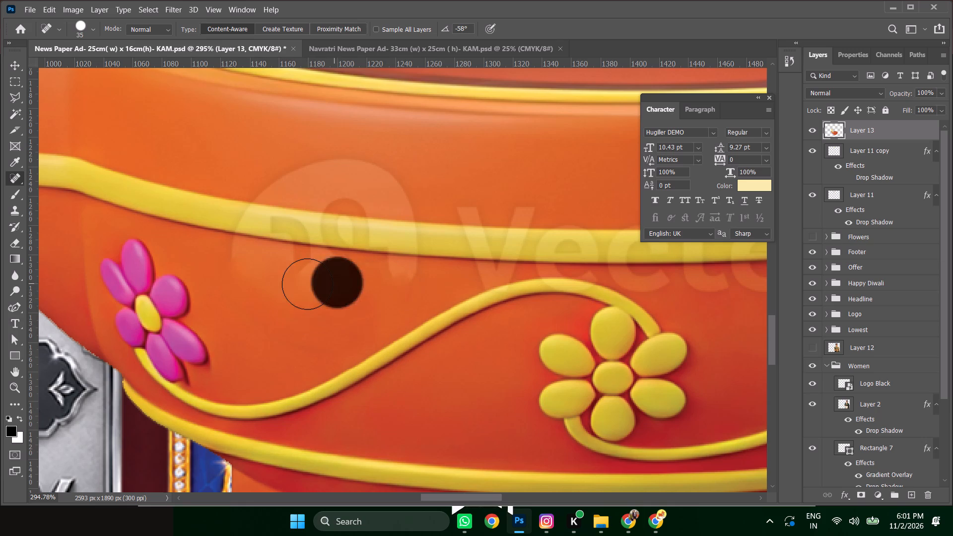
left_click_drag(307, 284, 302, 282)
Retouch the remaining faint marks on the orange band above the diya's upper yellow stripe with the Spot Healing Brush.
left_click_drag(292, 178, 307, 178)
left_click(342, 191)
left_click(333, 173)
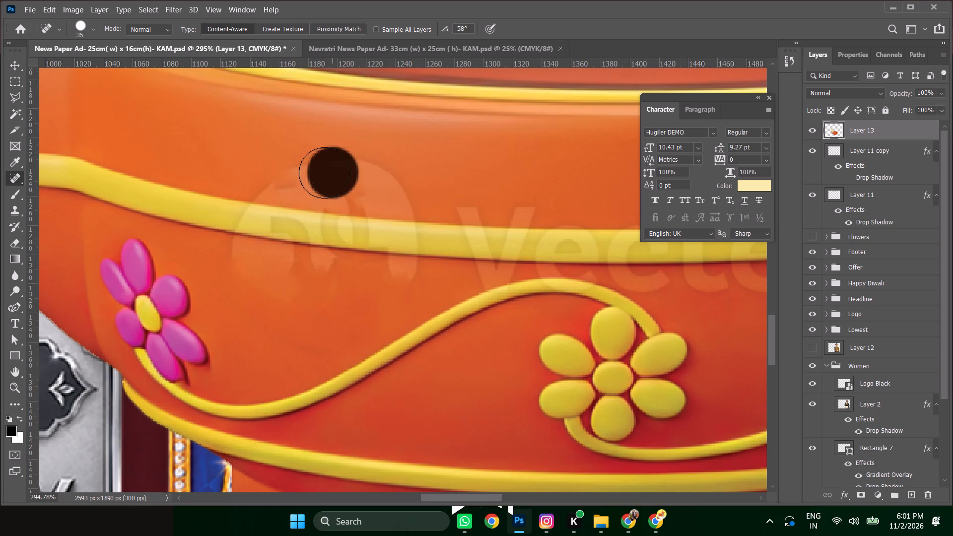
left_click_drag(313, 175, 353, 176)
left_click_drag(363, 182, 369, 182)
left_click(378, 185)
left_click_drag(387, 190, 392, 190)
left_click(468, 201)
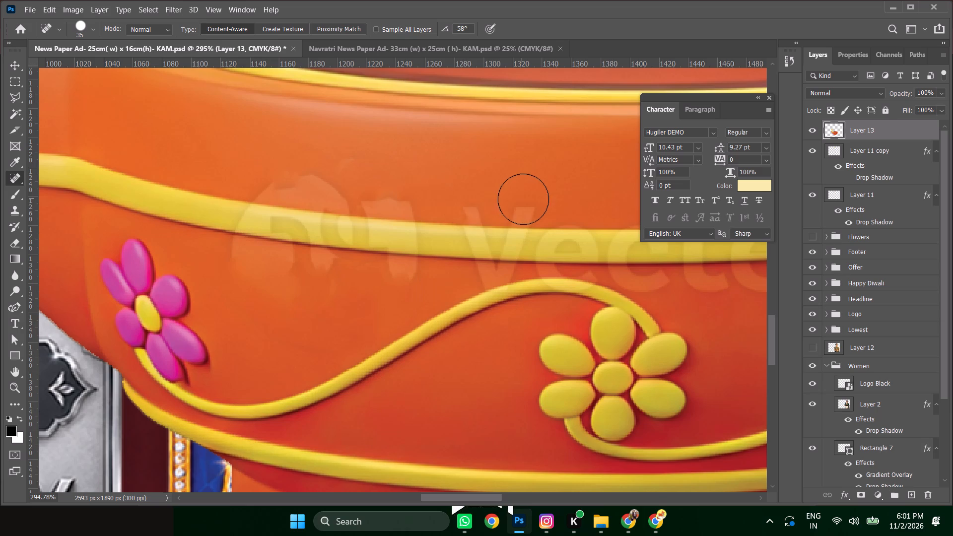
left_click(523, 199)
Scale the diya down to about 20% so it sits over the Silver badge.
scroll(455, 234, "down", 20, "alt")
scroll(455, 234, "down", 2, "alt")
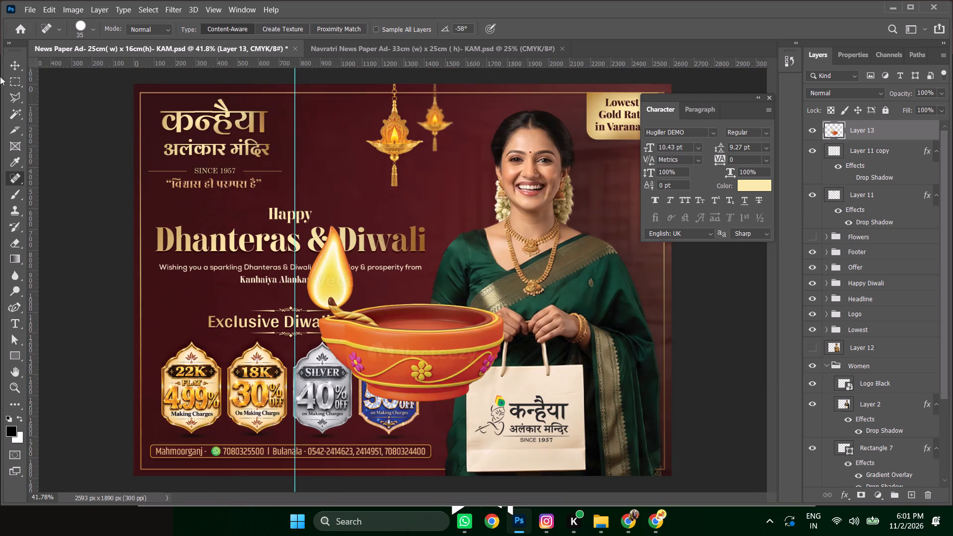
left_click(16, 64)
key("ctrl+t")
left_click_drag(505, 224, 427, 247)
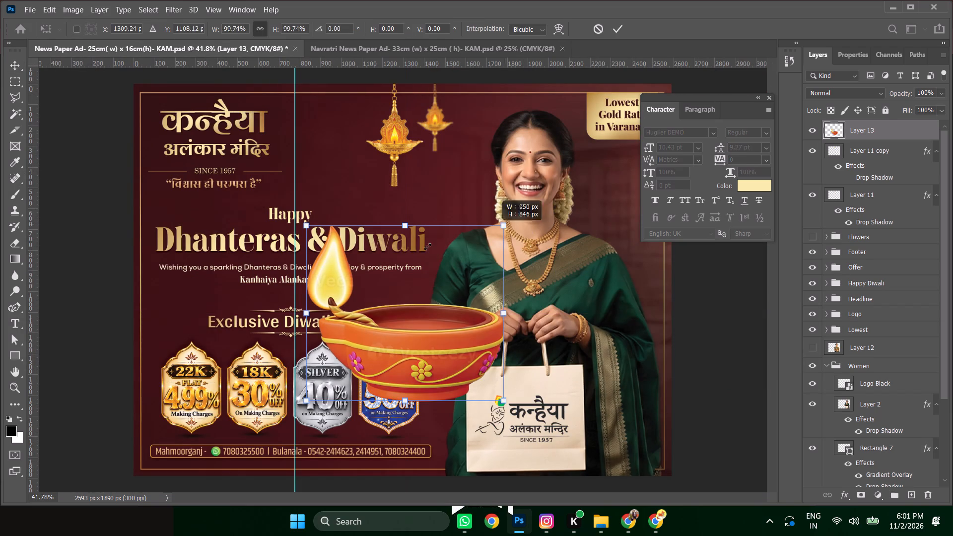
left_click_drag(427, 247, 298, 310)
key("Return")
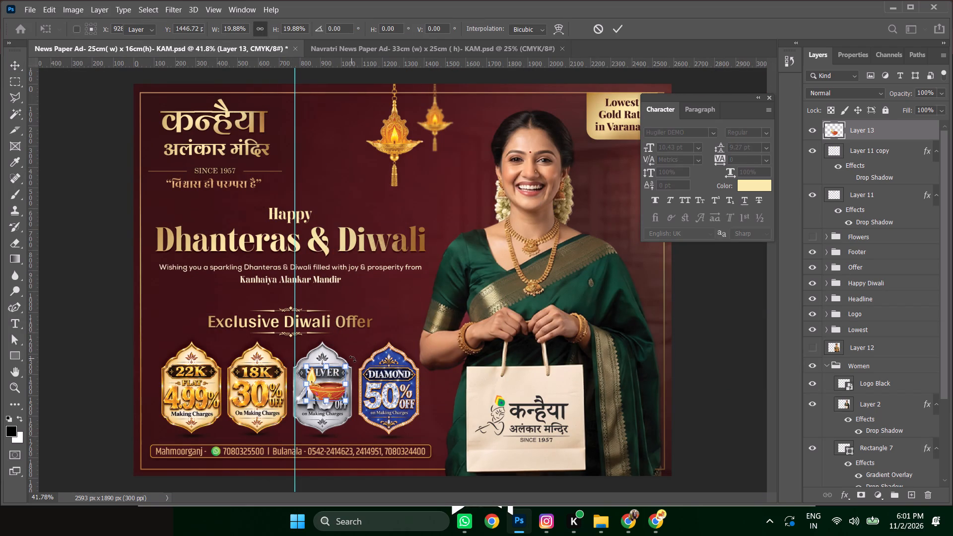
Deepen the diya's colours with Levels by setting the midtone input to 0.61.
scroll(340, 425, "up", 14, "alt")
left_click(337, 357)
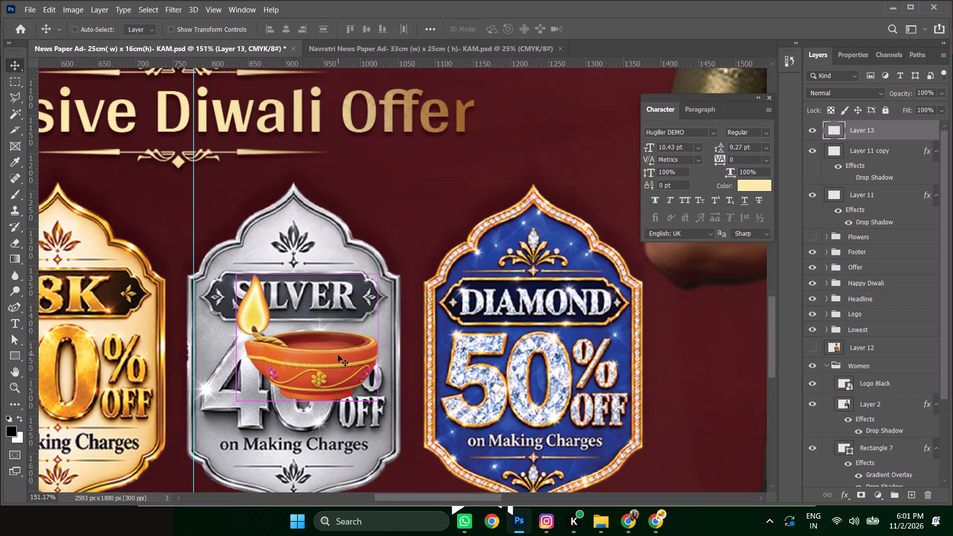
key("ctrl+l")
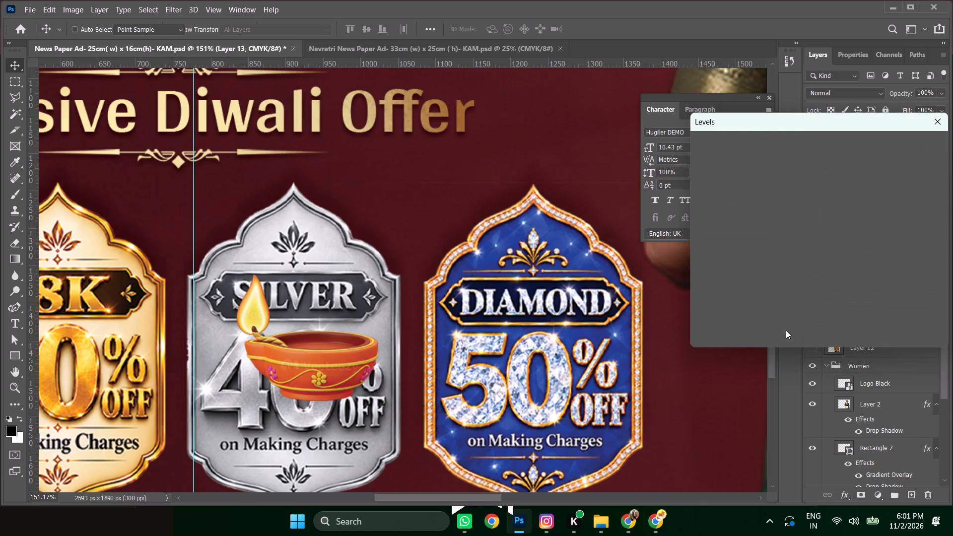
left_click_drag(785, 261, 812, 260)
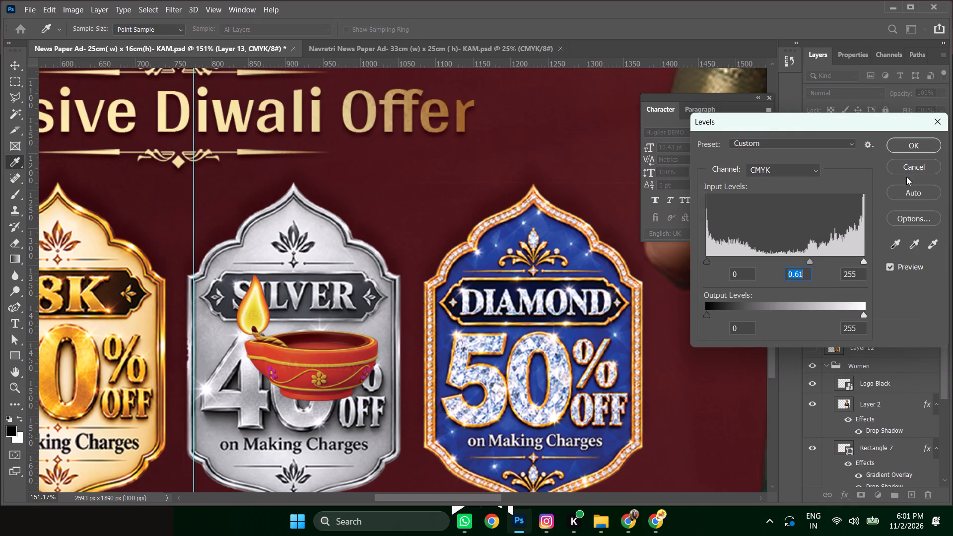
left_click(916, 146)
Move the diya from the Silver badge to the ad's left edge, beside the bottom of the 22K badge.
scroll(385, 272, "down", 11, "alt")
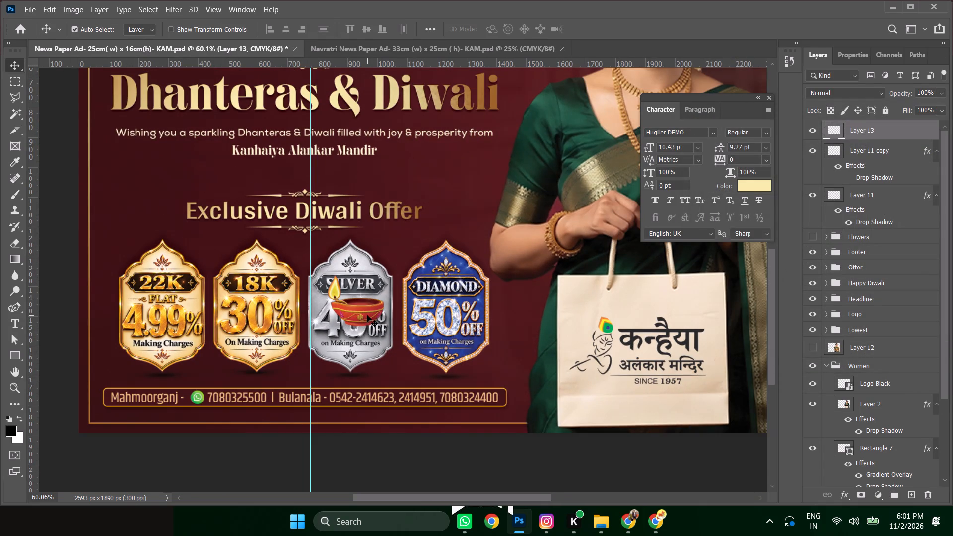
left_click_drag(367, 315, 130, 375)
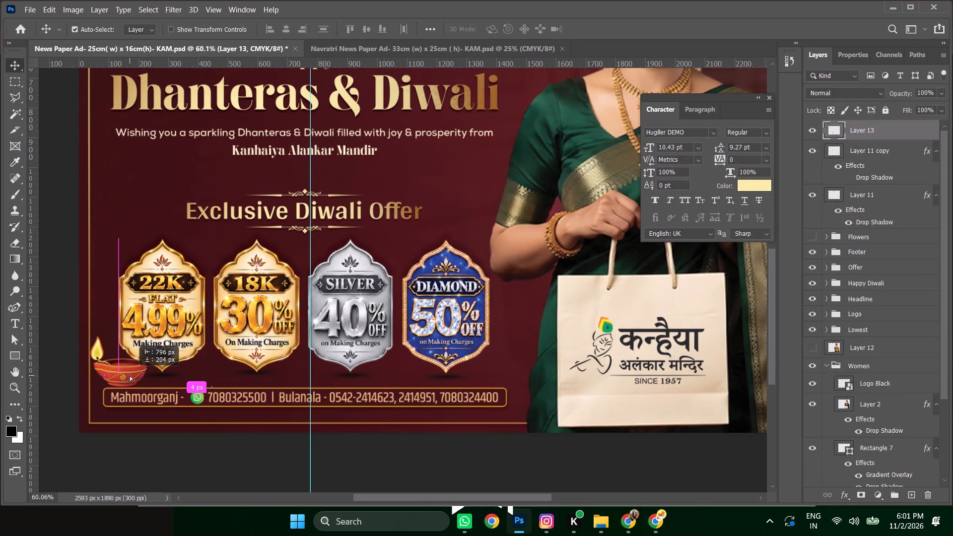
left_click_drag(130, 375, 122, 368)
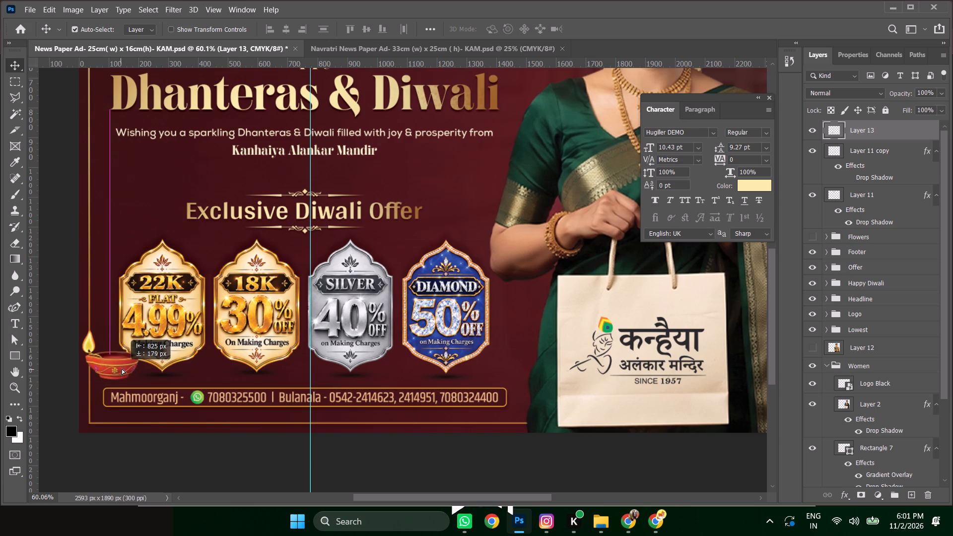
left_click_drag(122, 368, 123, 367)
Flip the diya horizontally and enlarge it to about 242%.
key("ctrl+t")
right_click(109, 354)
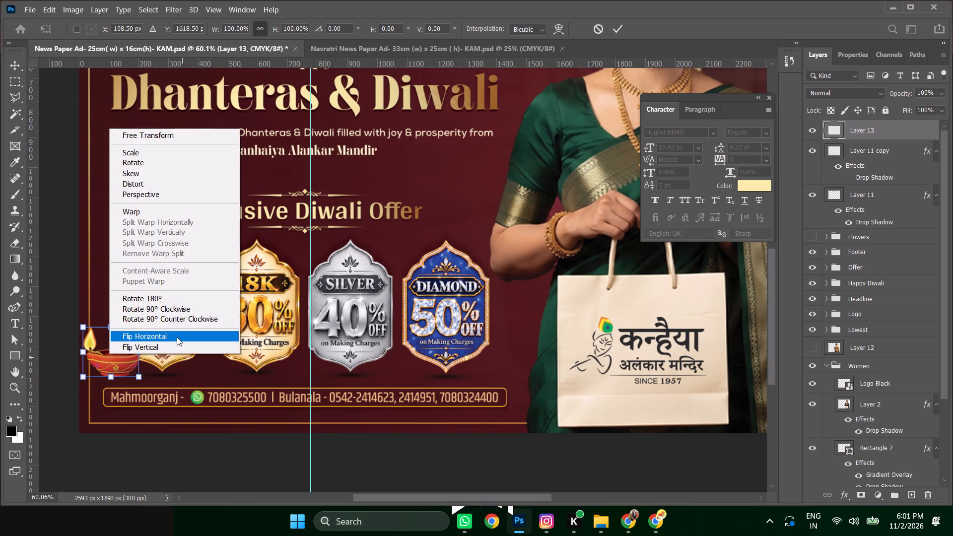
left_click(175, 335)
left_click_drag(142, 326, 225, 258)
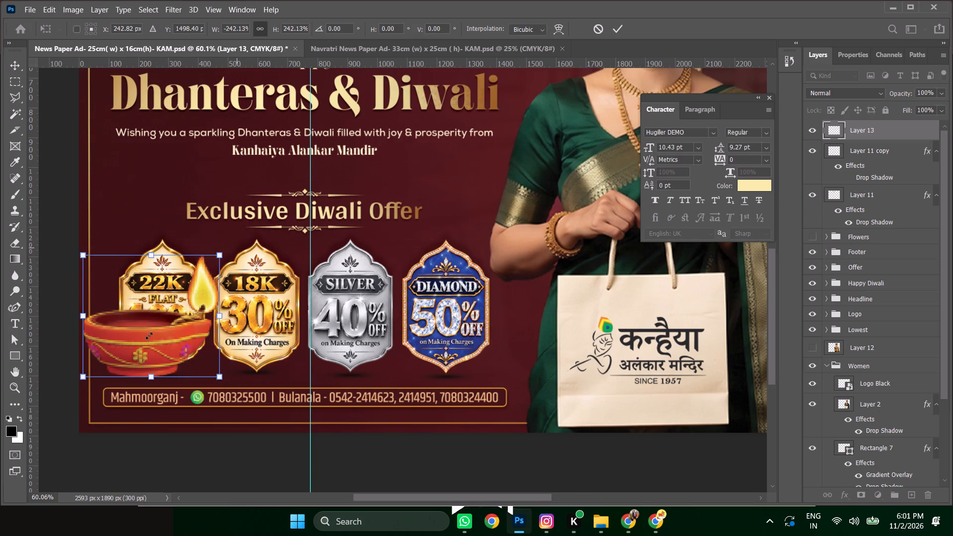
Position the diya partly off the ad's left edge, above the 22K badge, with its flame inside the ad.
scroll(144, 338, "down", 4, "alt")
left_click(177, 405)
left_click_drag(184, 405, 125, 335)
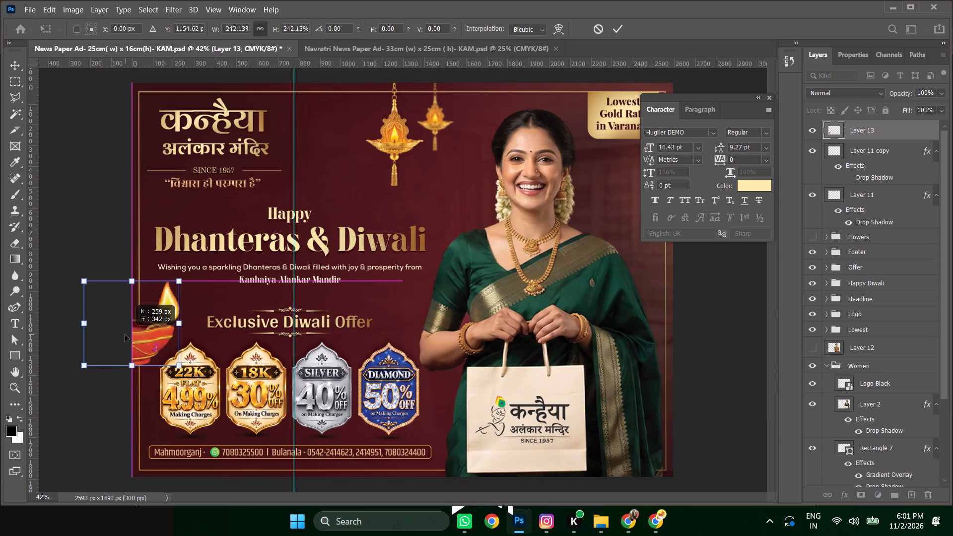
left_click_drag(125, 335, 114, 335)
key("Return")
key("shift+Left")
key("shift+Left")
key("shift+Left")
key("shift+Right")
key("shift+Right")
key("shift+Right")
key("shift+Right")
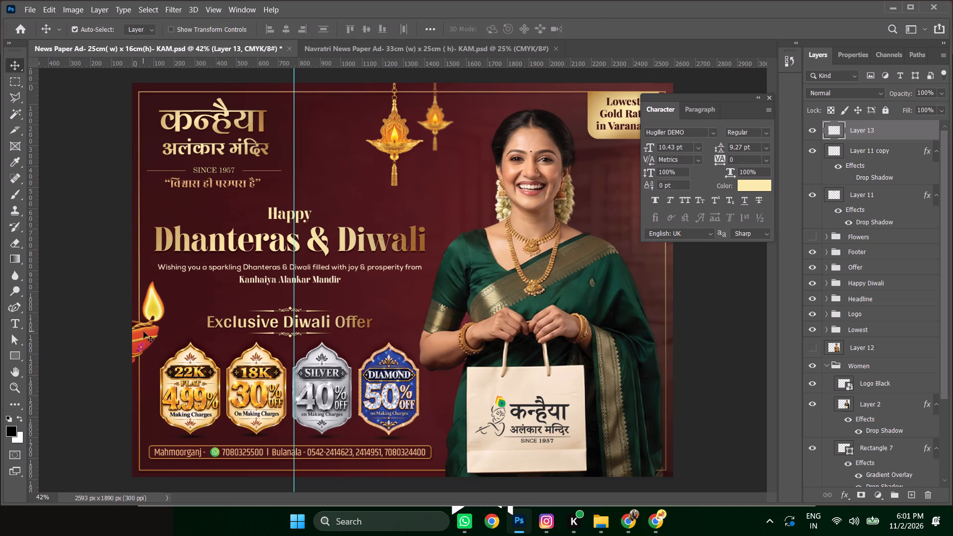
key("shift+Down")
key("shift+Down")
key("shift+Right")
key("shift+Up")
key("shift+Up")
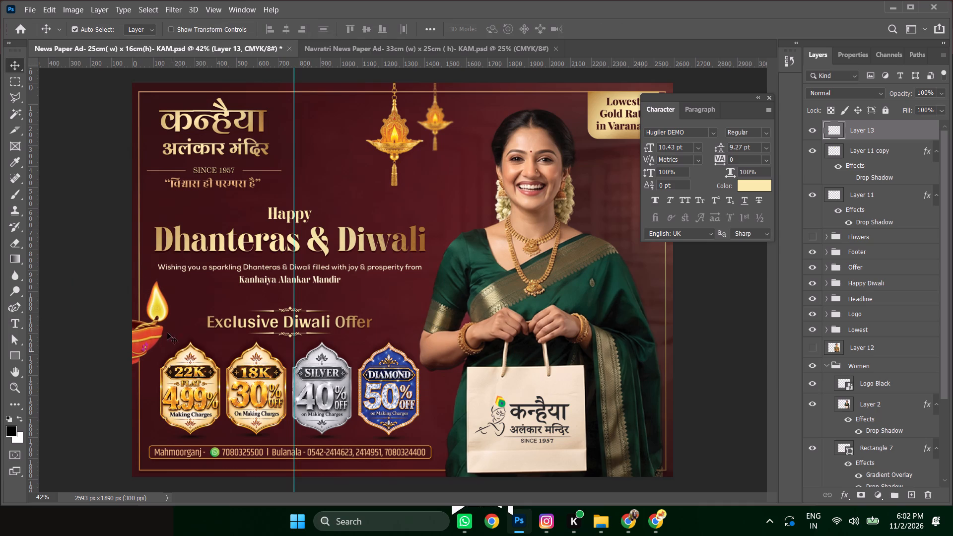
Duplicate the left-edge diya and place the copy beside the Exclusive Diwali Offer heading, near the woman's arm.
left_click_drag(149, 334, 410, 295, "alt")
Apply a Gaussian Blur with a 16.6-pixel radius to the diya on the ad's left edge.
left_click(153, 334)
left_click(179, 7)
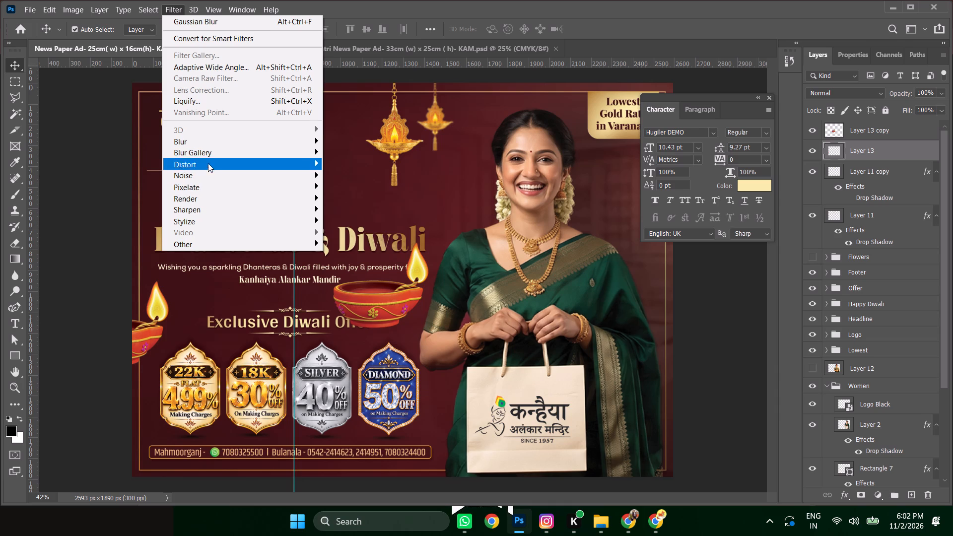
left_click(209, 143)
left_click(348, 186)
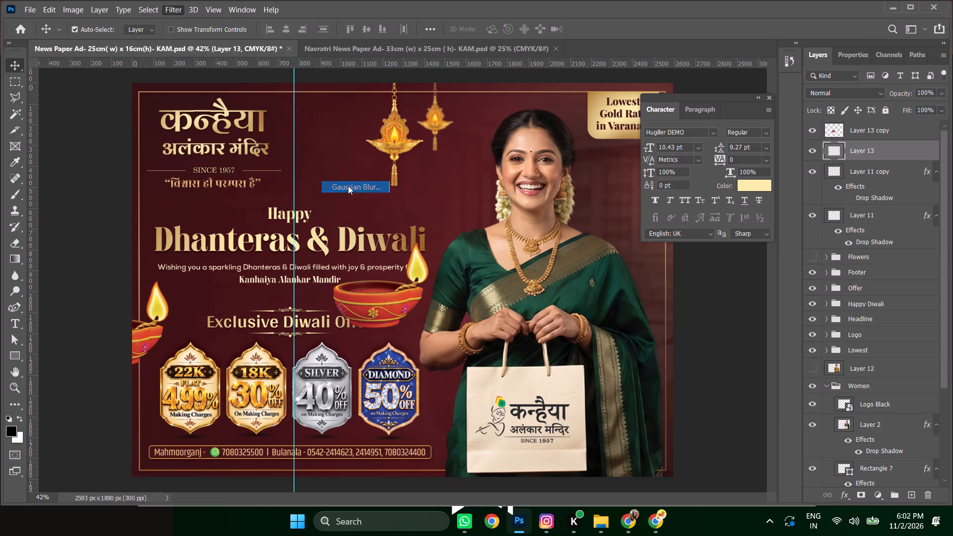
left_click_drag(714, 420, 719, 420)
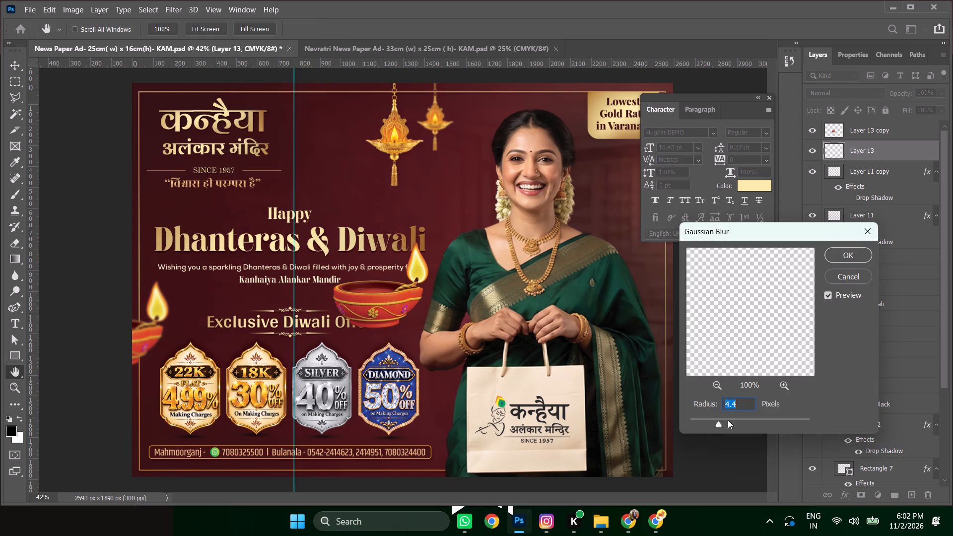
left_click_drag(719, 423, 784, 425)
left_click_drag(784, 425, 771, 420)
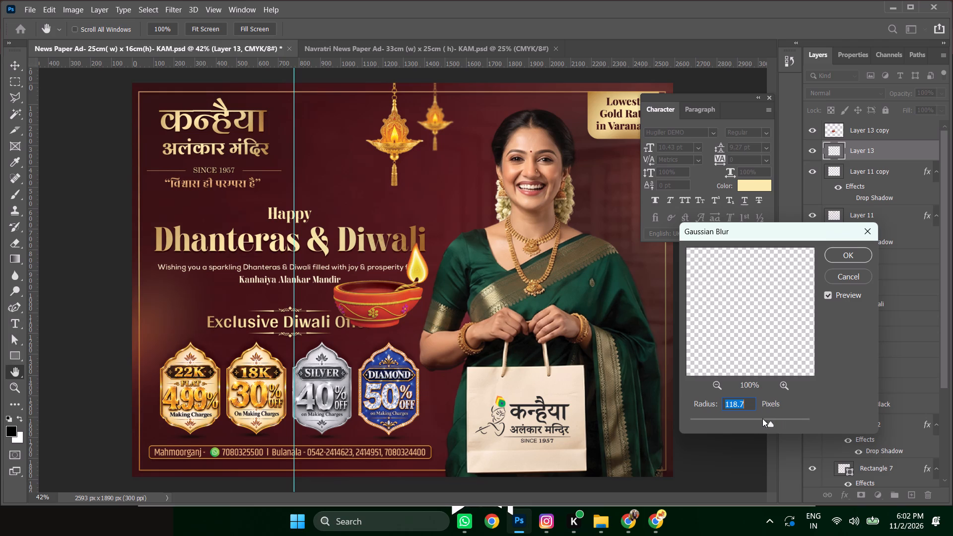
left_click_drag(770, 425, 741, 422)
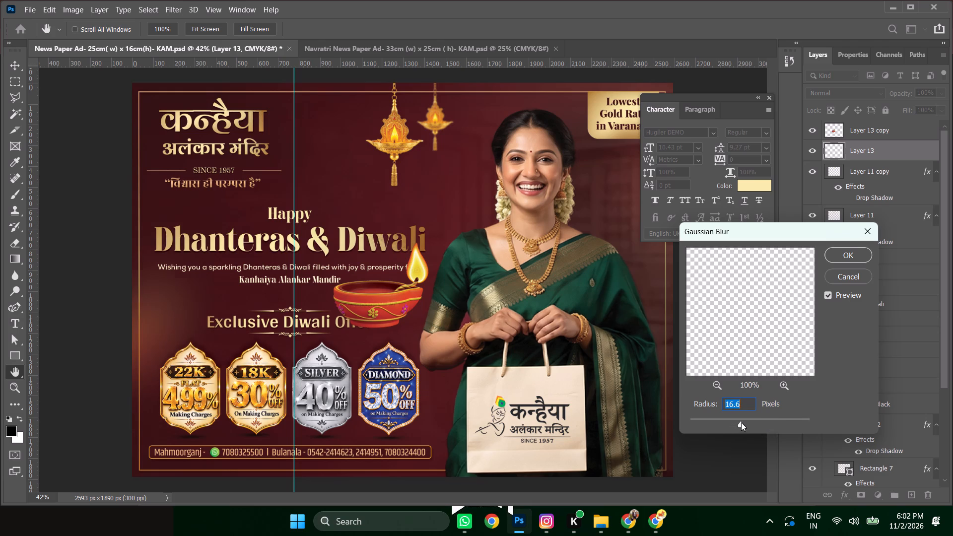
left_click(847, 252)
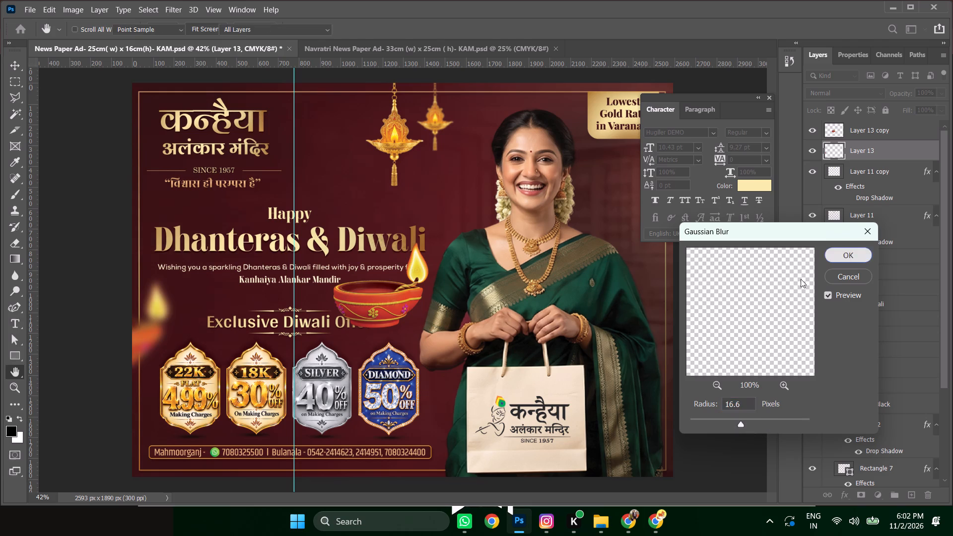
Place a horizontally flipped copy of the blurred diya, scaled to about 51%, partly off the ad's right edge beside the woman.
left_click_drag(154, 331, 571, 331, "alt")
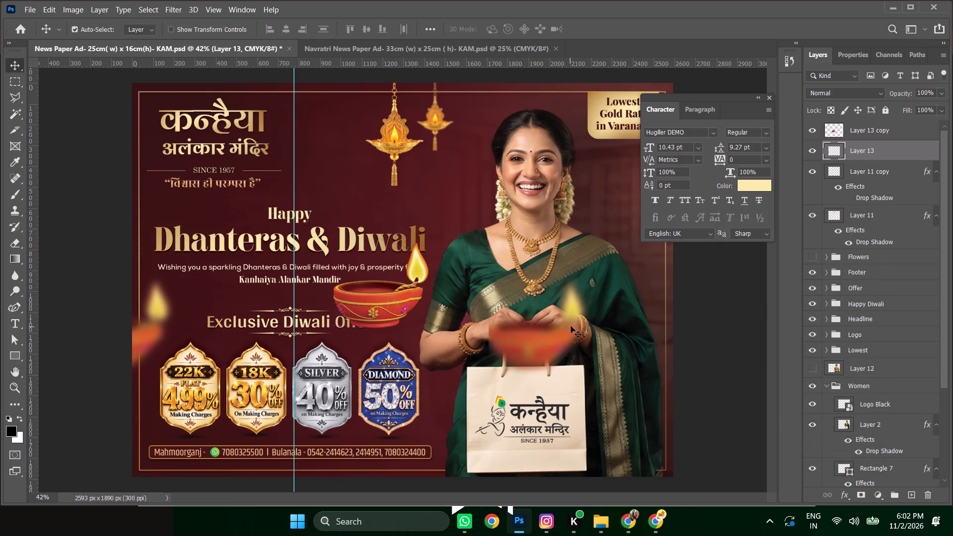
key("ctrl+t")
right_click(518, 335)
left_click(557, 318)
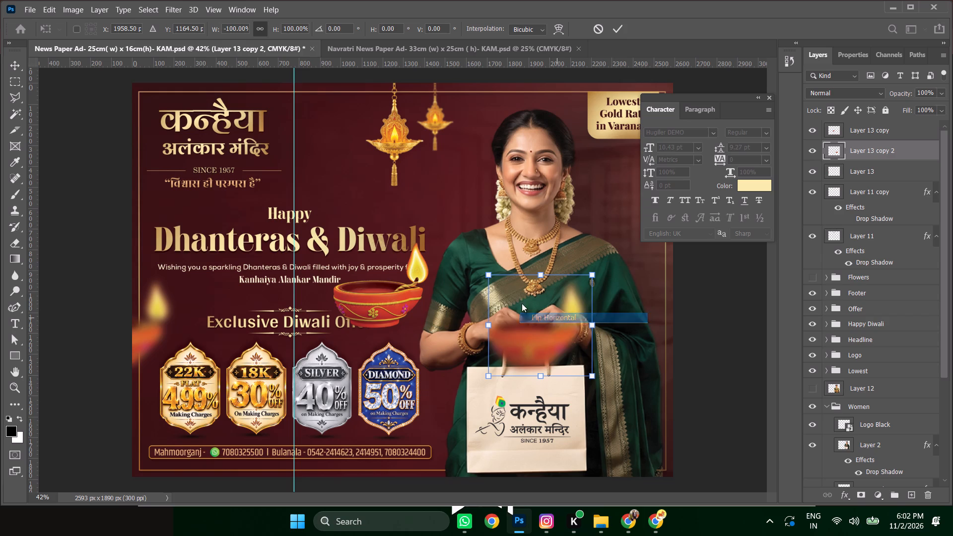
left_click_drag(481, 275, 541, 317)
left_click_drag(562, 352, 658, 344)
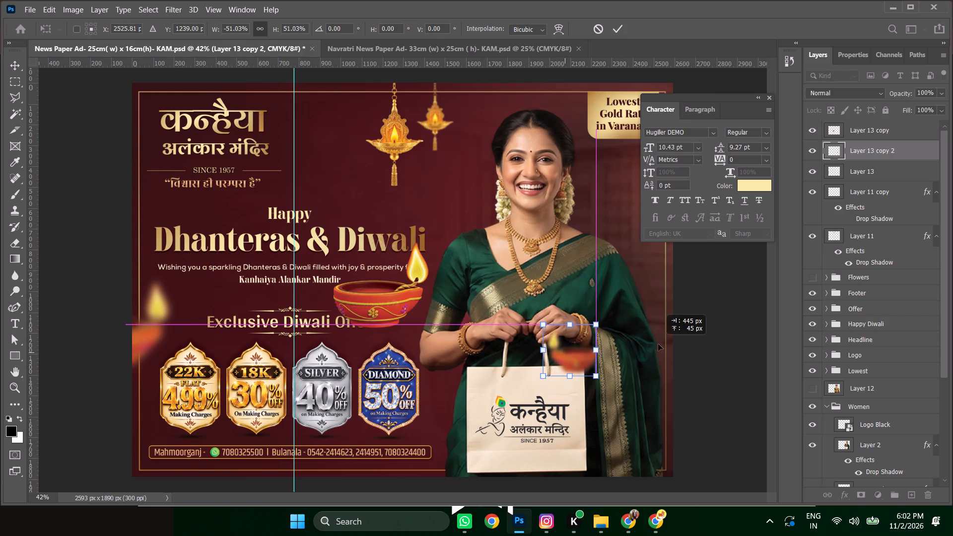
left_click_drag(658, 344, 683, 261)
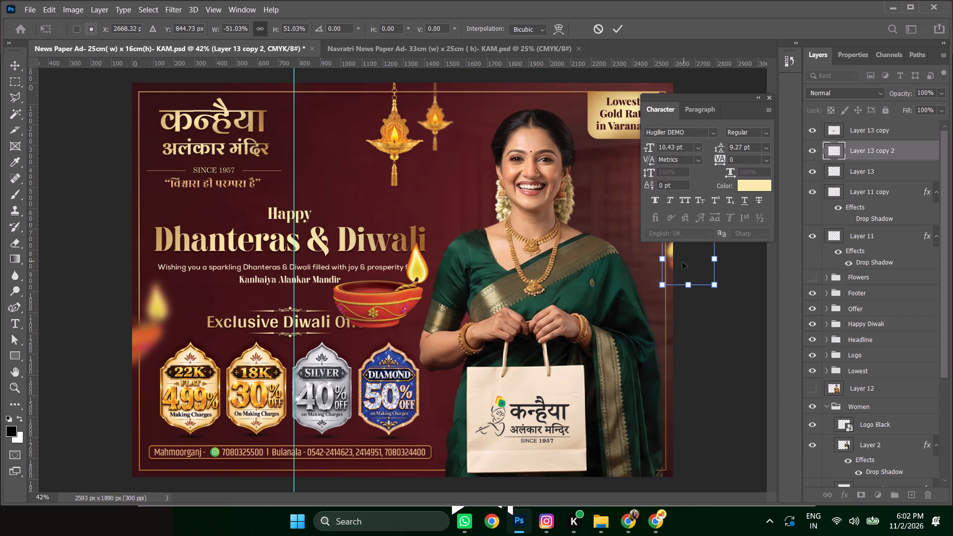
key("Return")
Move the blurred diya on the ad's left edge further outward so that only its flame side stays inside the ad.
scroll(470, 302, "down", 5, "alt")
scroll(445, 305, "up", 3, "alt")
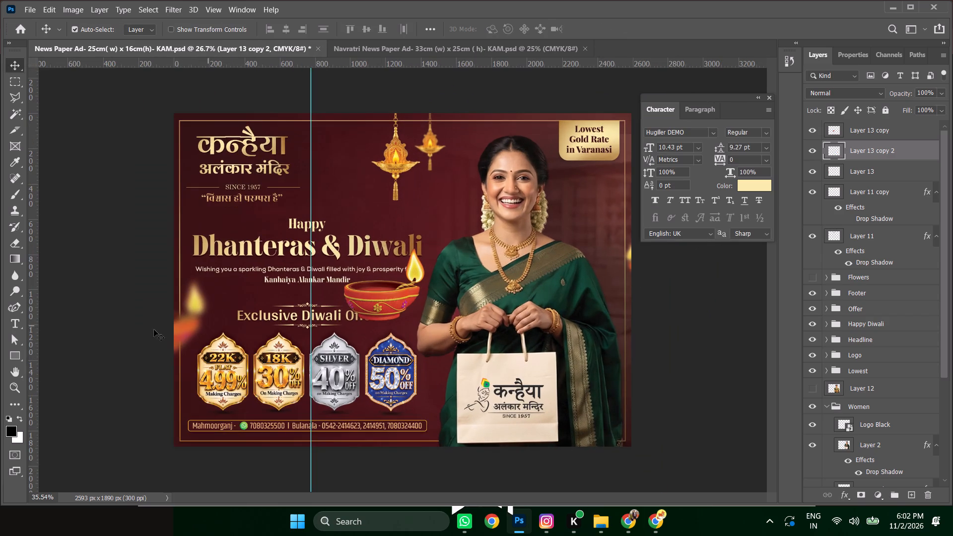
left_click_drag(178, 323, 158, 334)
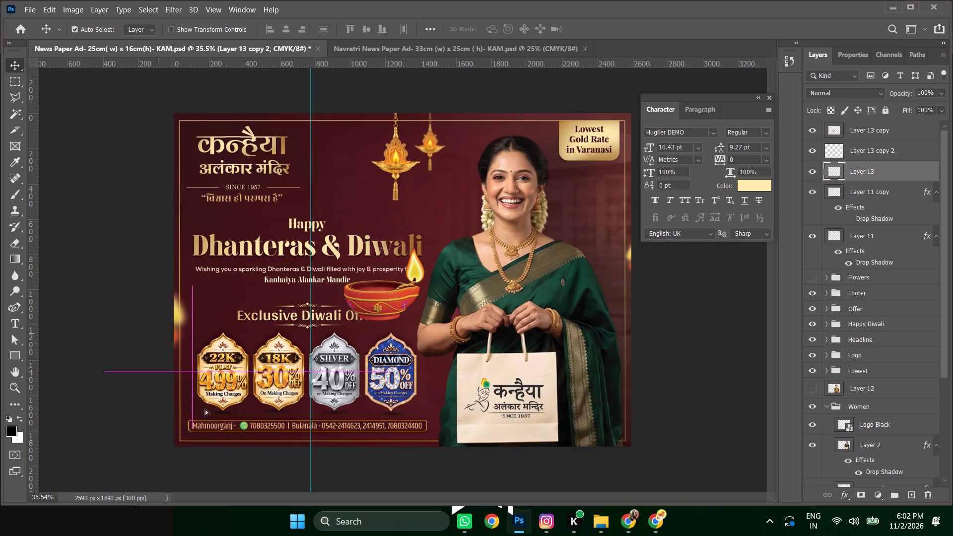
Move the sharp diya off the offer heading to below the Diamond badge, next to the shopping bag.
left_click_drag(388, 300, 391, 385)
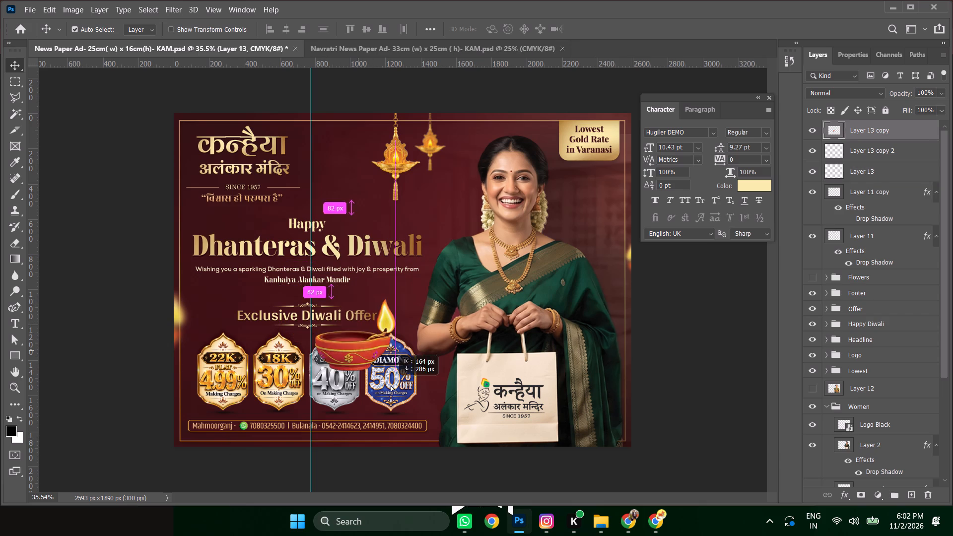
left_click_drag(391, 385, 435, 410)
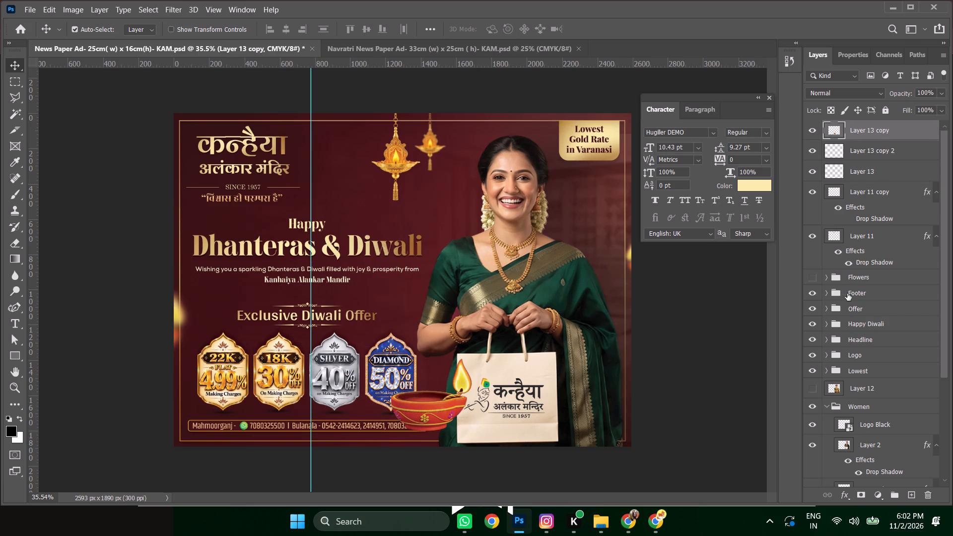
Nudge the Offer and Headline groups up to open a gap between the four offer badges and the contact bar.
left_click(852, 309)
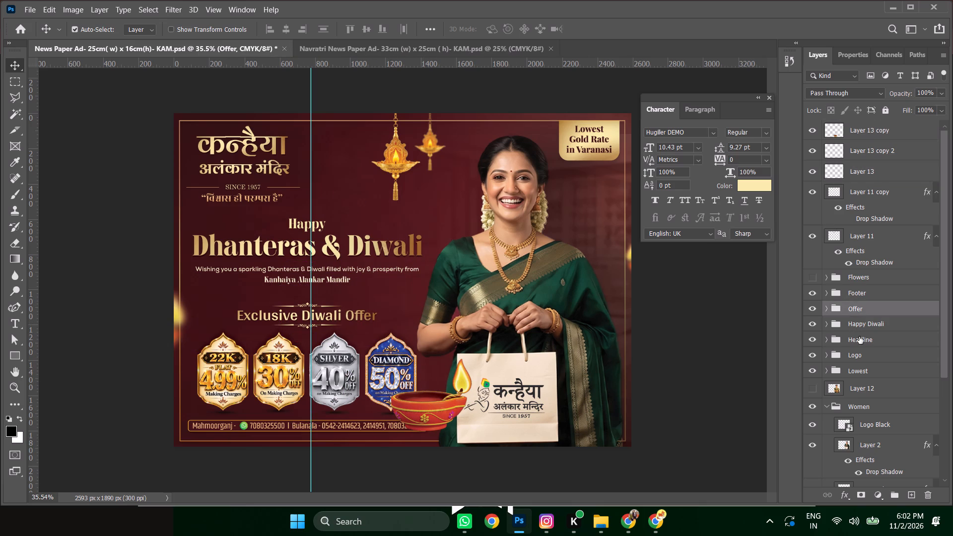
key("shift+Up")
key("Down")
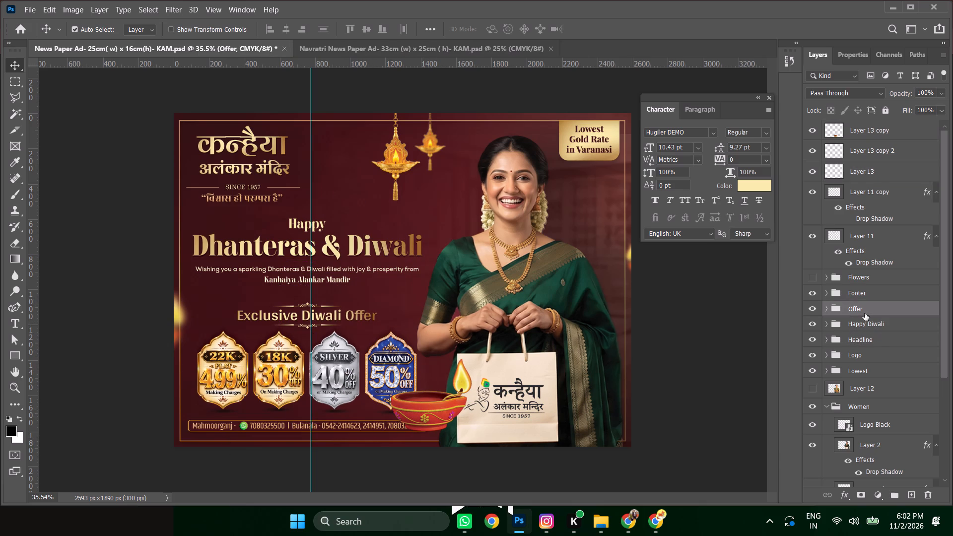
left_click(876, 337, "ctrl")
key("shift+Up")
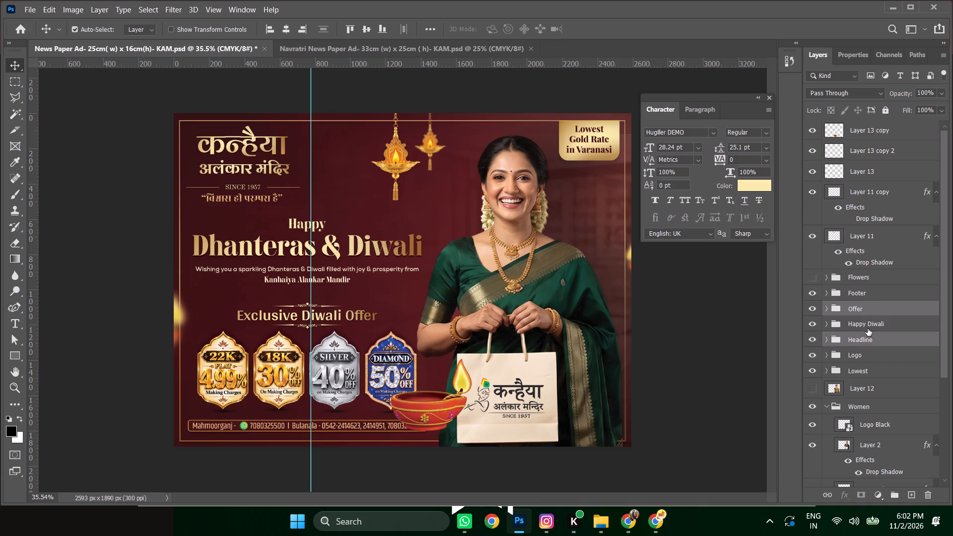
key("shift+Up")
key("shift+Up")
key("shift+Up")
key("shift+Up")
key("shift+Up")
key("shift+Up")
key("shift+Up")
key("shift+Up")
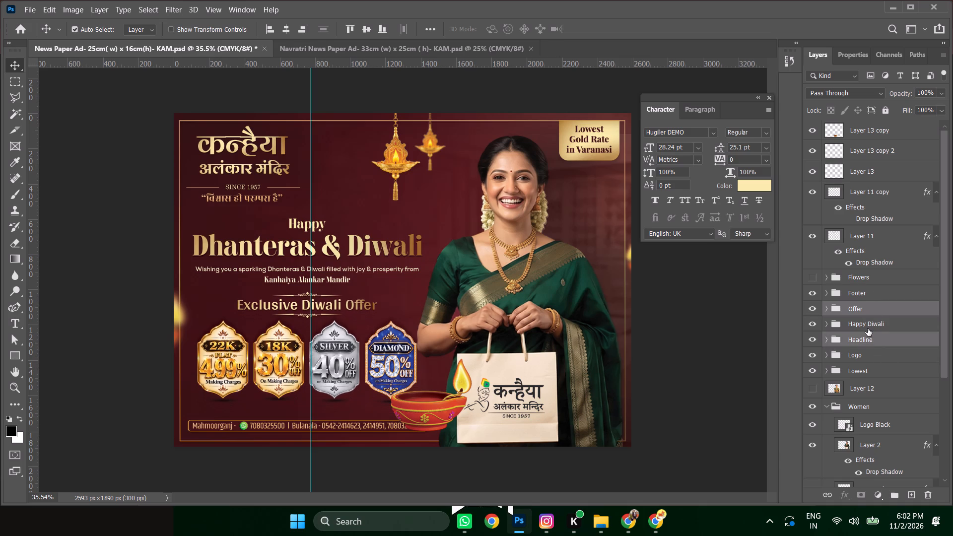
key("shift+Down")
key("shift+Down")
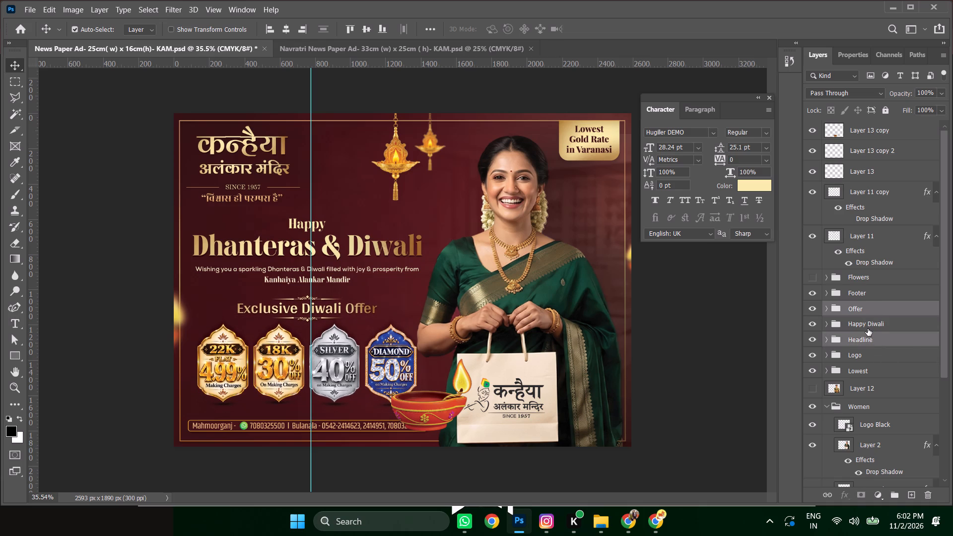
key("shift+Up")
key("shift+Up")
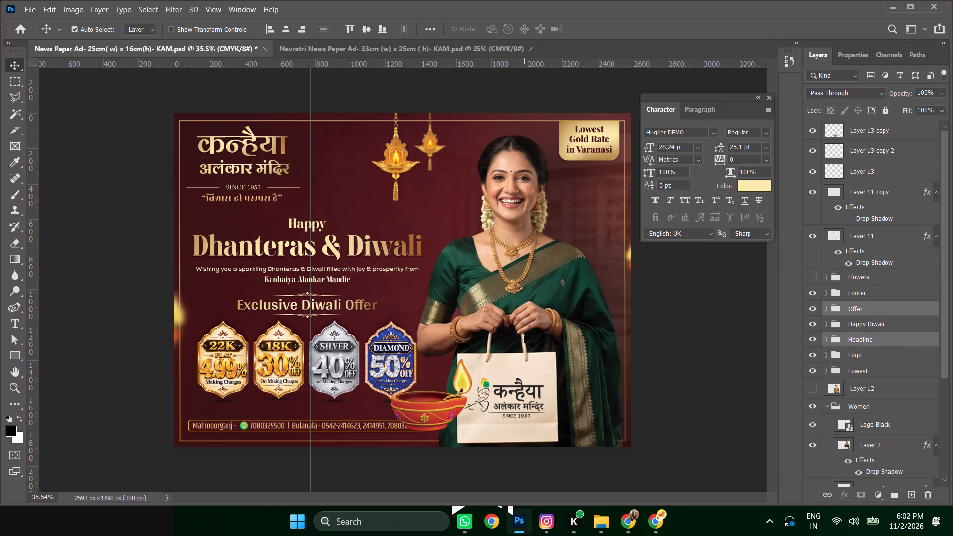
Move the sharp diya below the 22K and 18K badges and shrink it to less than half its size.
scroll(412, 347, "up", 7, "alt")
key("space")
key("space")
key("space")
key("space")
left_click_drag(350, 374, 473, 275)
left_click(543, 381)
left_click_drag(563, 390, 340, 366)
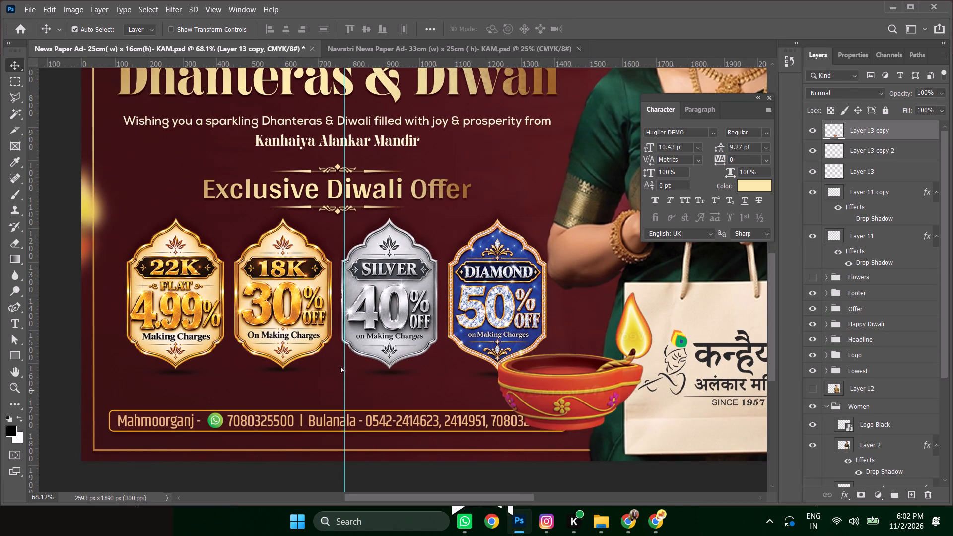
left_click_drag(340, 366, 233, 373)
key("ctrl+t")
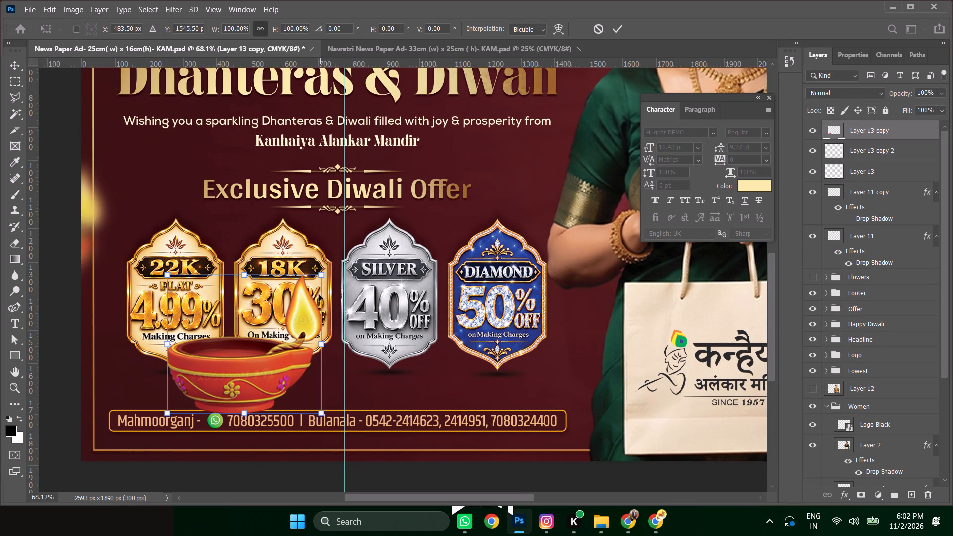
left_click_drag(319, 275, 206, 324)
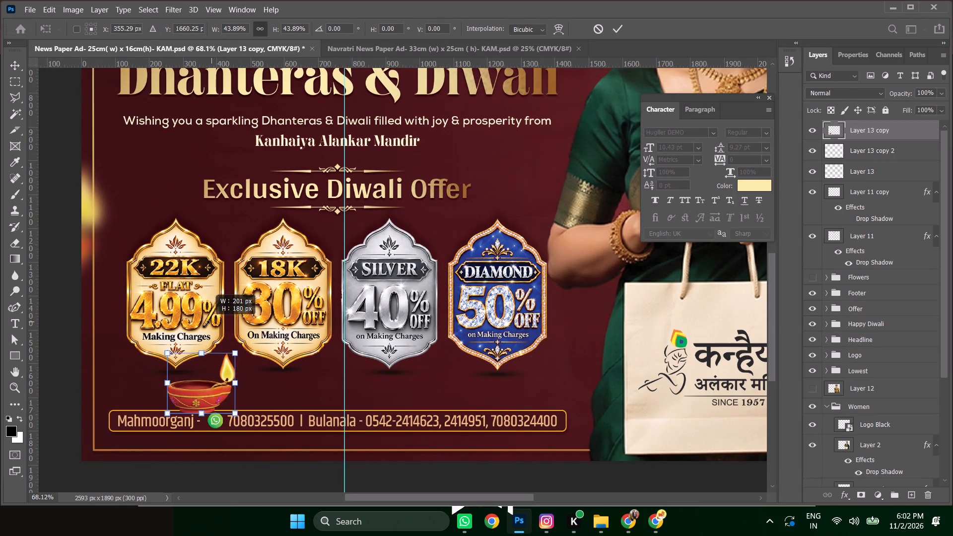
left_click_drag(206, 324, 197, 327)
key("Return")
Nudge the small diya left and slightly up so it sits beneath the 22K badge, above the Mahmoorganj text.
key("shift+Left")
key("shift+Left")
key("shift+Left")
key("shift+Left")
key("shift+Left")
key("shift+Left")
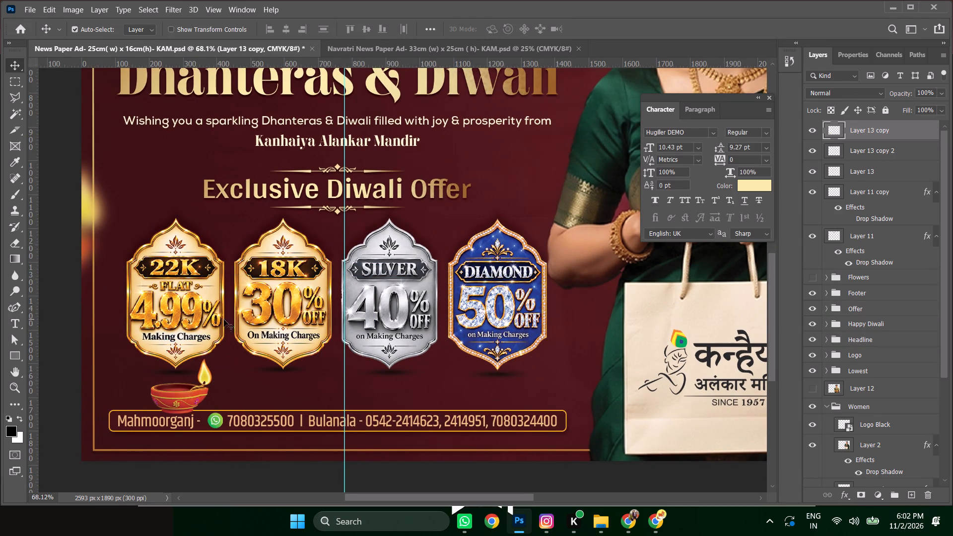
key("shift+Left")
key("shift+Left")
key("shift+Up")
key("shift+Left")
key("shift+Left")
key("shift+Left")
key("shift+Left")
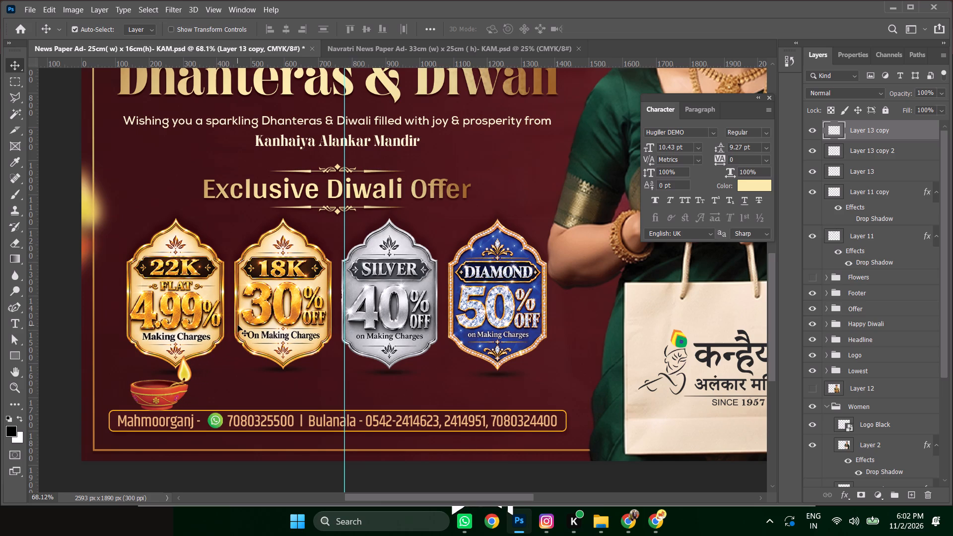
Scale the small diya down further so it fits between the 22K badge and the contact bar.
key("ctrl+t")
left_click_drag(193, 356, 178, 364)
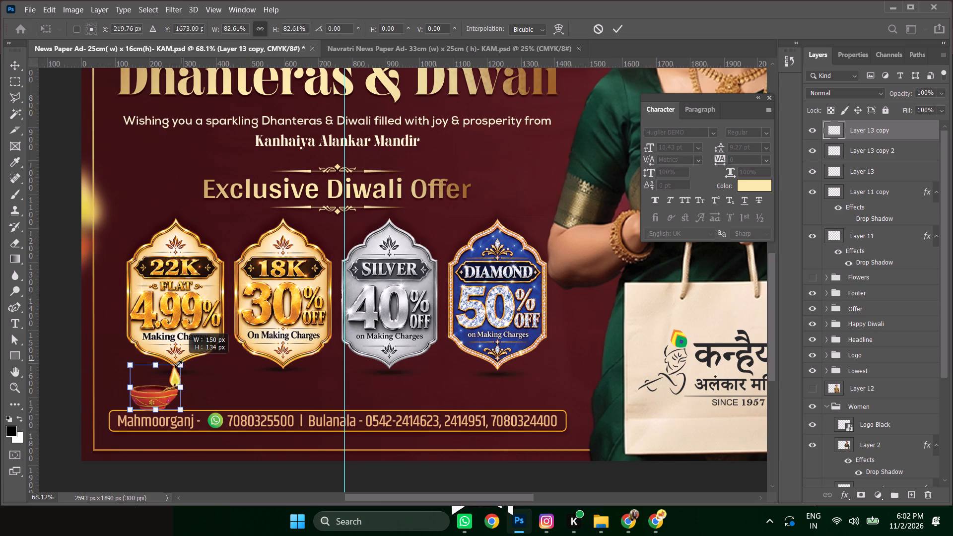
left_click_drag(178, 364, 172, 369)
key("Return")
Duplicate the small diya in place and flip the copy horizontally.
scroll(190, 359, "down", 4, "alt")
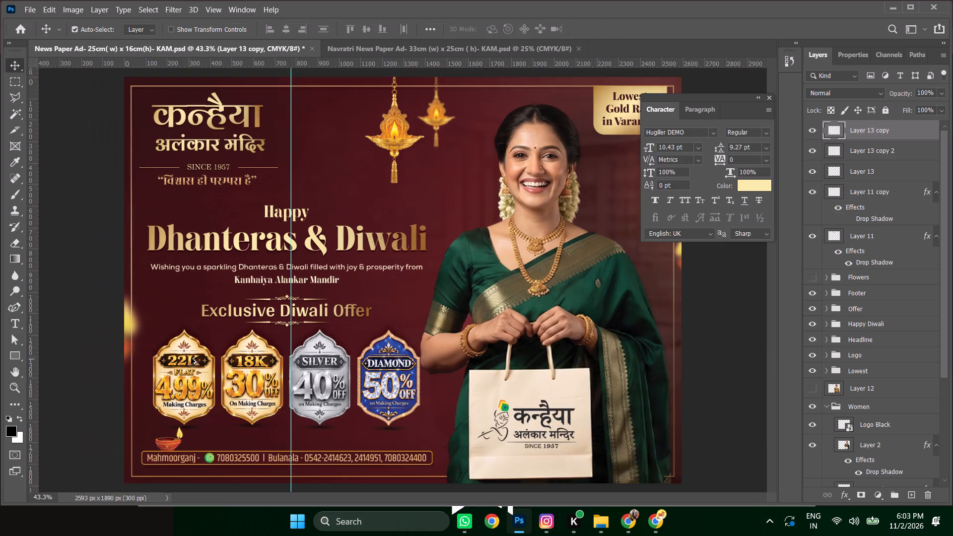
scroll(197, 364, "up", 1, "alt")
key("ctrl+j")
key("ctrl+t")
right_click(173, 439)
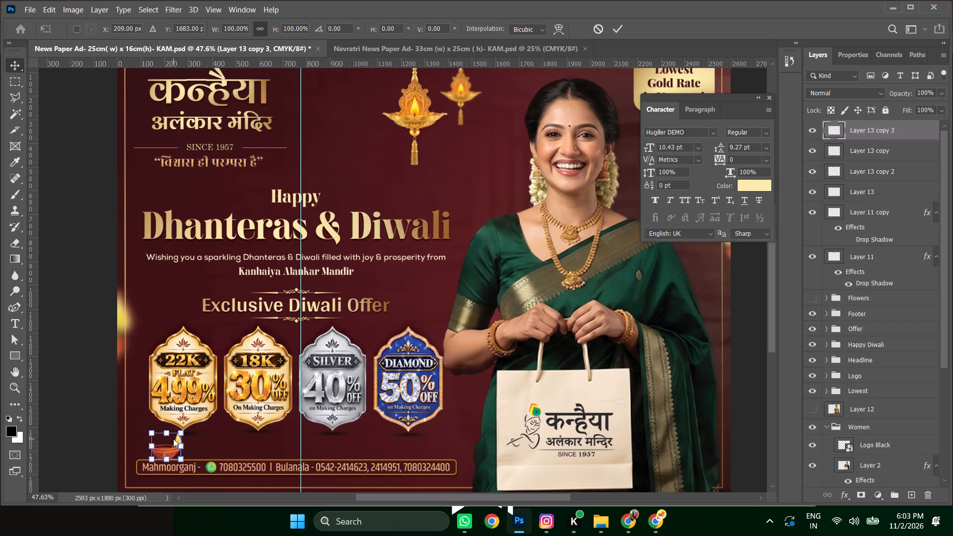
left_click(207, 419)
key("Return")
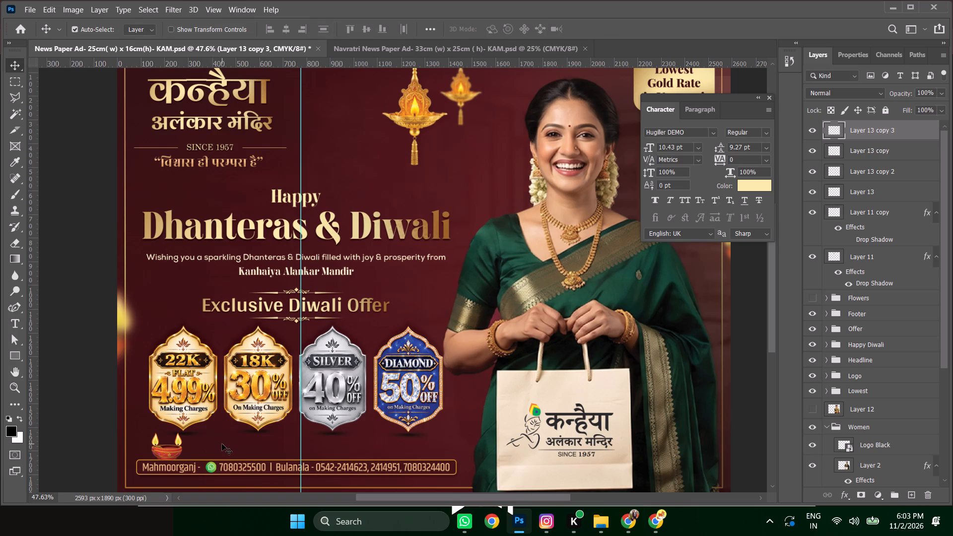
Shift the unflipped small diya right so it sits beside its flipped copy as a mirrored pair above the contact bar.
left_click(179, 439)
key("shift+Right")
key("shift+Right")
key("shift+Right")
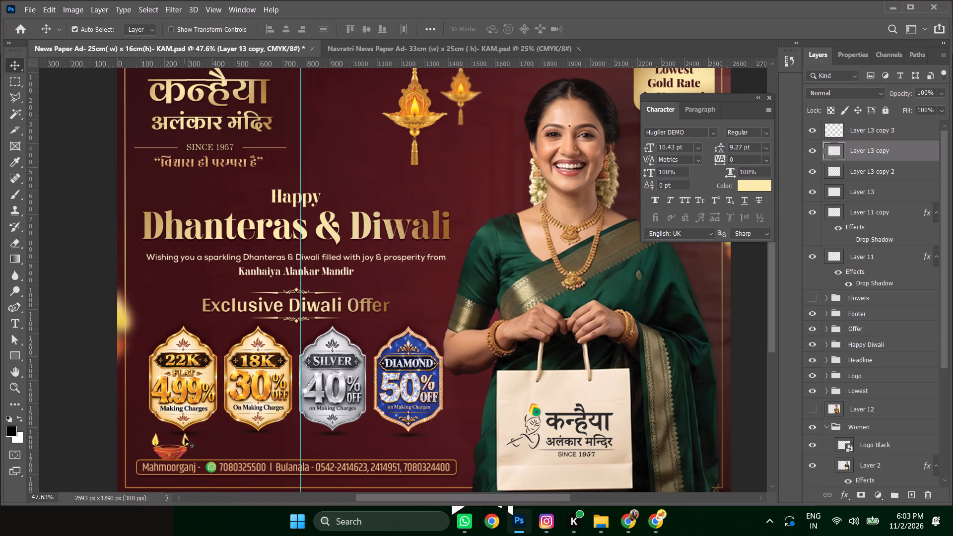
key("shift+Right")
key("shift+Right")
key("shift+Right")
key("shift+Right")
key("shift+Right")
key("shift+Right")
key("shift+Right")
key("shift+Right")
key("shift+Right")
key("shift+Right")
key("shift+Right")
key("shift+Right")
key("shift+Right")
key("Left")
Duplicate the mirrored diya pair and shift the copy right to make an evenly spaced row of four.
left_click(172, 454, "shift")
key("ctrl+j")
key("ctrl+t")
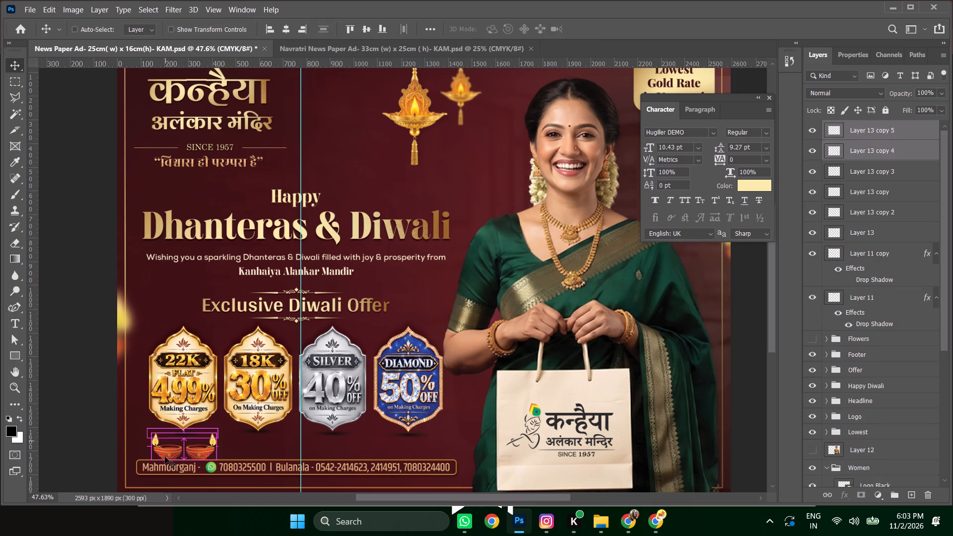
right_click(179, 442)
left_click(194, 451)
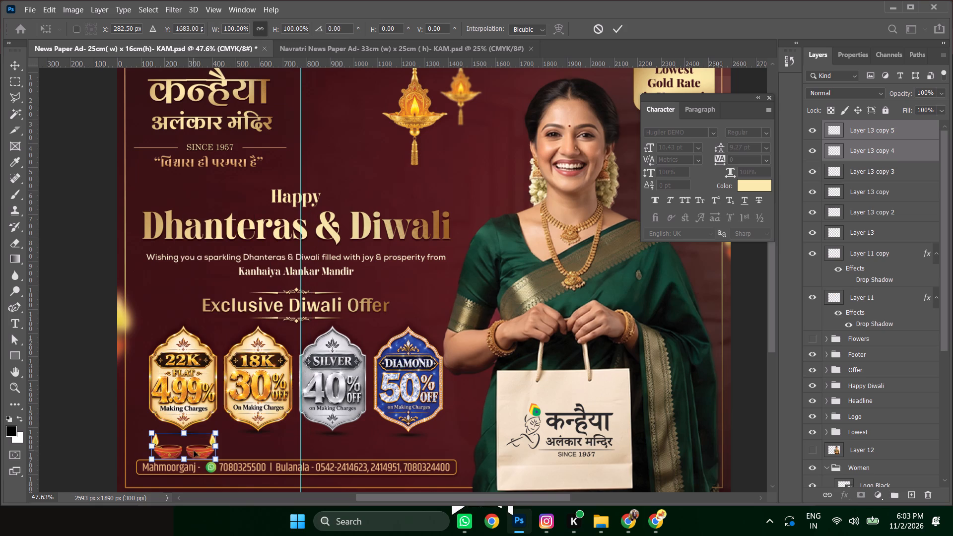
key("Return")
key("shift+Right")
key("shift+Right")
key("shift+Right")
key("shift+Right")
key("shift+Right")
key("shift+Right")
key("shift+Right")
key("shift+Right")
key("shift+Right")
key("shift+Right")
key("shift+Right")
key("shift+Right")
key("shift+Right")
key("shift+Right")
key("shift+Right")
key("shift+Right")
key("shift+Right")
key("shift+Right")
key("shift+Right")
key("shift+Right")
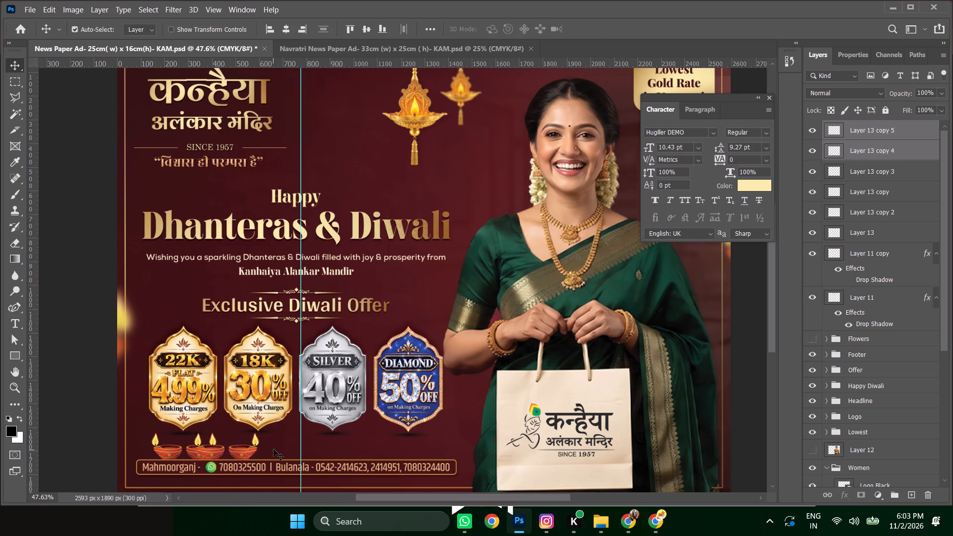
key("shift+Right")
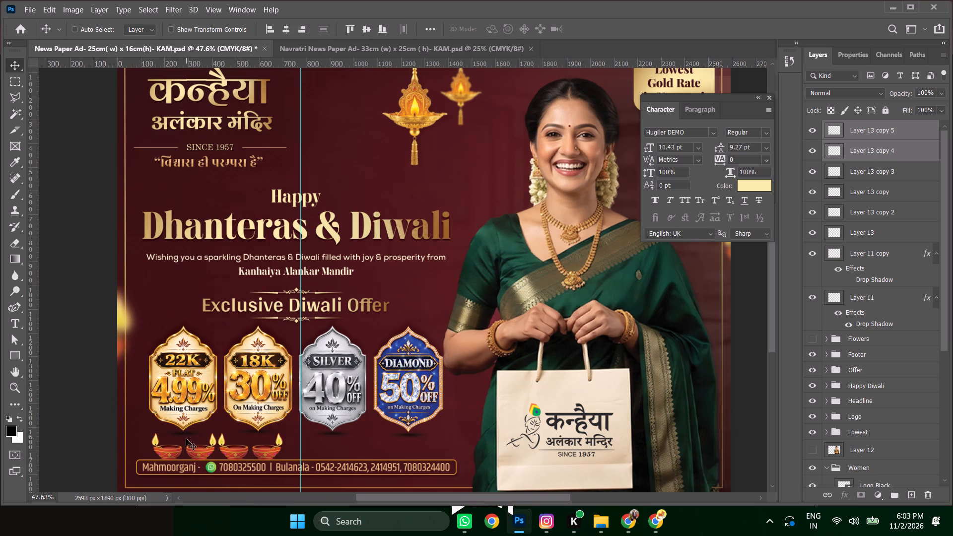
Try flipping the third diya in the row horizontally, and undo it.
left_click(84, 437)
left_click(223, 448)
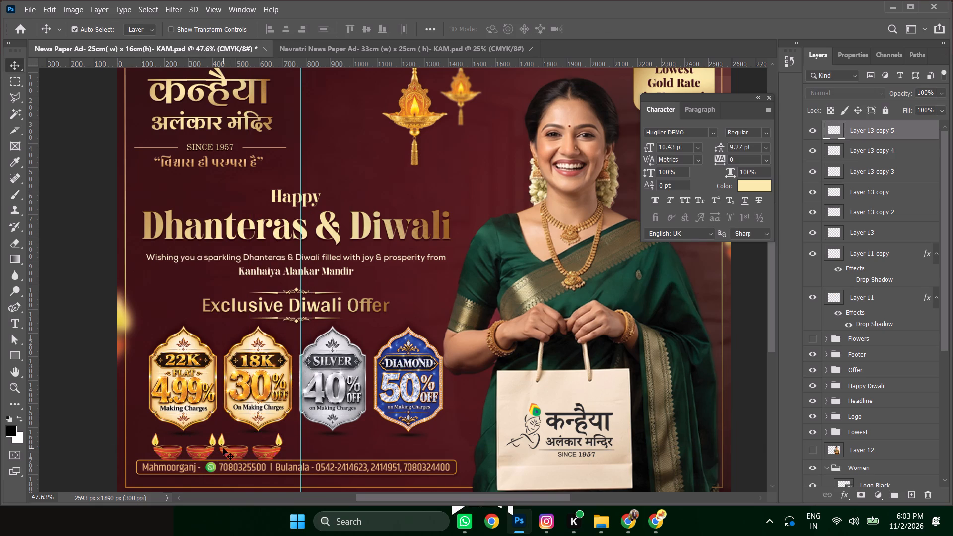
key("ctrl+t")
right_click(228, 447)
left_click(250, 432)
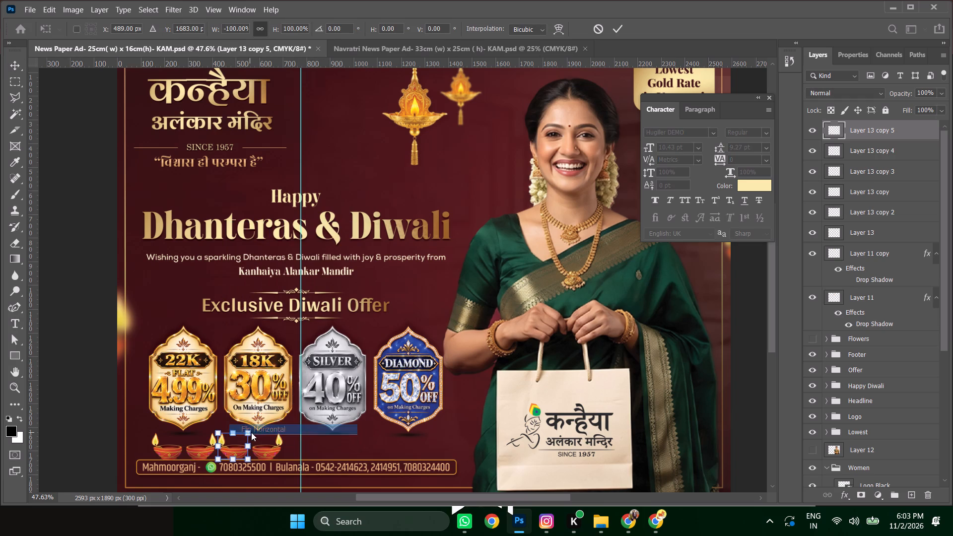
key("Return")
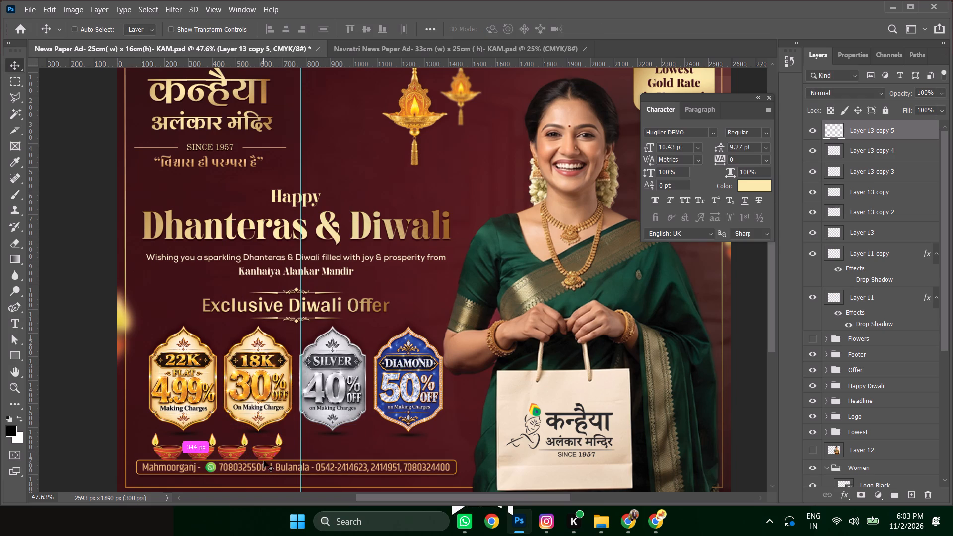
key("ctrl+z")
Duplicate the four small diyas and shift the copies right to make a row of eight above the contact bar.
left_click(263, 450)
left_click(228, 450, "shift")
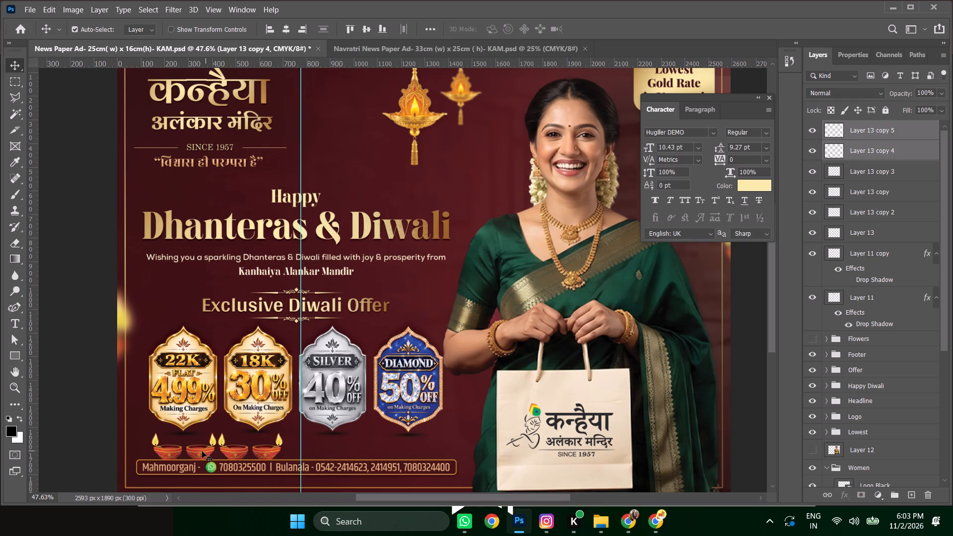
left_click(202, 451, "shift")
left_click(165, 451, "shift")
key("ctrl+j")
key("ctrl+t")
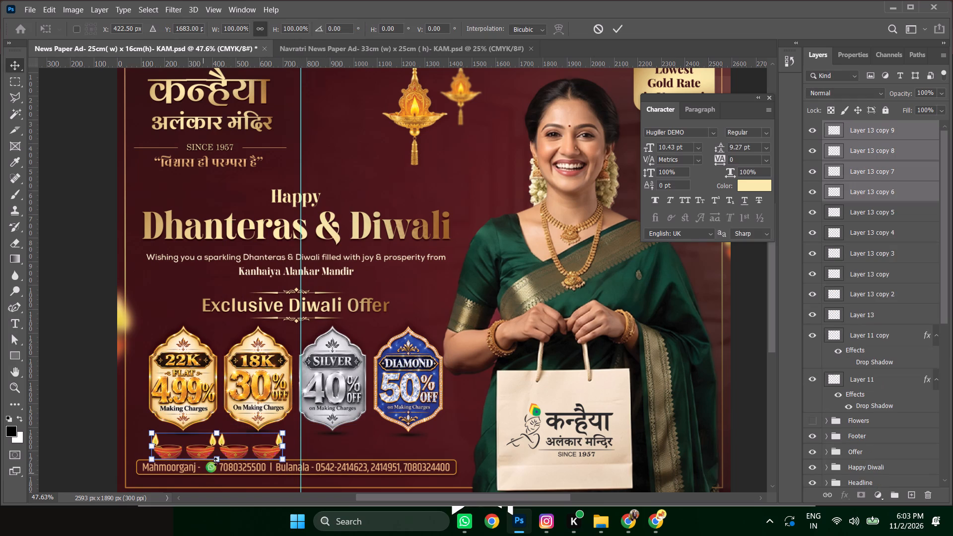
key("Return")
key("shift+Right")
key("shift+Right")
key("shift+Right")
key("shift+Right")
key("shift+Right")
key("shift+Right")
key("shift+Right")
key("shift+Right")
key("shift+Right")
key("shift+Right")
key("shift+Right")
key("shift+Right")
key("shift+Right")
key("shift+Right")
key("shift+Right")
key("shift+Right")
key("shift+Right")
key("shift+Right")
key("shift+Right")
key("shift+Right")
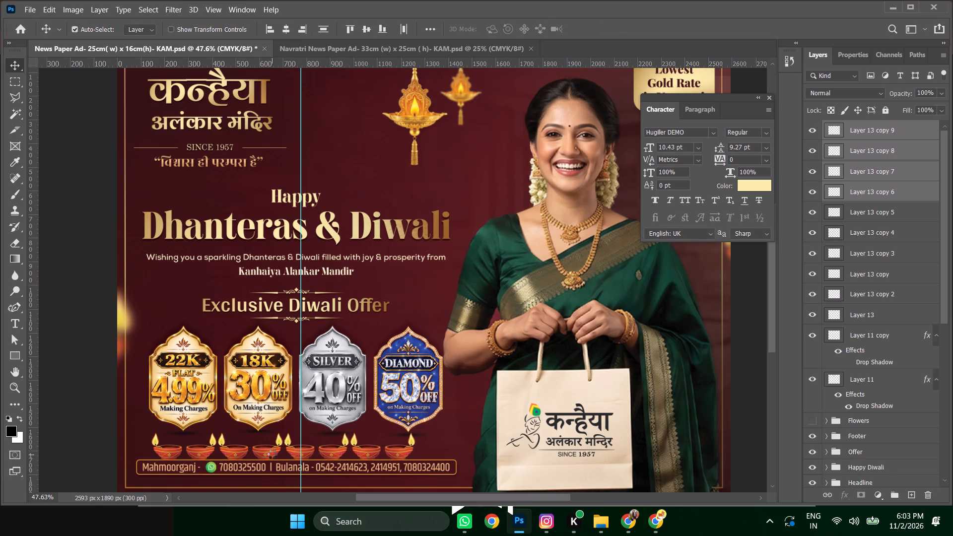
Nudge the four copied diyas slightly left to even out the spacing of the row.
key("Left")
key("Left")
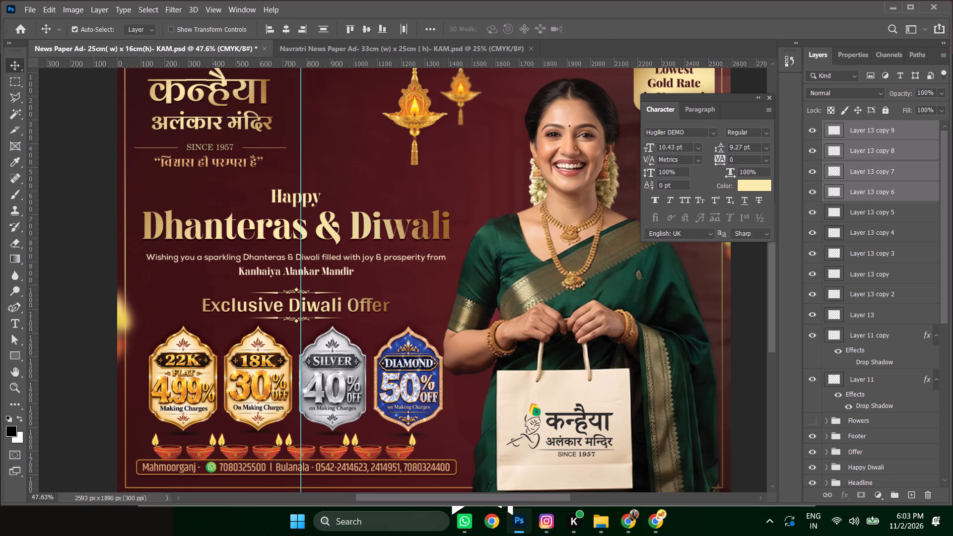
Duplicate the last two small diyas and shift the copies right to extend the row to ten above the contact bar.
left_click(398, 452)
left_click(413, 477)
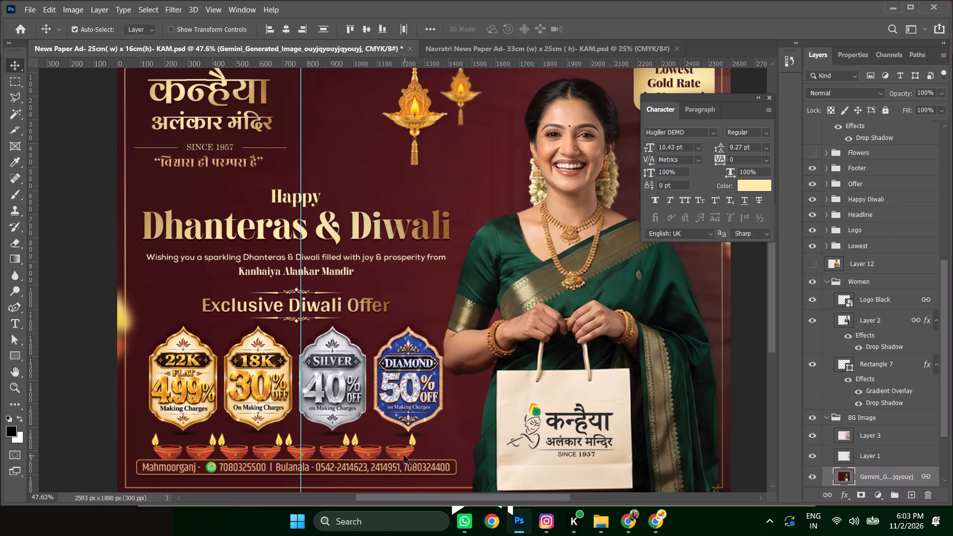
left_click(404, 455)
left_click(373, 452, "shift")
key("ctrl+j")
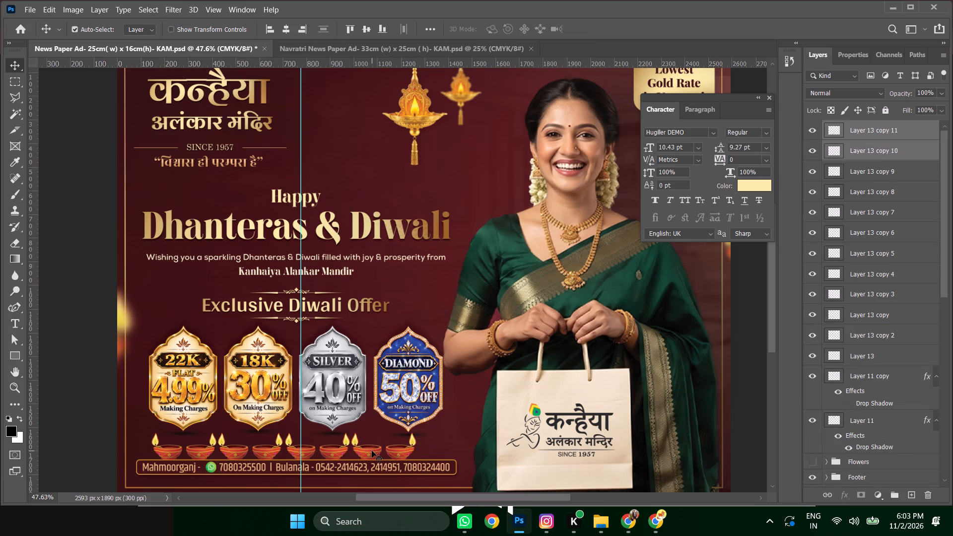
key("shift+Right")
key("shift+Right")
key("shift+Right")
key("shift+Right")
key("shift+Right")
key("shift+Right")
key("shift+Right")
key("shift+Right")
key("shift+Right")
key("shift+Right")
key("shift+Right")
key("shift+Right")
key("shift+Right")
key("shift+Right")
key("shift+Right")
key("shift+Right")
key("shift+Right")
key("shift+Right")
key("shift+Right")
key("shift+Right")
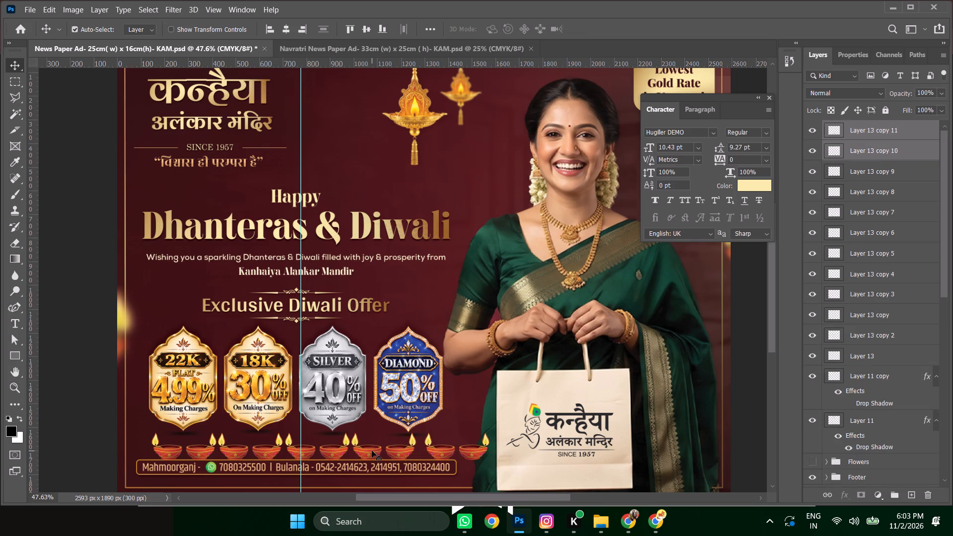
key("shift+Left")
key("shift+Left")
key("shift+Left")
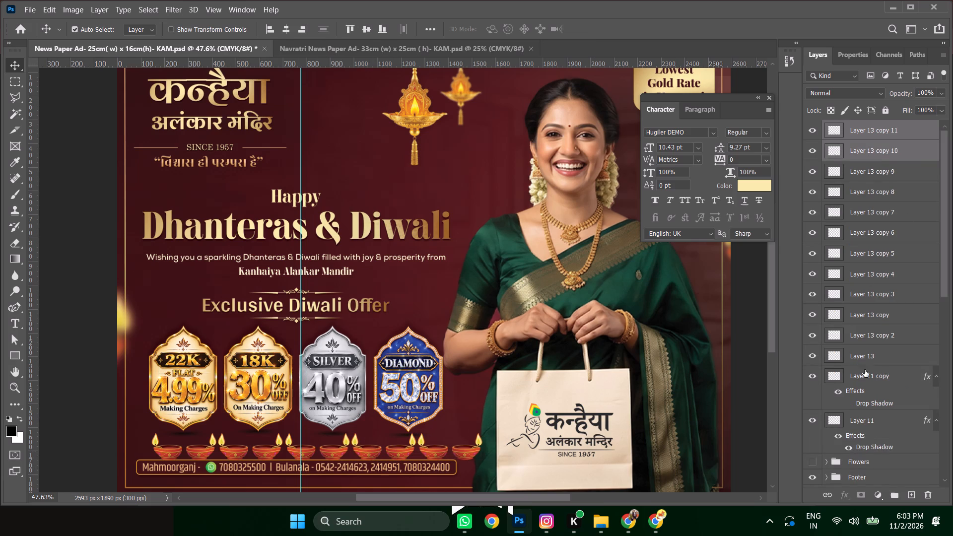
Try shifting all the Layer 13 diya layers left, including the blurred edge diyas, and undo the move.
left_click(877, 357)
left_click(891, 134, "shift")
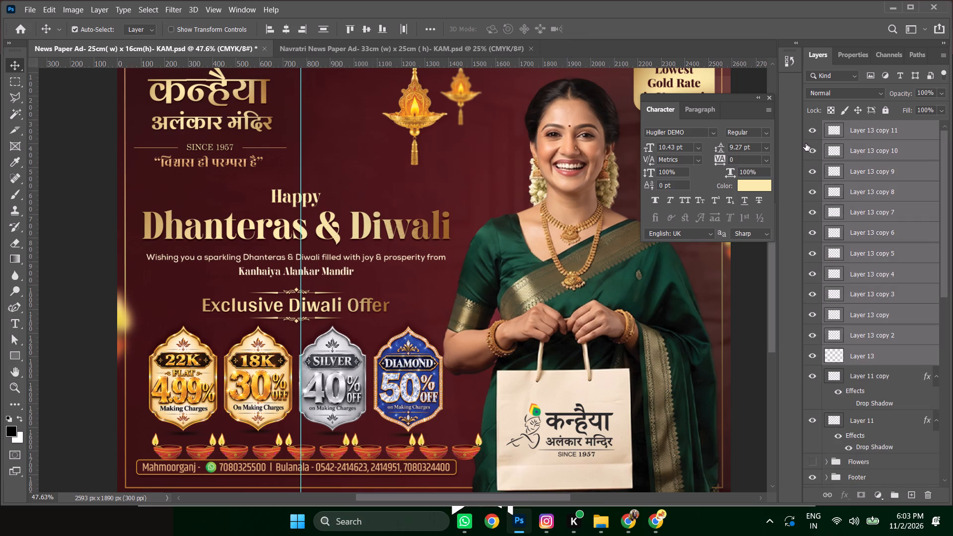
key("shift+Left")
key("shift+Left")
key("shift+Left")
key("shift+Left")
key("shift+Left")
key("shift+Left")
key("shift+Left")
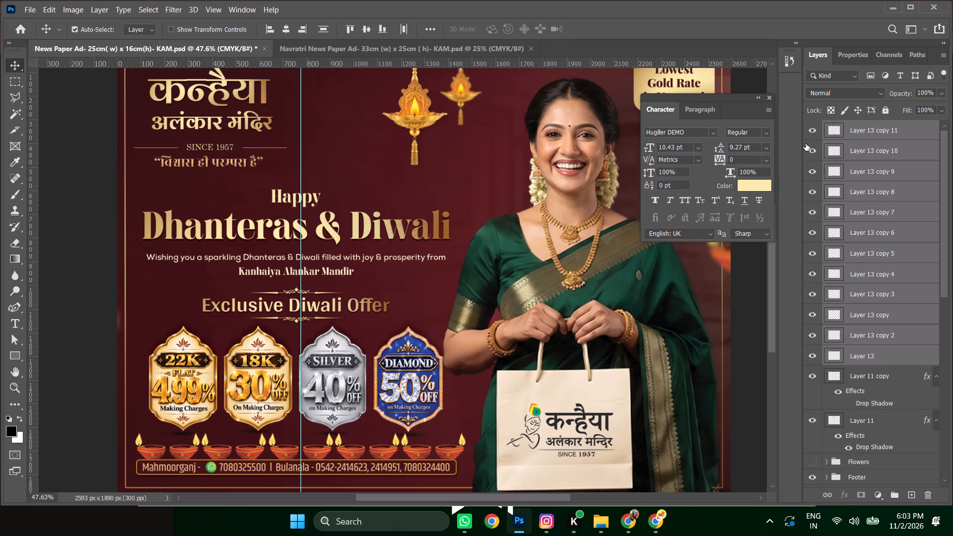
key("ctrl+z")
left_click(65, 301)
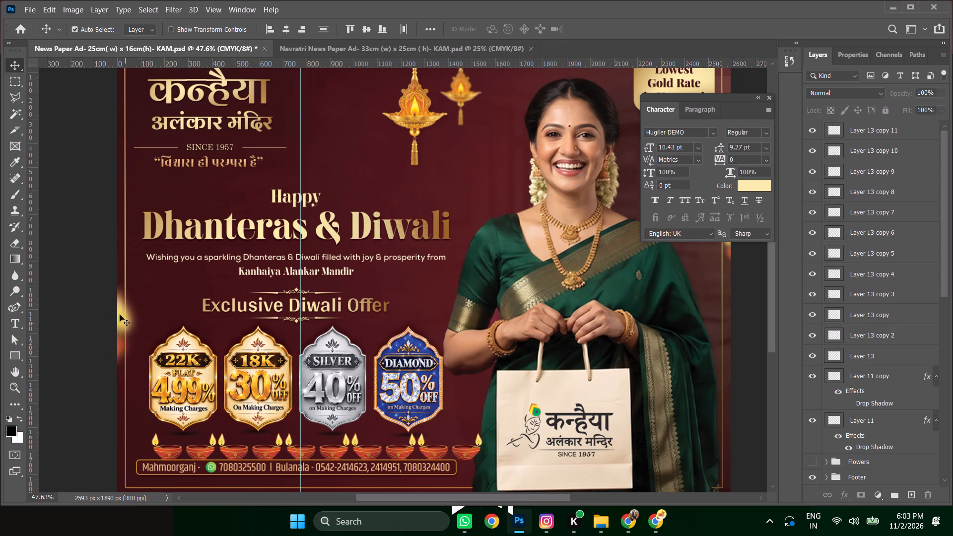
Shift only the ten small diyas left, without the blurred edge diyas, so the row is centred on the vertical guide.
left_click(119, 314)
left_click(729, 245)
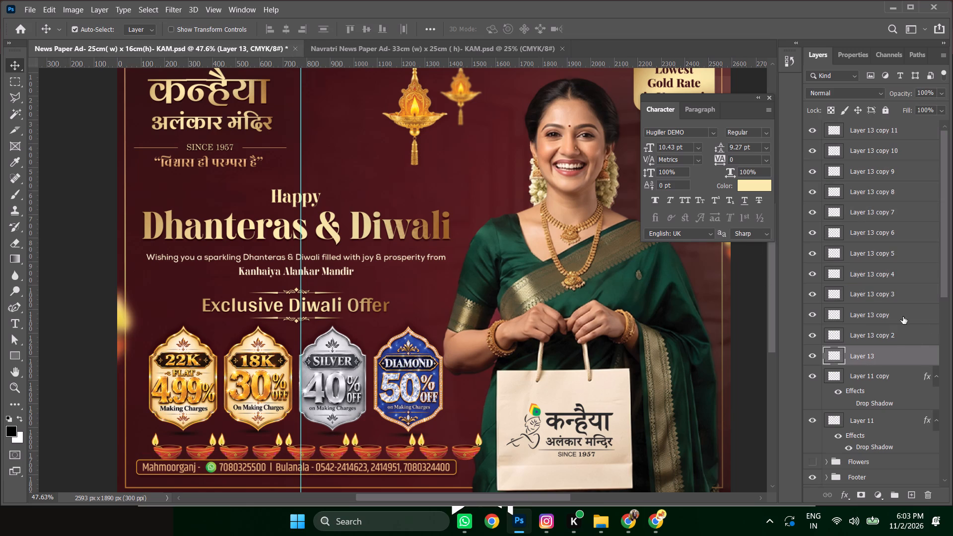
left_click(902, 316)
left_click(900, 129, "shift")
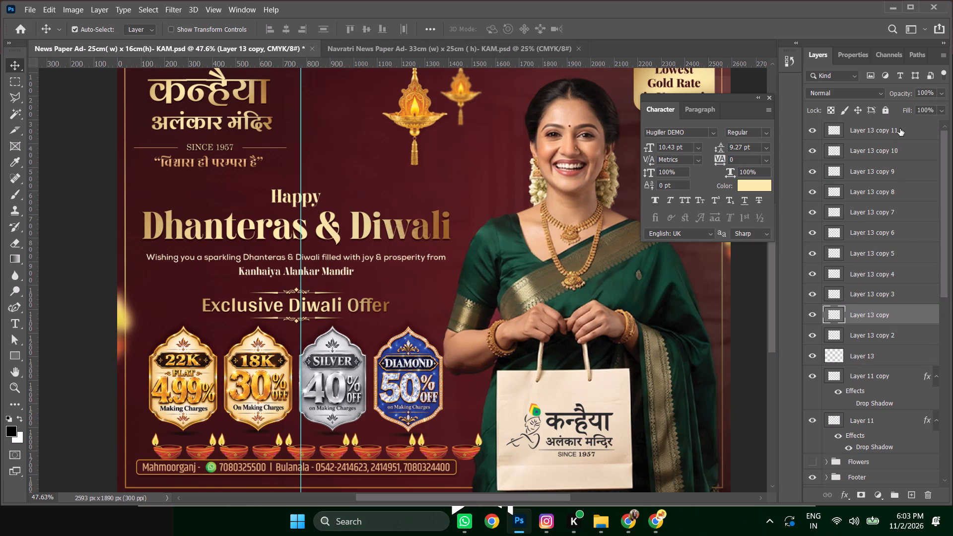
key("shift+Left")
key("shift+Left")
key("shift+Left")
key("shift+Left")
key("shift+Left")
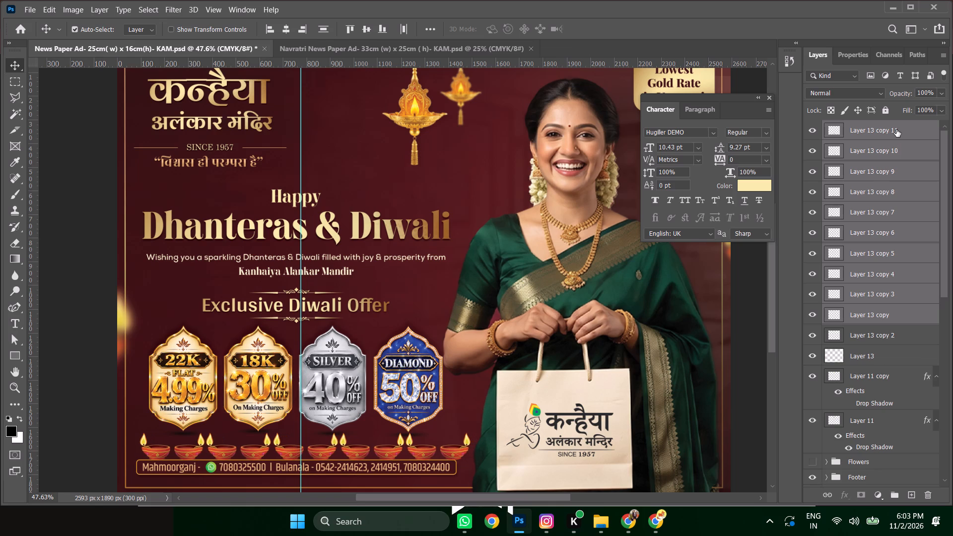
key("ctrl+t")
key("shift+Left")
key("shift+Left")
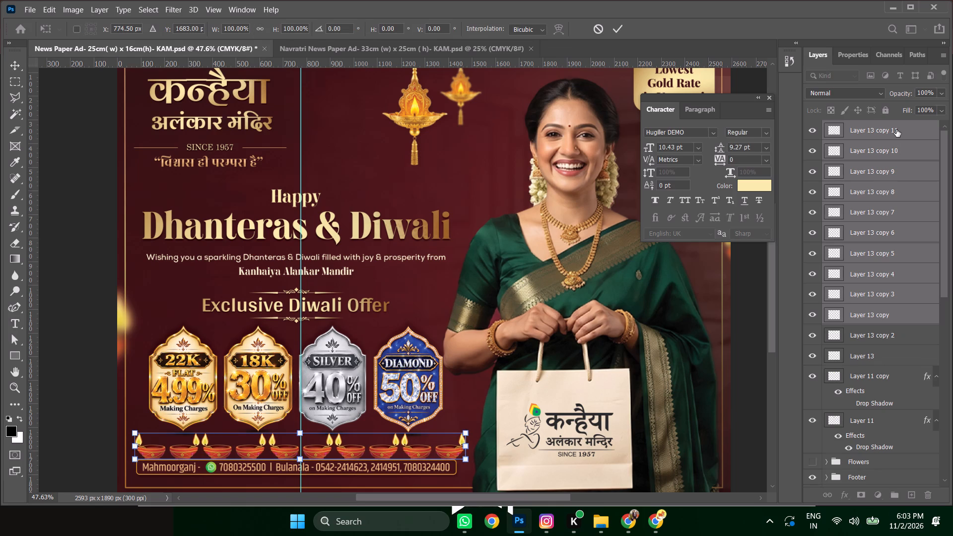
key("Right")
key("Return")
Link the ten small diya layers together.
right_click(890, 200)
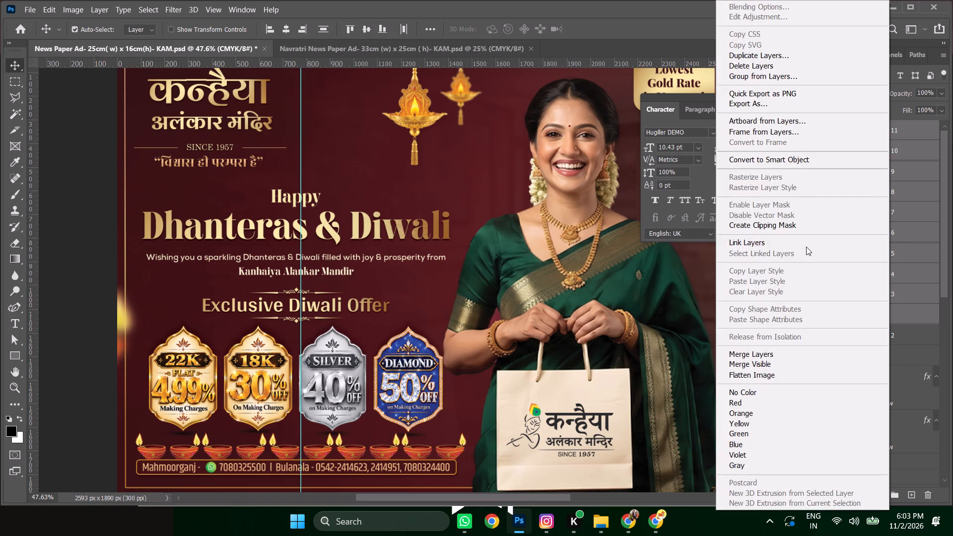
left_click(761, 242)
Scale the linked diya row down to 89% about its centre so it fits within the contact bar's width.
scroll(435, 275, "up", 1, "alt")
scroll(435, 275, "down", 8, "alt")
scroll(426, 307, "up", 3, "alt")
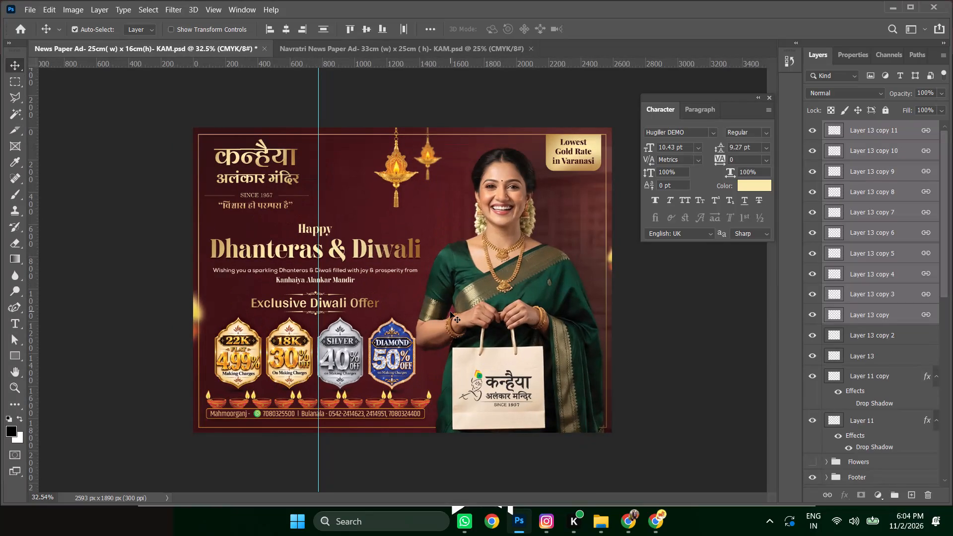
key("ctrl+t")
left_click_drag(431, 391, 430, 391, "alt")
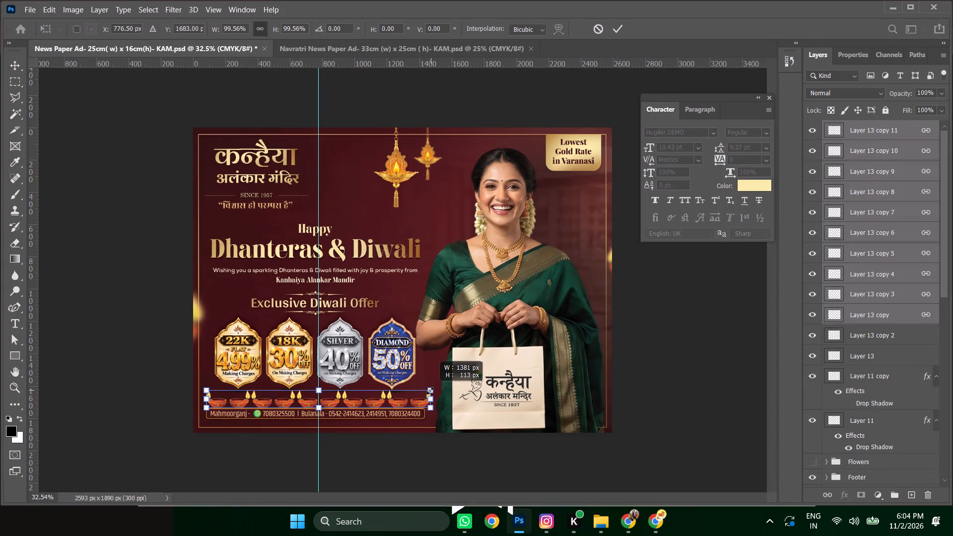
left_click_drag(430, 391, 419, 398, "alt")
key("Return")
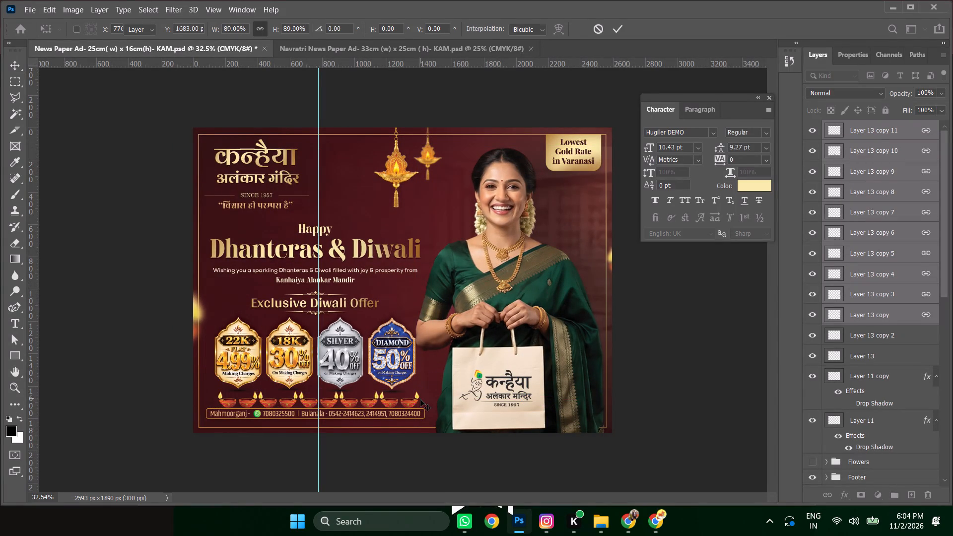
Move the small diya row down onto the lower border line at the bottom of the ad.
scroll(336, 390, "up", 4, "alt")
scroll(383, 434, "down", 5)
key("shift+Down")
key("shift+Down")
key("shift+Down")
key("shift+Down")
key("shift+Down")
key("shift+Down")
key("shift+Down")
key("shift+Down")
key("shift+Down")
key("shift+Down")
key("shift+Down")
key("shift+Down")
key("shift+Down")
key("shift+Down")
key("shift+Down")
key("shift+Down")
key("shift+Down")
key("shift+Down")
key("shift+Down")
key("shift+Down")
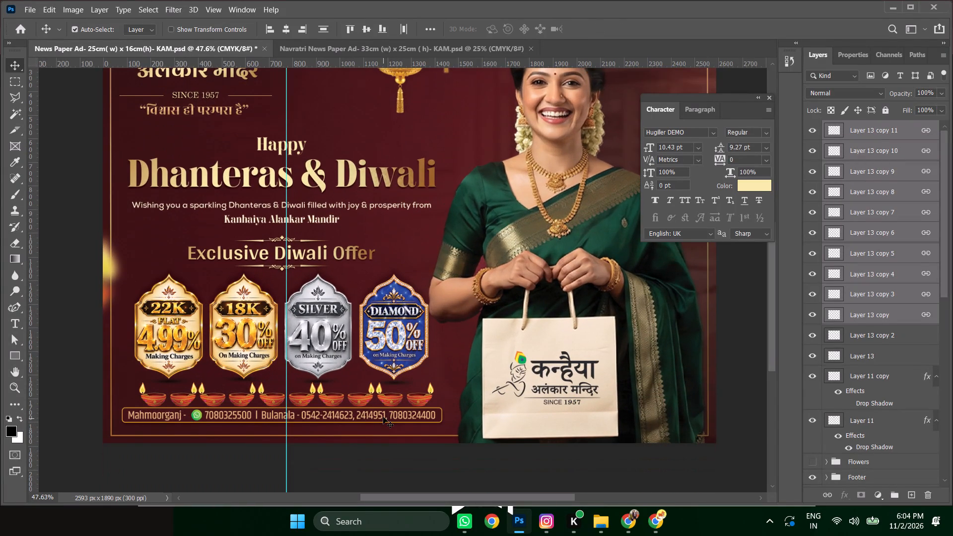
key("shift+Down")
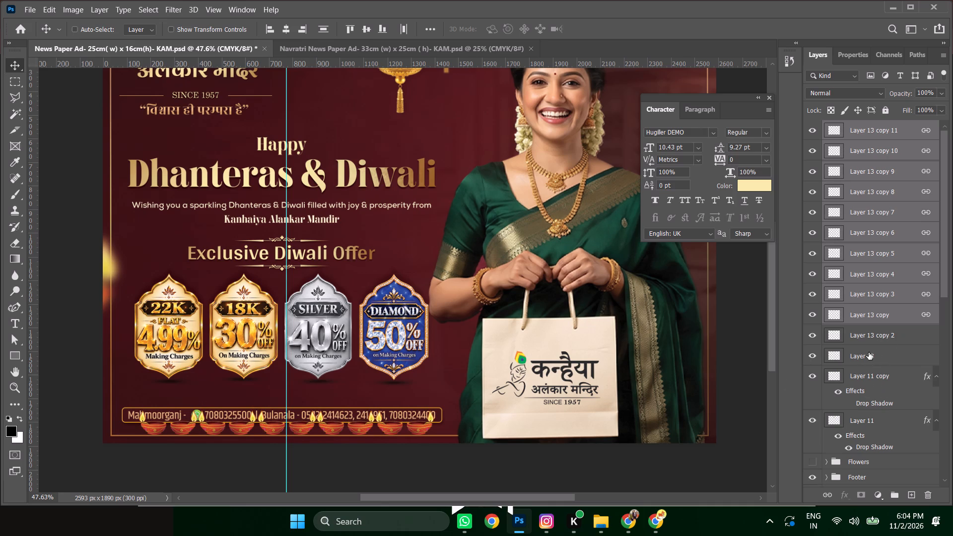
Group the ten small diya layers and name the group Diya.
key("ctrl+g")
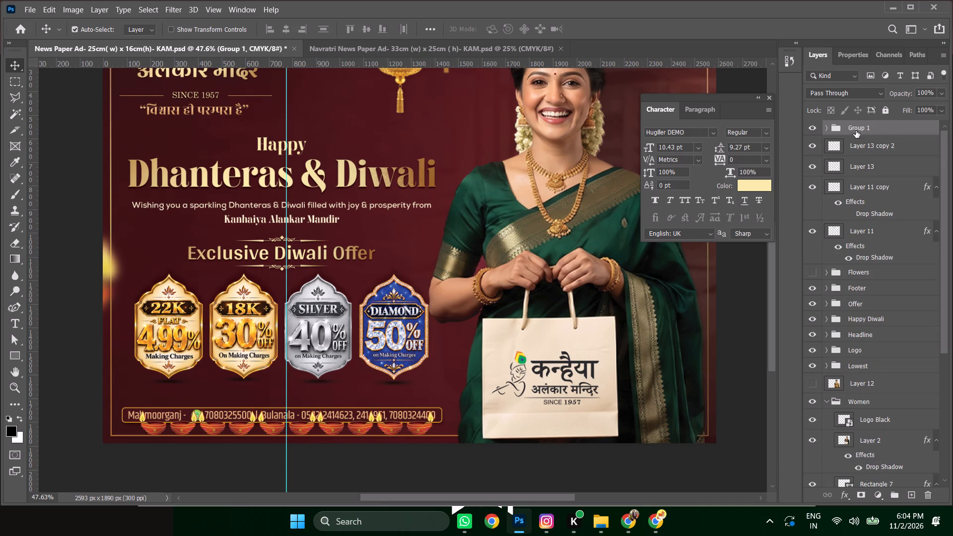
double_click(856, 131)
key("BackSpace")
key("Return")
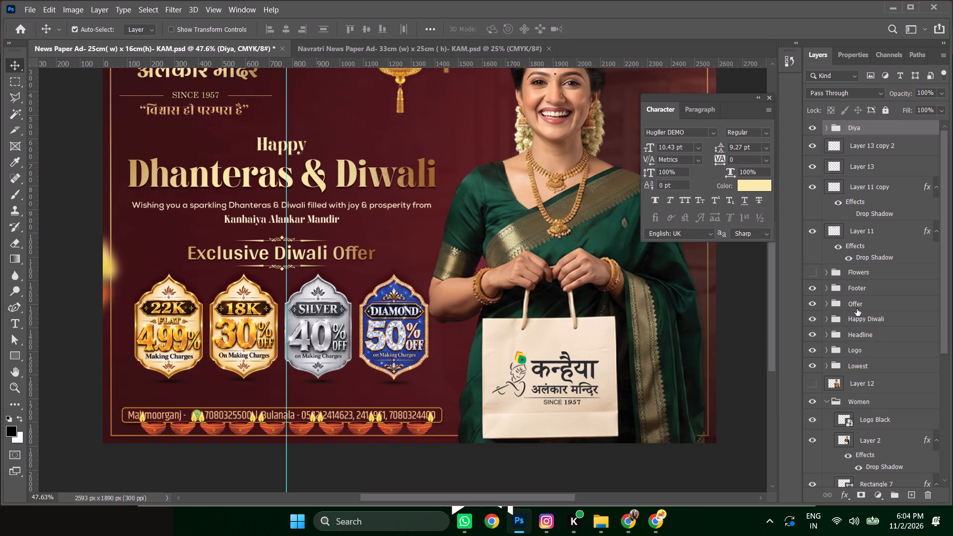
Move the Footer group with the contact bar up so it sits clear between the offer badges and the diya row.
left_click(863, 287)
key("shift+Up")
key("shift+Up")
key("shift+Up")
key("shift+Up")
key("shift+Up")
key("shift+Up")
key("shift+Up")
key("shift+Up")
key("shift+Up")
key("shift+Up")
key("shift+Up")
key("shift+Up")
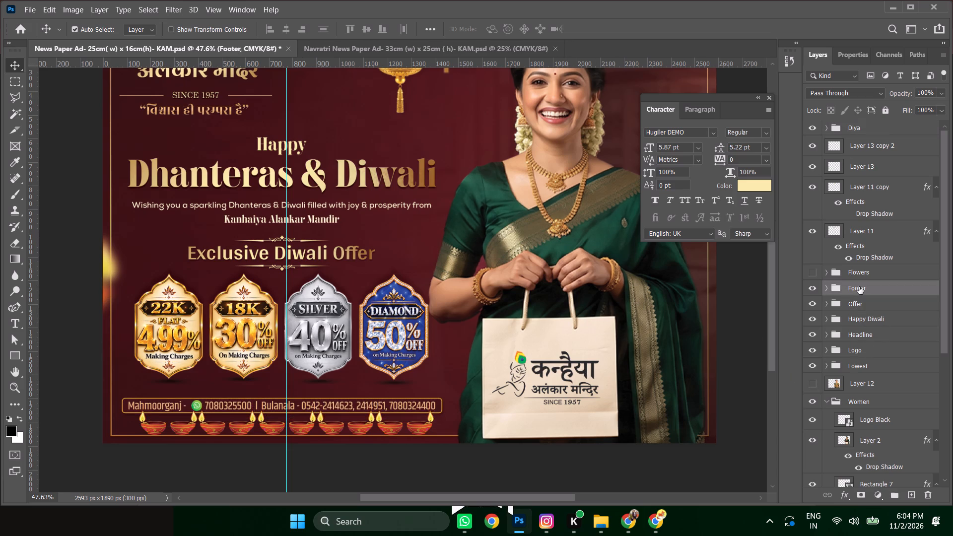
key("shift+Up")
key("shift+Up")
key("shift+Up")
key("shift+Up")
key("shift+Up")
scroll(424, 390, "down", 6, "alt")
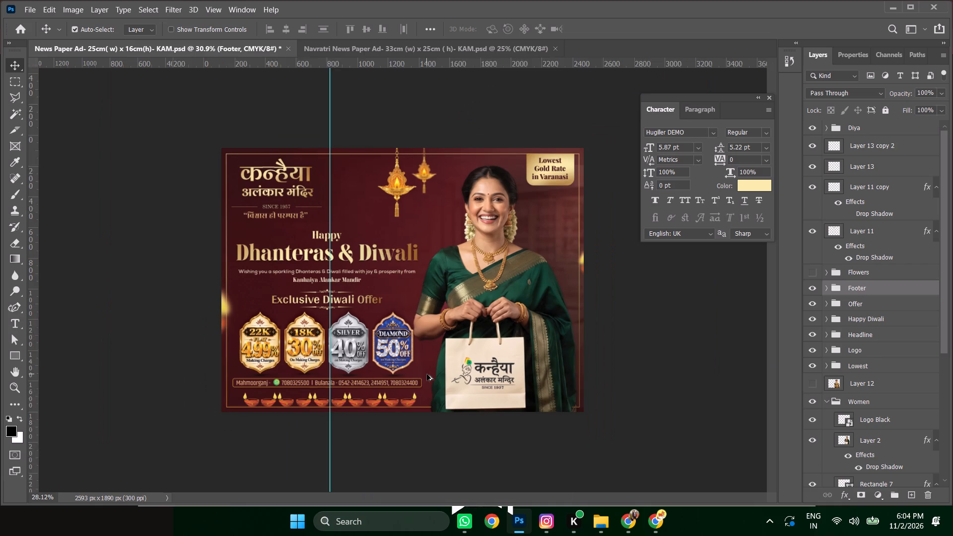
scroll(418, 376, "up", 2, "alt")
key("shift+Down")
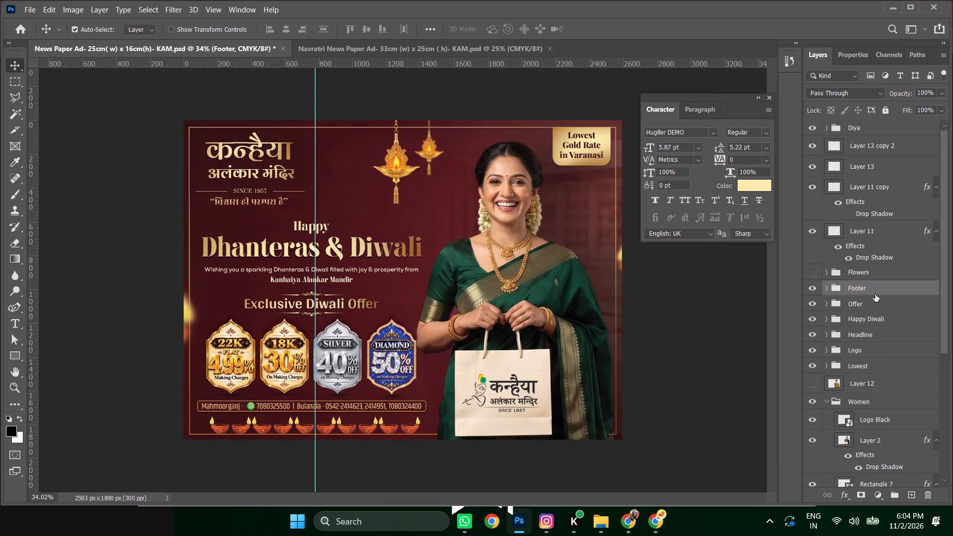
Enlarge the blurred diya at the ad's left edge to about 120% and shift it slightly outward and down.
left_click(191, 316)
key("ctrl+t")
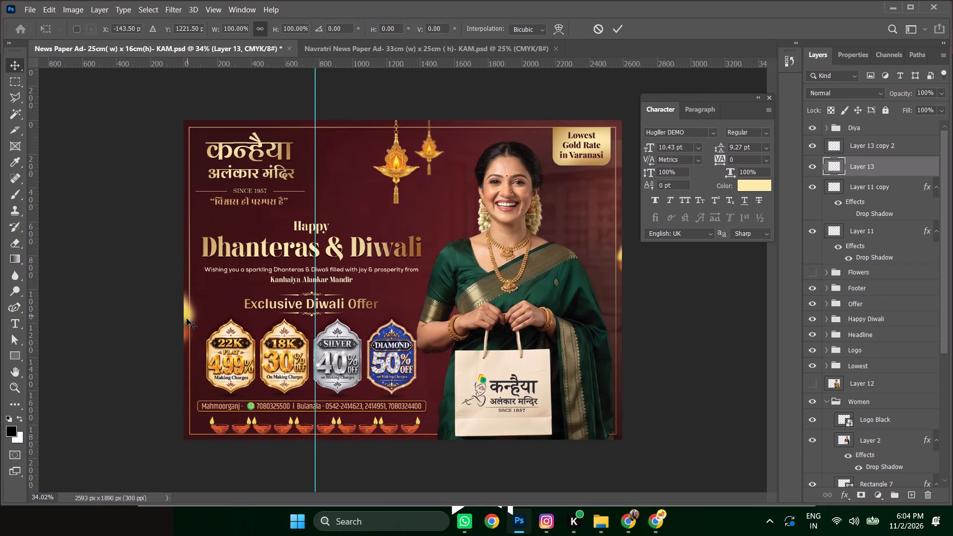
left_click_drag(201, 285, 199, 249)
left_click_drag(199, 300, 184, 302)
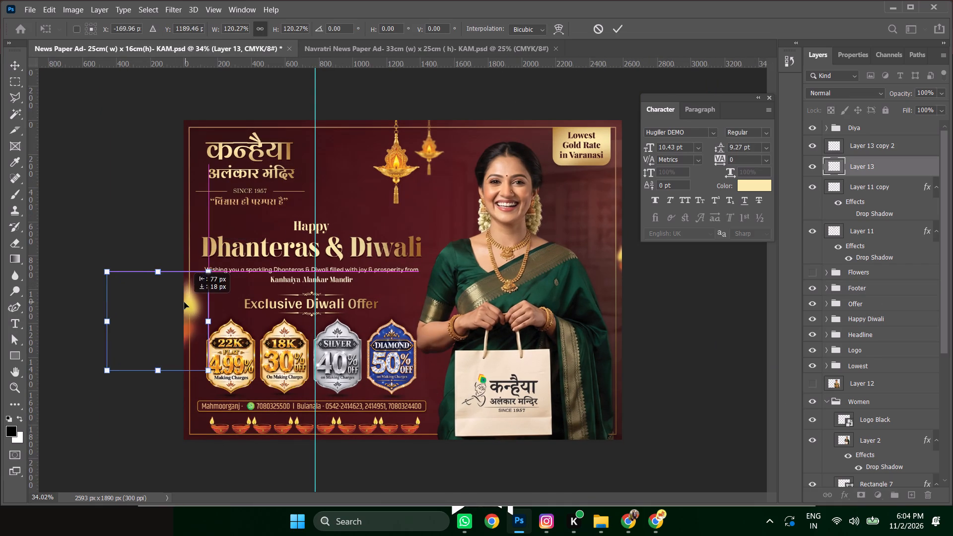
left_click_drag(184, 302, 186, 304)
key("Return")
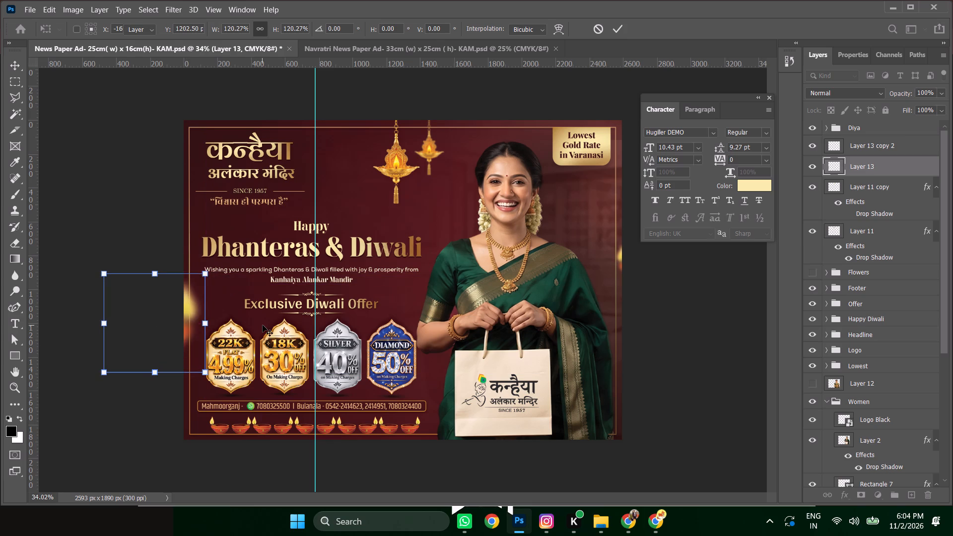
Enlarge the blurred diya at the ad's right edge to about 307% and position it mostly outside the canvas.
left_click(619, 253)
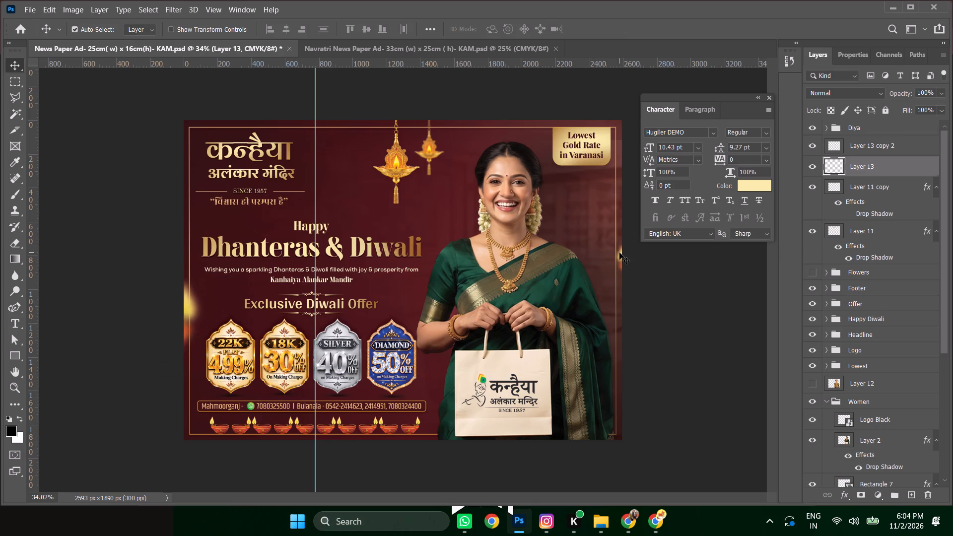
key("ctrl+t")
left_click_drag(608, 281, 541, 391)
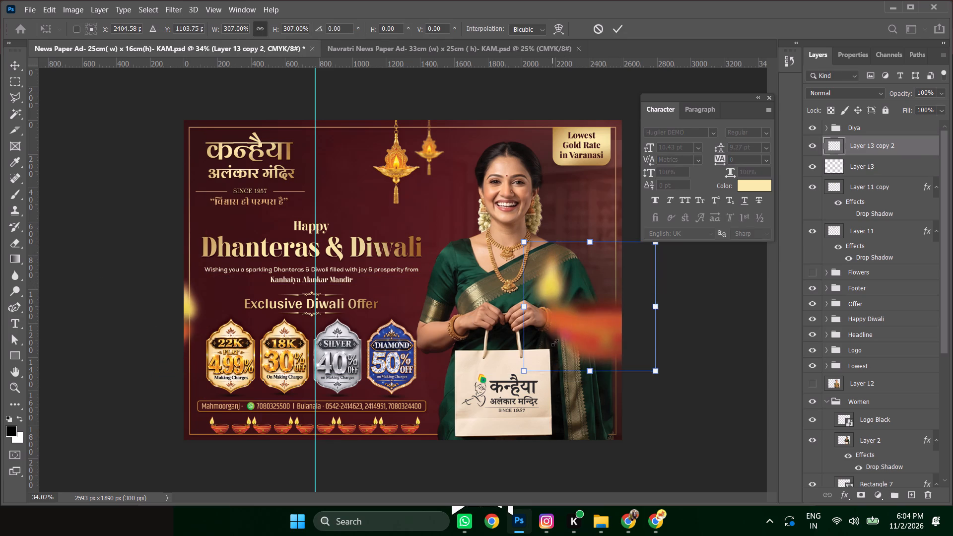
left_click_drag(576, 323, 648, 274)
key("Return")
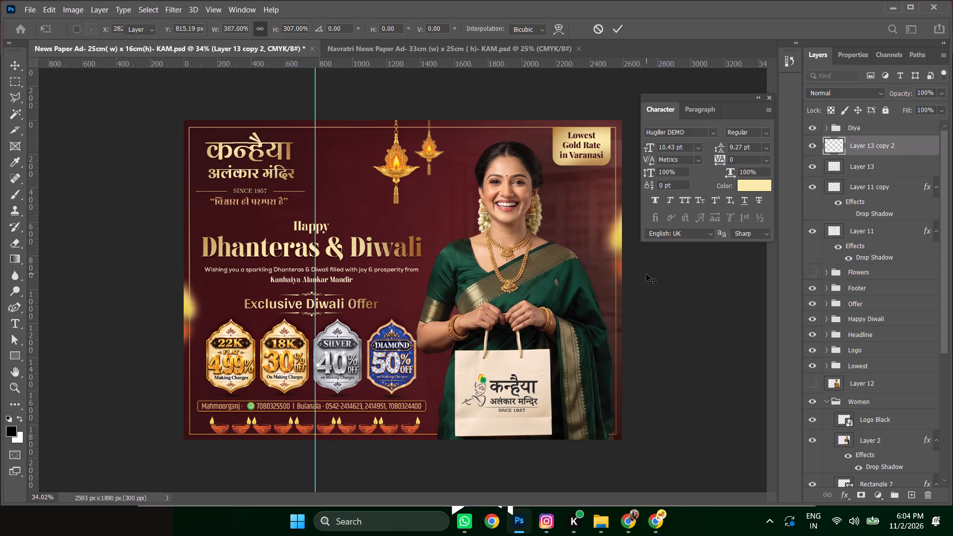
key("shift+Up")
key("shift+Down")
Move the left blurred diya down beside the offer badges and slightly further outward.
left_click(190, 306)
key("shift+Up")
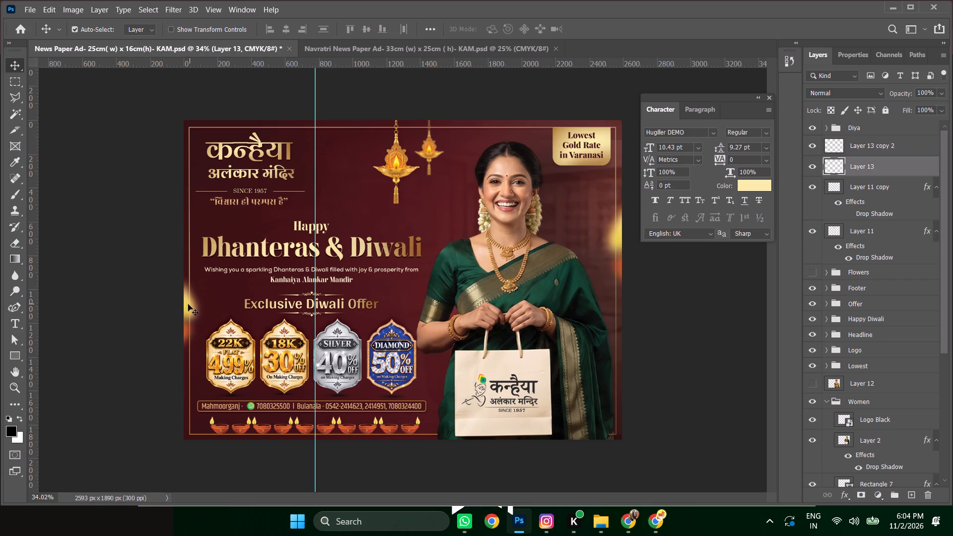
key("shift+Down")
key("shift+Down")
key("shift+Down")
key("shift+Down")
key("shift+Down")
key("shift+Down")
key("shift+Down")
key("shift+Down")
key("shift+Down")
key("shift+Down")
key("shift+Down")
key("shift+Down")
key("shift+Down")
key("shift+Down")
key("shift+Down")
key("shift+Down")
key("shift+Down")
key("shift+Down")
key("shift+Down")
key("shift+Down")
key("shift+Left")
key("shift+Down")
key("shift+Left")
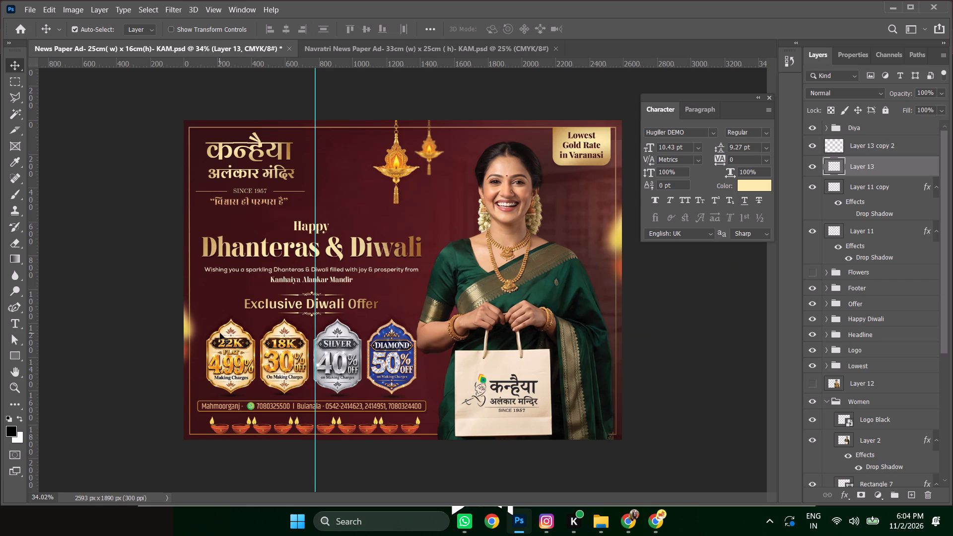
key("shift+Up")
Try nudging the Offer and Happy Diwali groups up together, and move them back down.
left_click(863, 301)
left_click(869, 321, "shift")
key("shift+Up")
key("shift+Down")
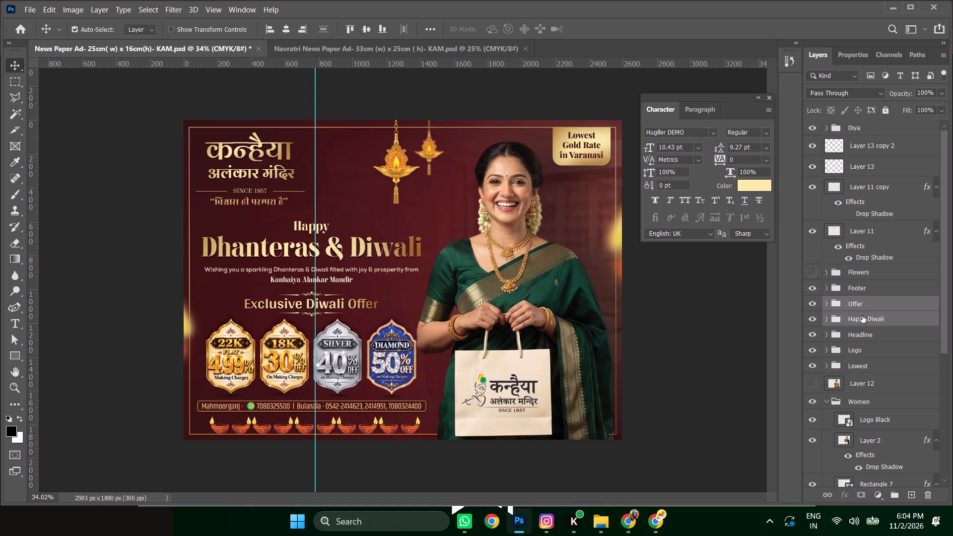
Reorder the layers so the Offer group sits directly beneath the Happy Diwali group.
left_click(872, 301)
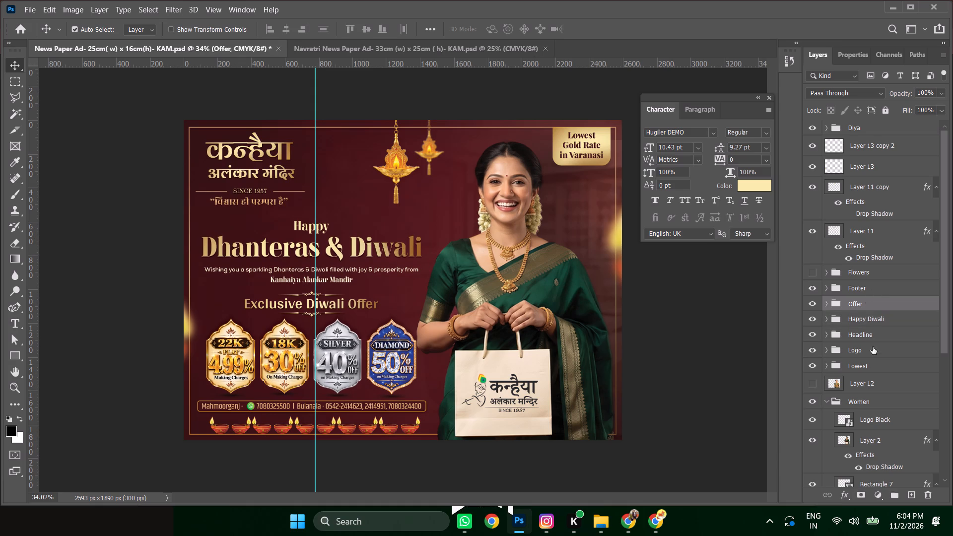
left_click_drag(876, 303, 873, 325)
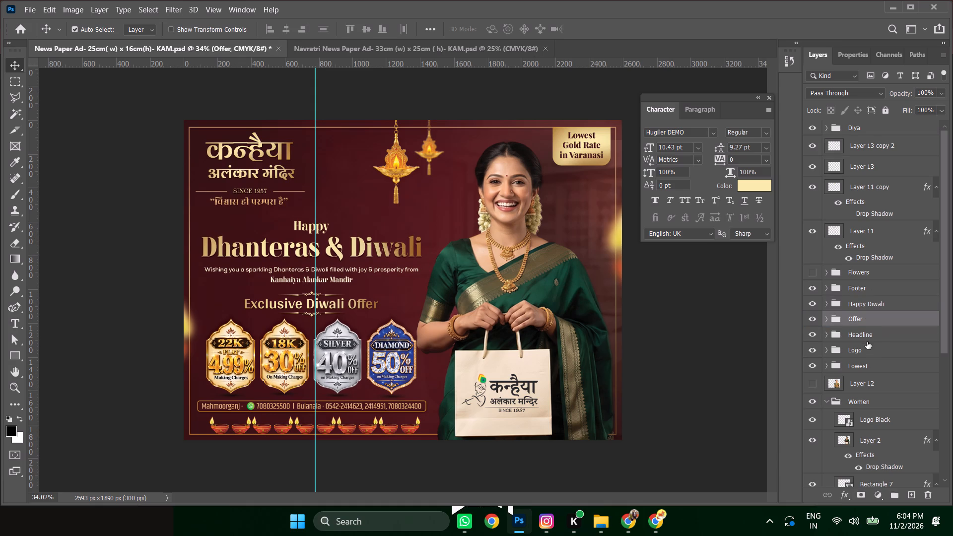
Scale the Offer and Headline groups together to about 94% and nudge them down toward the contact bar.
left_click(874, 332, "ctrl")
key("shift+Down")
key("shift+Down")
key("shift+Up")
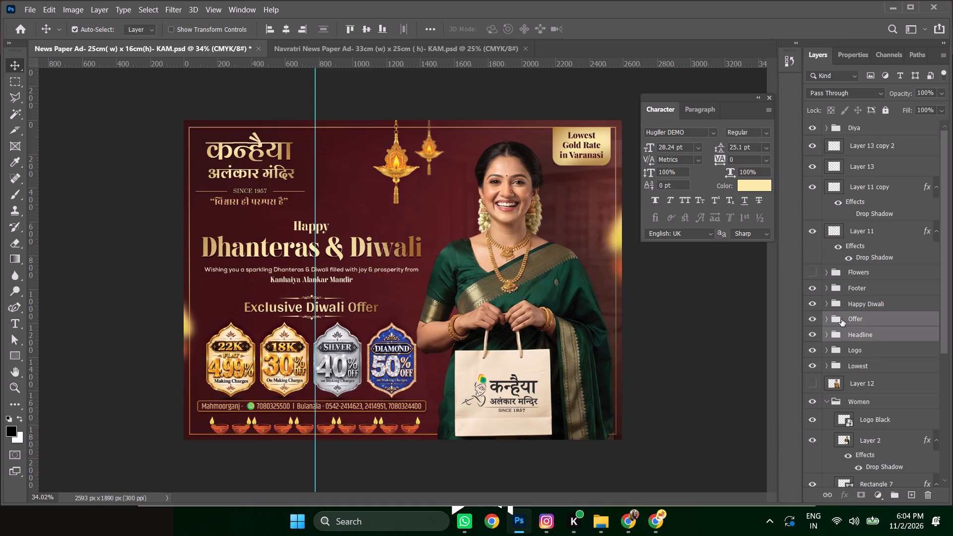
key("ctrl+t")
left_click_drag(421, 264, 416, 269, "alt")
key("Return")
key("shift+Down")
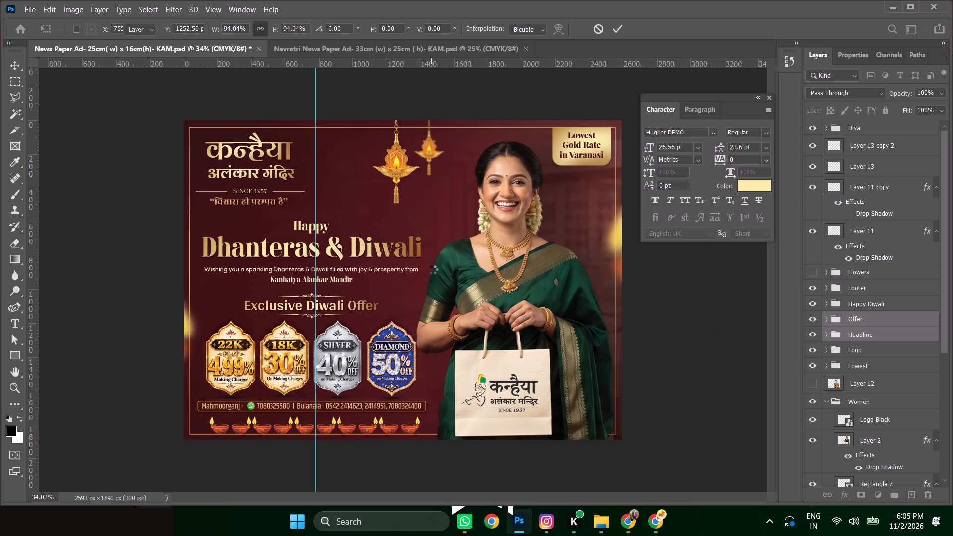
key("shift+Down")
key("Up")
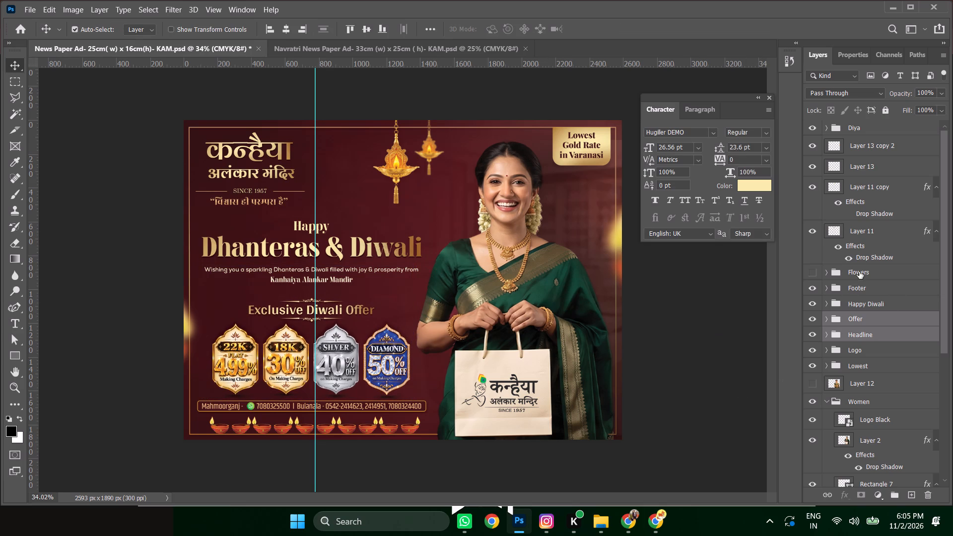
Enlarge the Happy Diwali group slightly about its centre and adjust its height between the logo and the offer headline.
left_click(870, 302)
key("shift+Down")
key("shift+Down")
key("shift+Down")
key("shift+Down")
key("shift+Up")
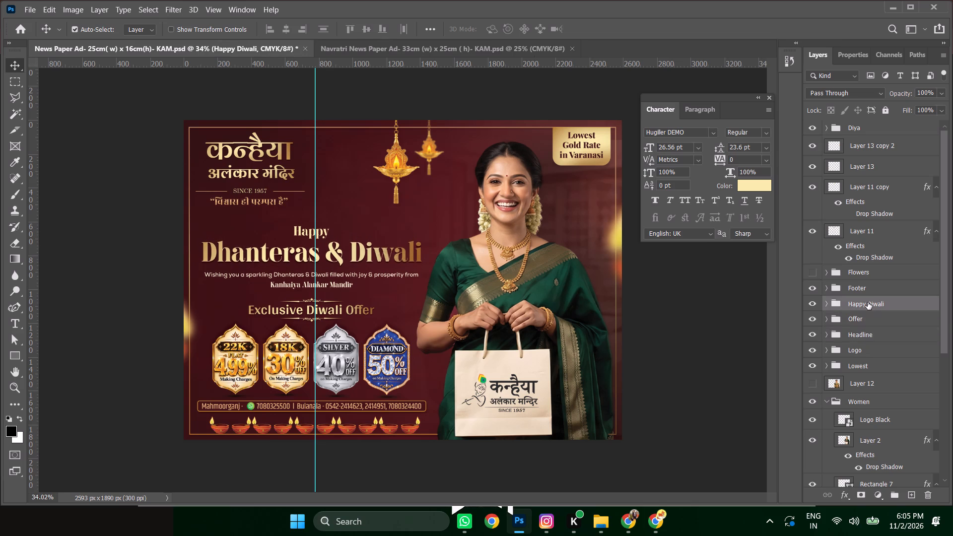
key("ctrl+t")
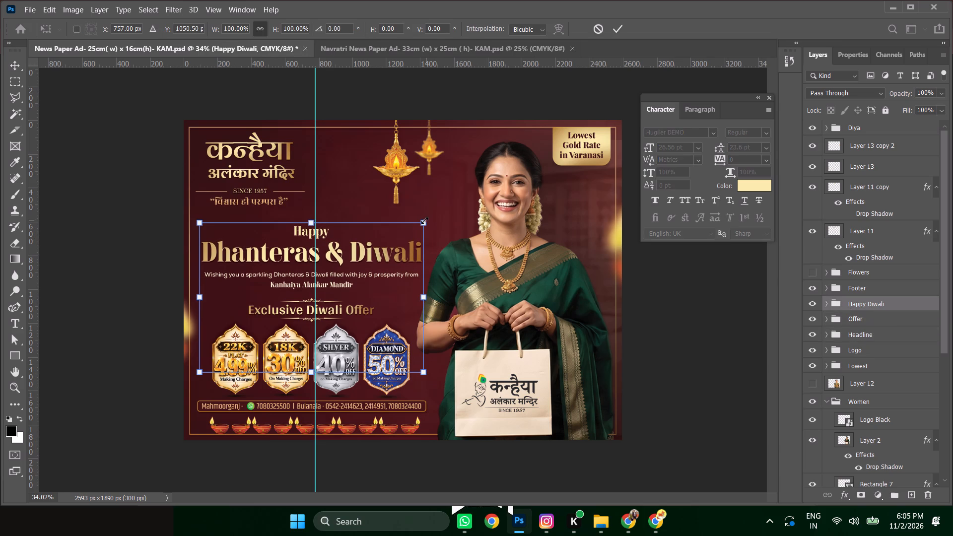
left_click_drag(424, 220, 432, 220, "alt")
key("Return")
key("shift+Up")
key("shift+Up")
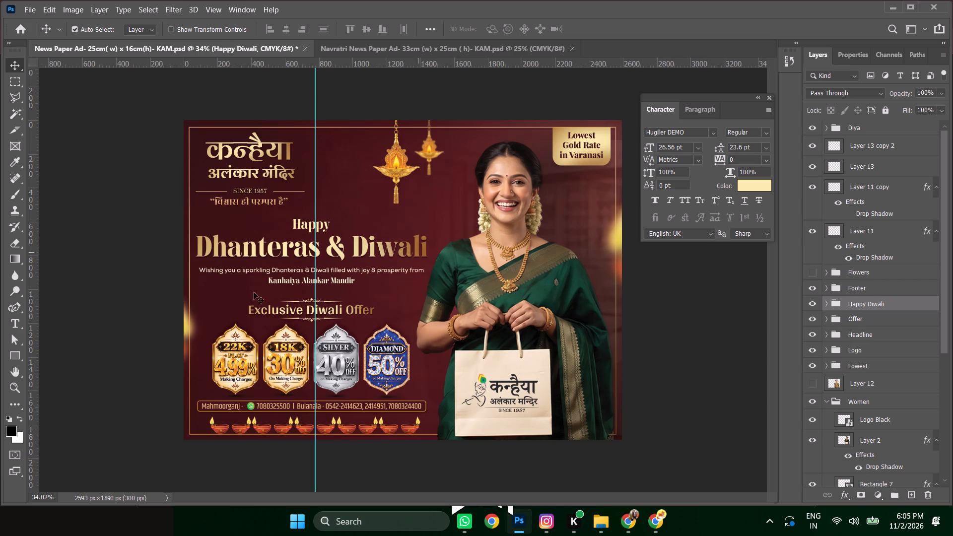
Duplicate the left blurred diya into the ad's top-left corner, rotate the copy about 51° and place it mostly outside the canvas.
left_click_drag(187, 324, 195, 127, "alt")
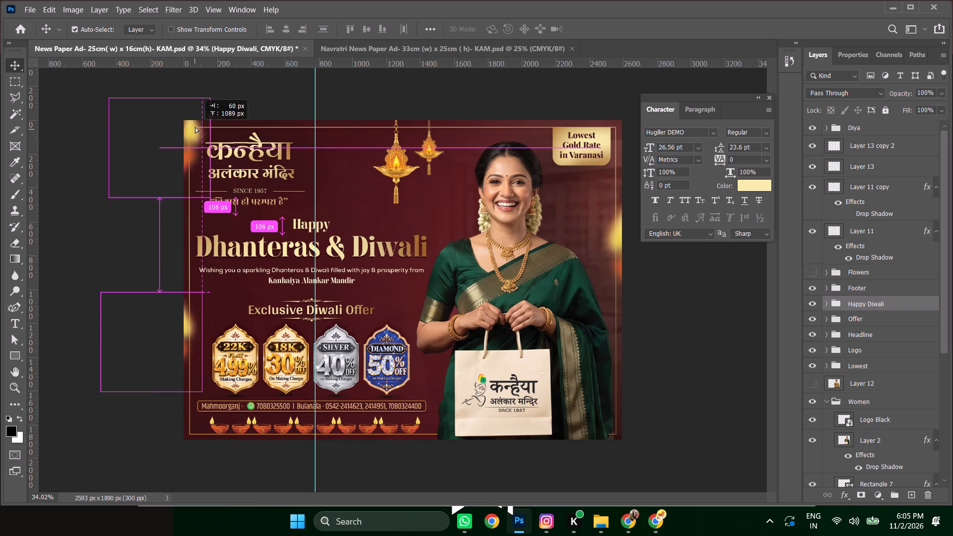
left_click_drag(195, 127, 193, 104, "alt")
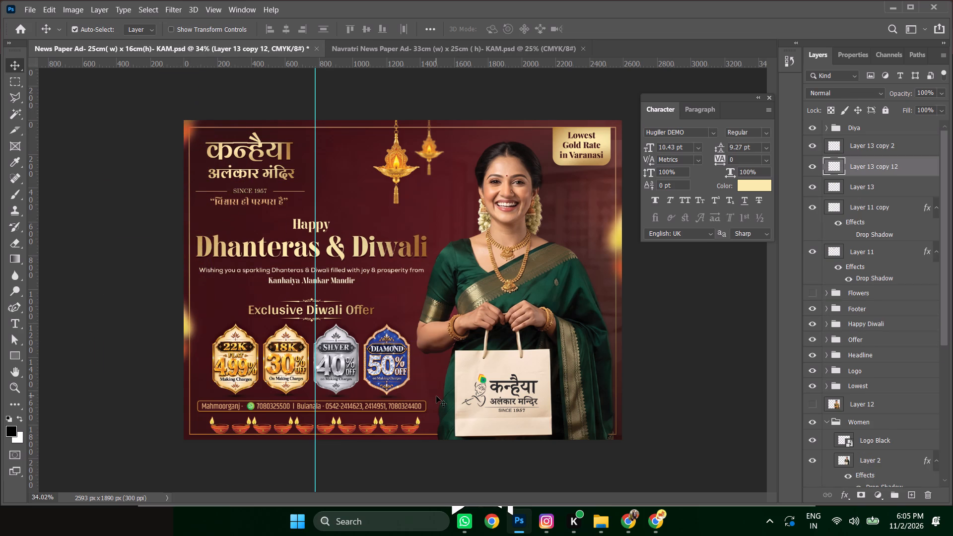
key("Return")
key("shift+Up")
key("shift+Right")
key("shift+Up")
key("shift+Right")
key("shift+Up")
key("shift+Right")
key("shift+Up")
key("ctrl+t")
left_click_drag(248, 194, 154, 254)
left_click_drag(199, 130, 182, 131)
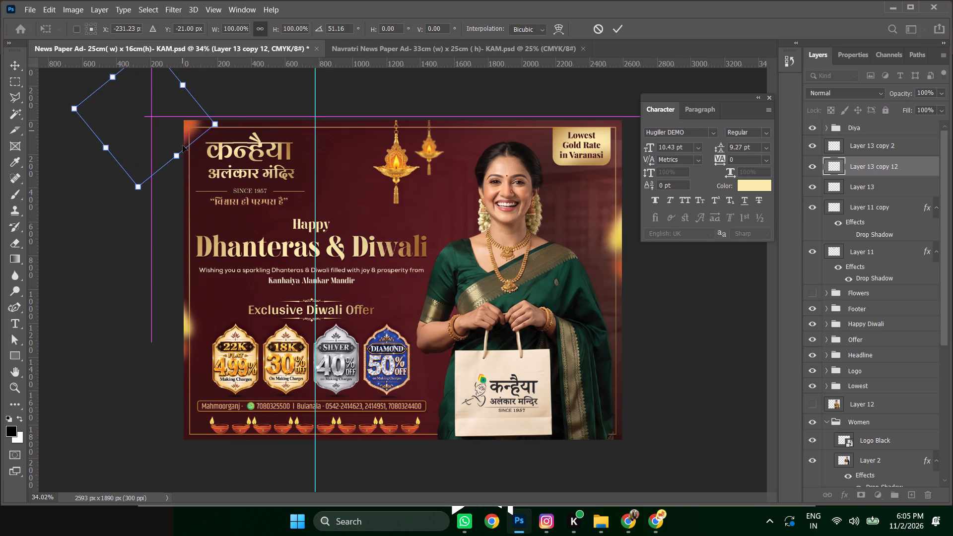
key("Return")
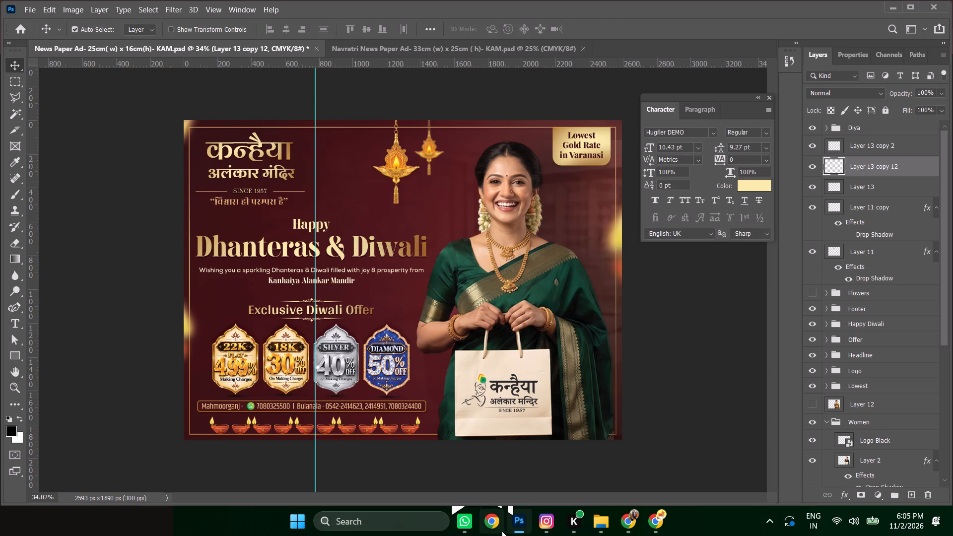
Compare the ad with and without the bottom diya row, and leave the Diya group hidden.
left_click(191, 325)
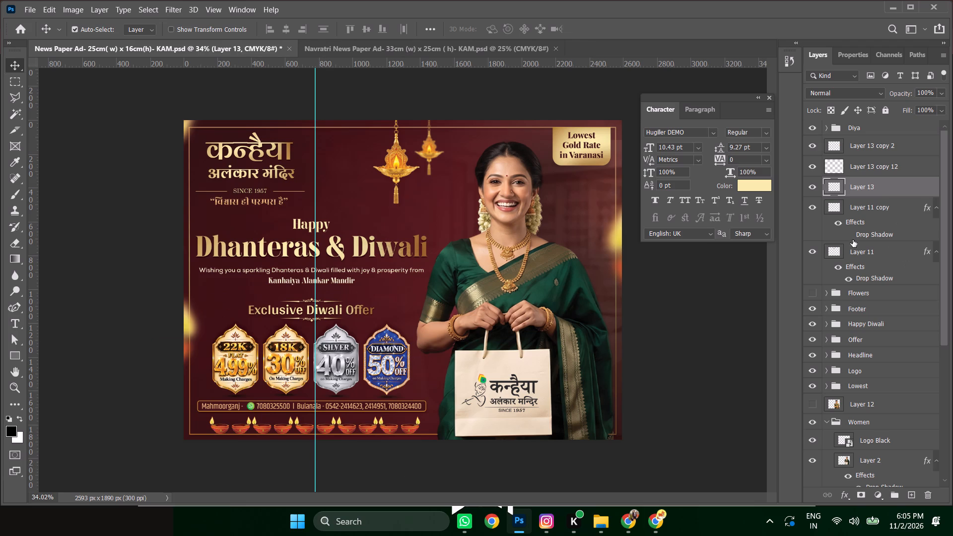
scroll(854, 234, "up", 3)
left_click(811, 124)
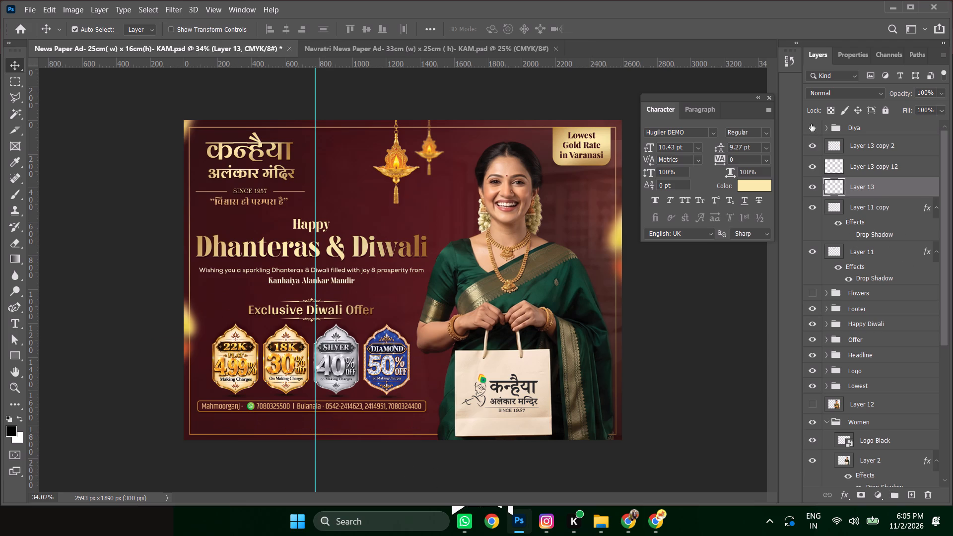
left_click(811, 124)
left_click(811, 124)
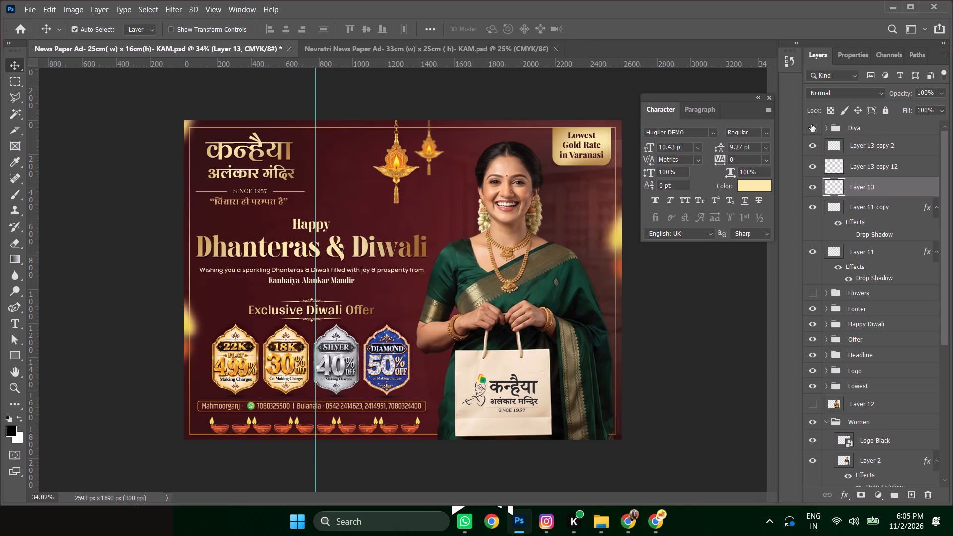
left_click(811, 124)
left_click(812, 127)
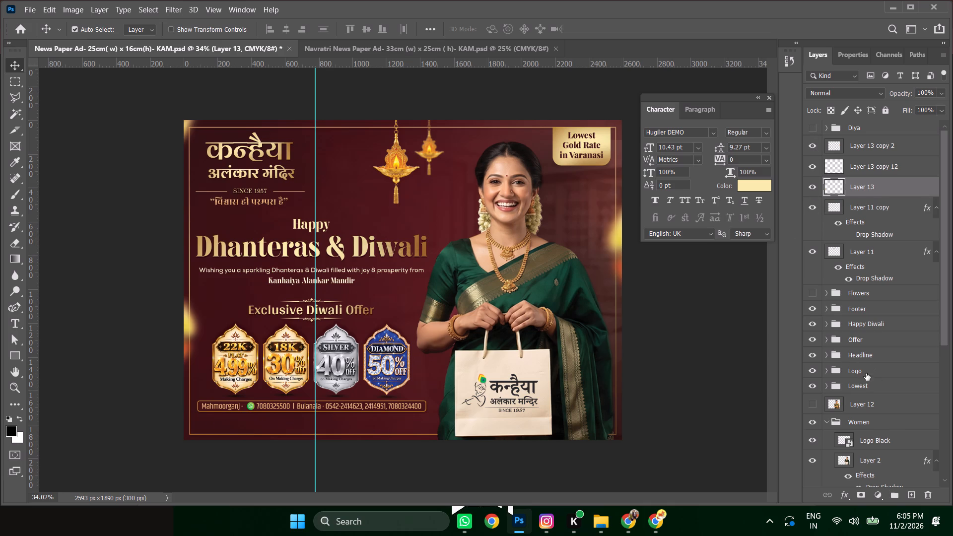
Move the Footer group with the contact bar down to just above the bottom border line.
left_click(868, 305)
key("shift+Down")
key("shift+Down")
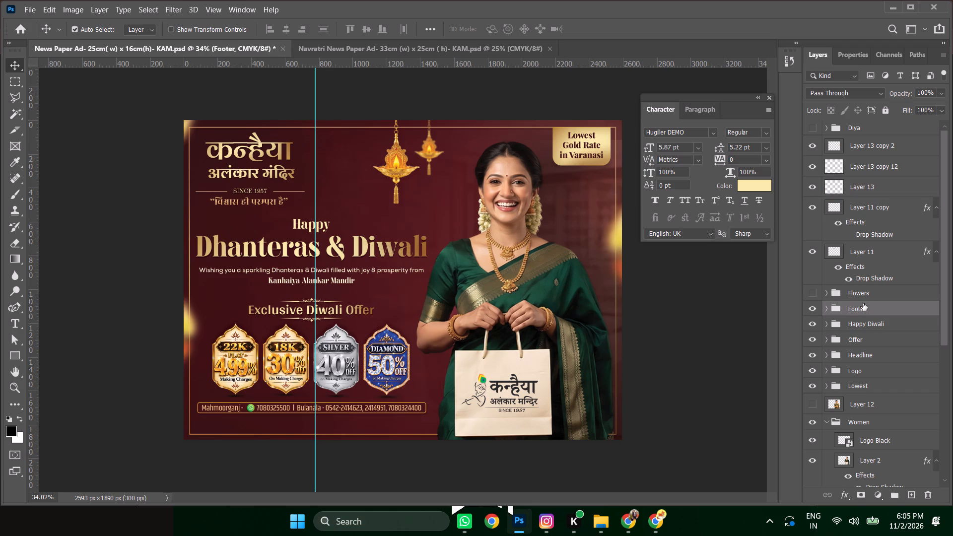
key("shift+Down")
key("shift+Down")
key("shift+Down")
key("shift+Down")
key("shift+Down")
key("shift+Down")
key("shift+Down")
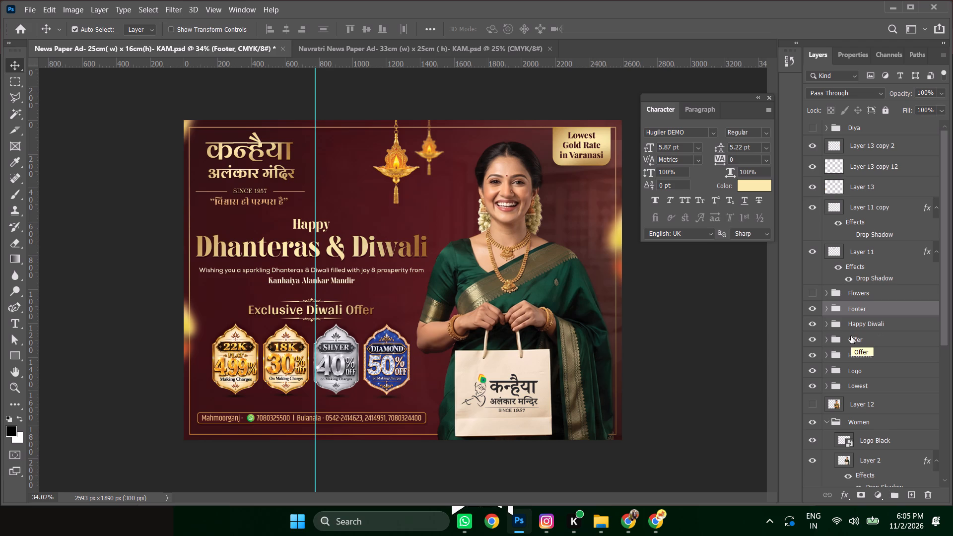
Nudge the Offer group's badges slightly down, closer to the contact bar.
left_click(865, 340)
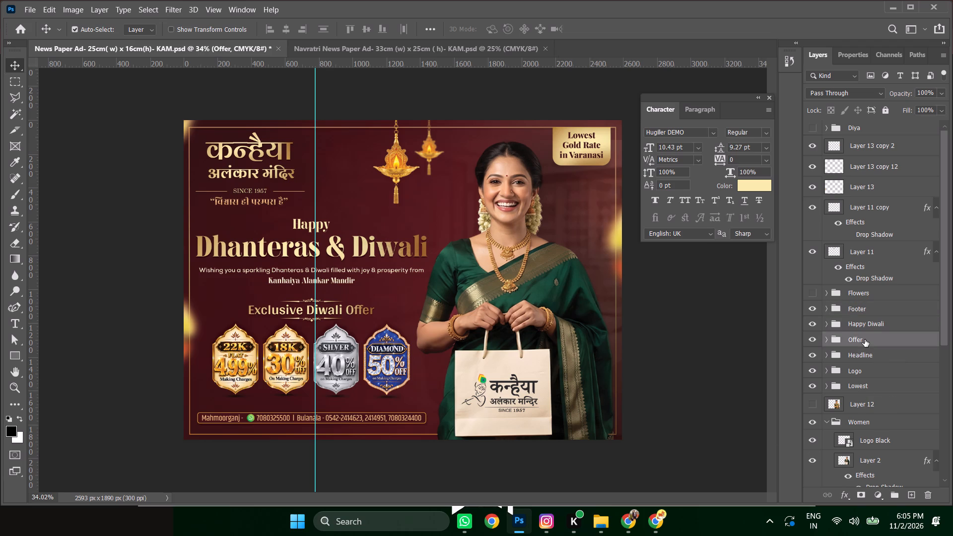
key("shift+Up")
key("shift+Down")
key("shift+Down")
key("shift+Down")
key("Down")
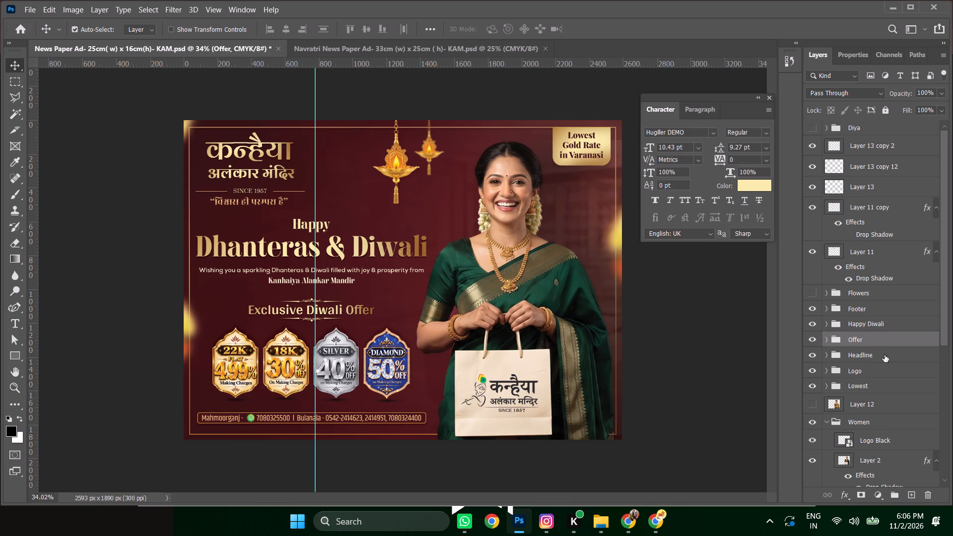
Move the Offer and Headline groups down together, bringing the badges just above the contact bar.
left_click(885, 355, "ctrl")
key("shift+Down")
key("shift+Down")
key("shift+Down")
key("shift+Down")
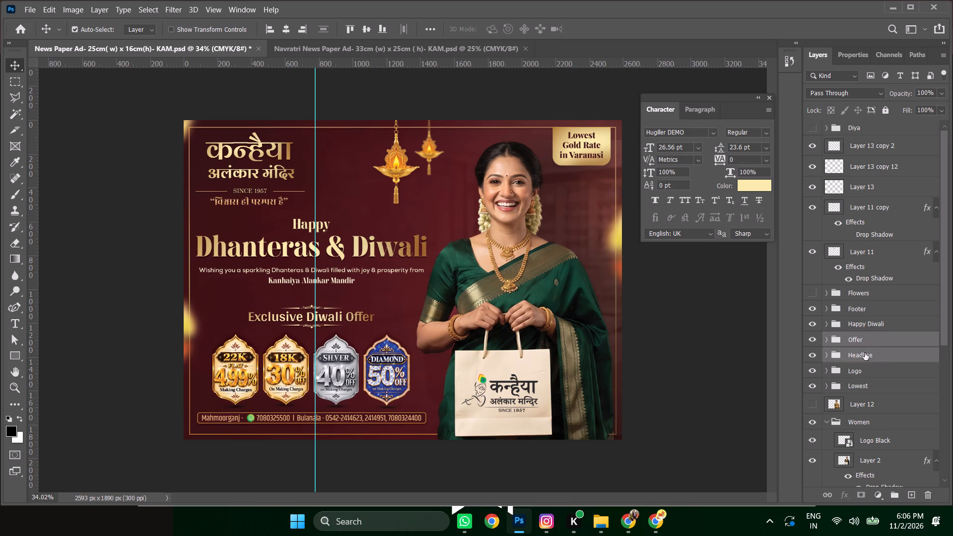
key("Up")
key("Up")
key("Down")
key("Down")
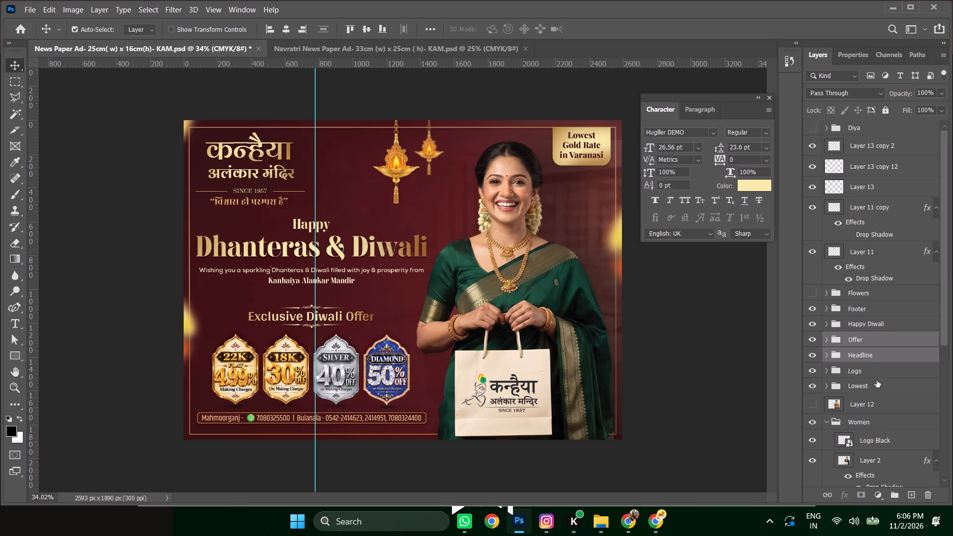
Move the Happy Diwali group down so it sits more evenly between the logo and the Exclusive Diwali Offer headline.
left_click(880, 323)
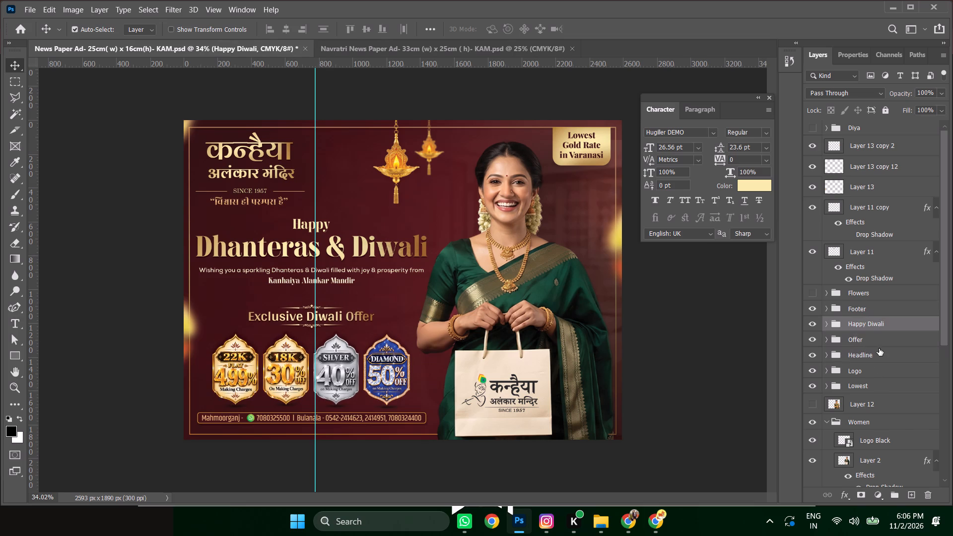
key("shift+Down")
key("shift+Down")
key("shift+Down")
key("shift+Down")
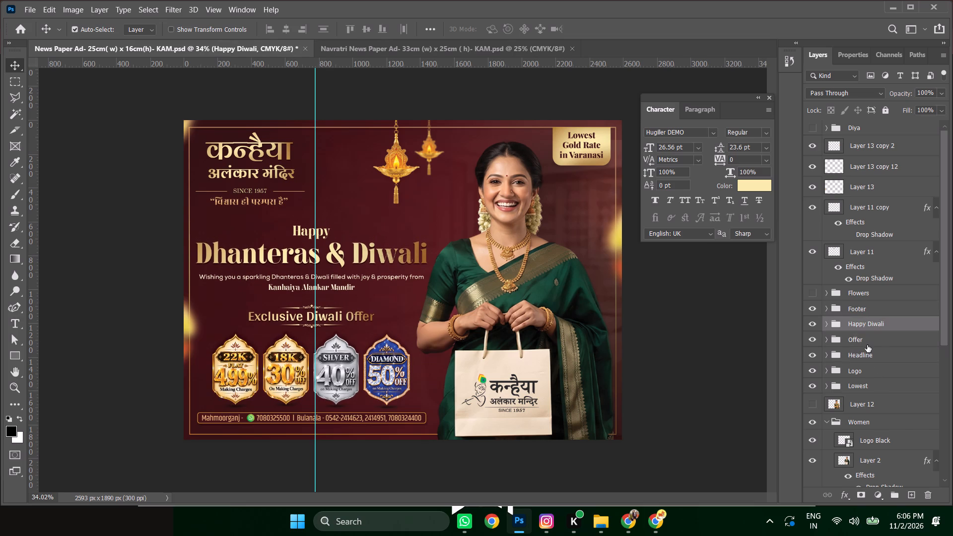
key("Up")
key("Up")
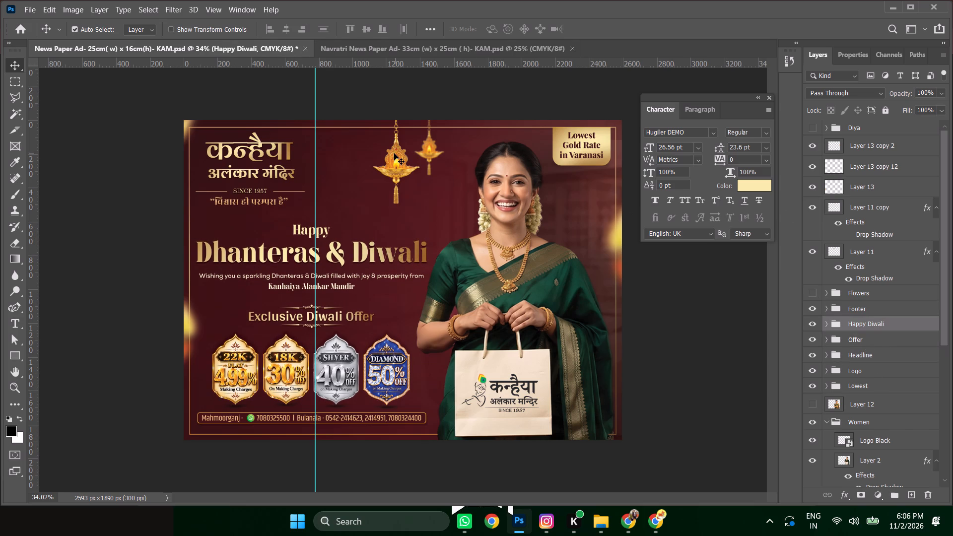
Shift the two hanging diya lanterns left together, away from the woman and toward the logo.
left_click(394, 153)
left_click(427, 150, "shift")
key("shift+Left")
key("shift+Left")
key("shift+Left")
key("shift+Left")
key("shift+Left")
key("shift+Left")
key("shift+Left")
key("shift+Left")
key("shift+Left")
key("shift+Left")
key("shift+Left")
key("shift+Left")
key("shift+Left")
key("shift+Left")
key("shift+Left")
key("shift+Left")
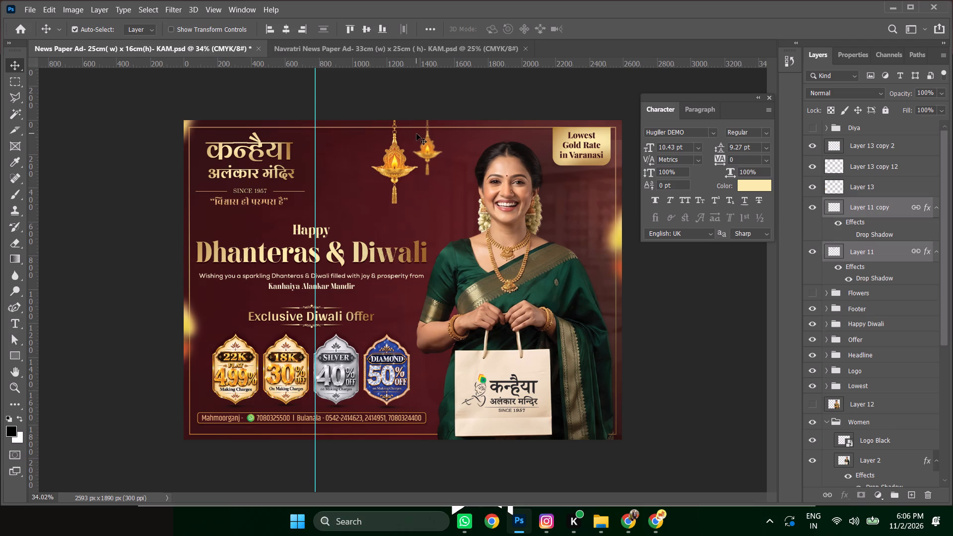
key("shift+Left")
key("shift+Left")
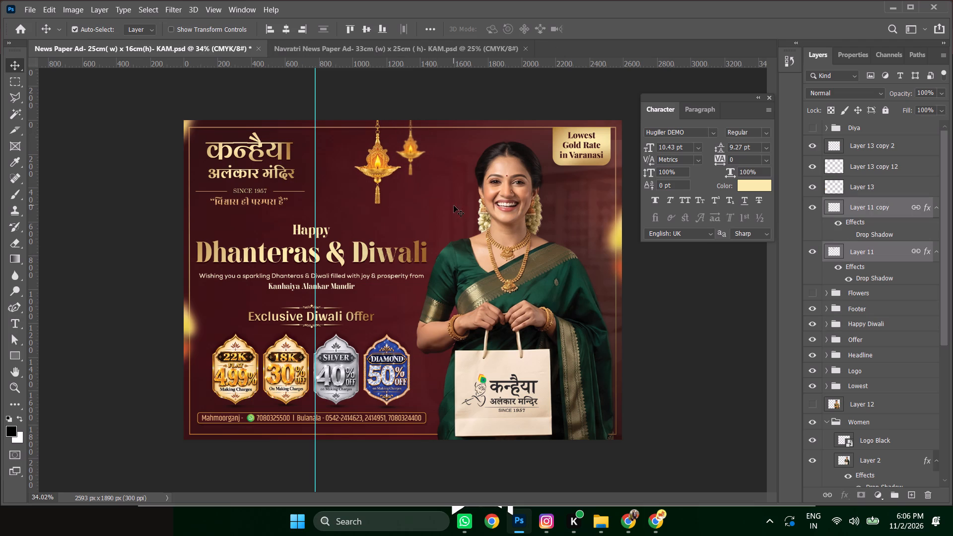
Save the newspaper ad's PSD file.
key("ctrl+s")
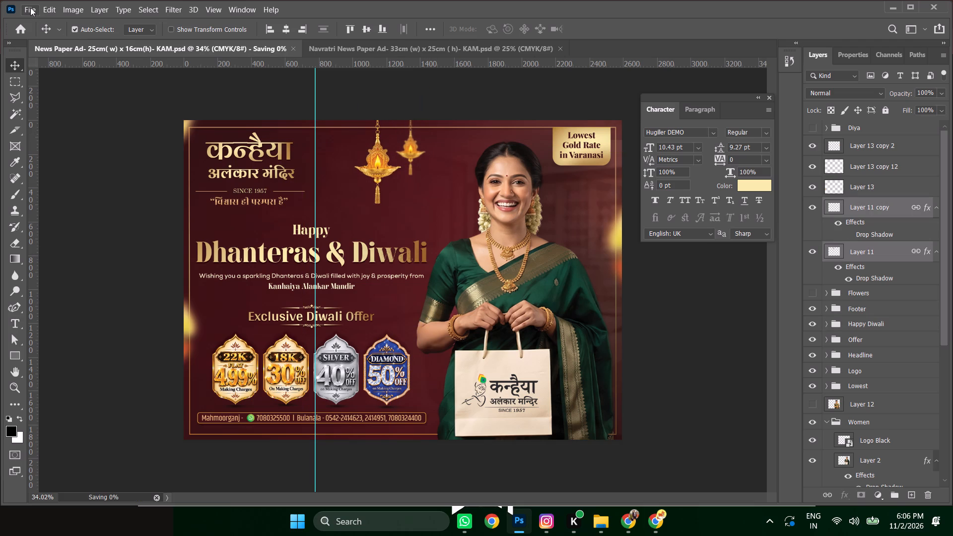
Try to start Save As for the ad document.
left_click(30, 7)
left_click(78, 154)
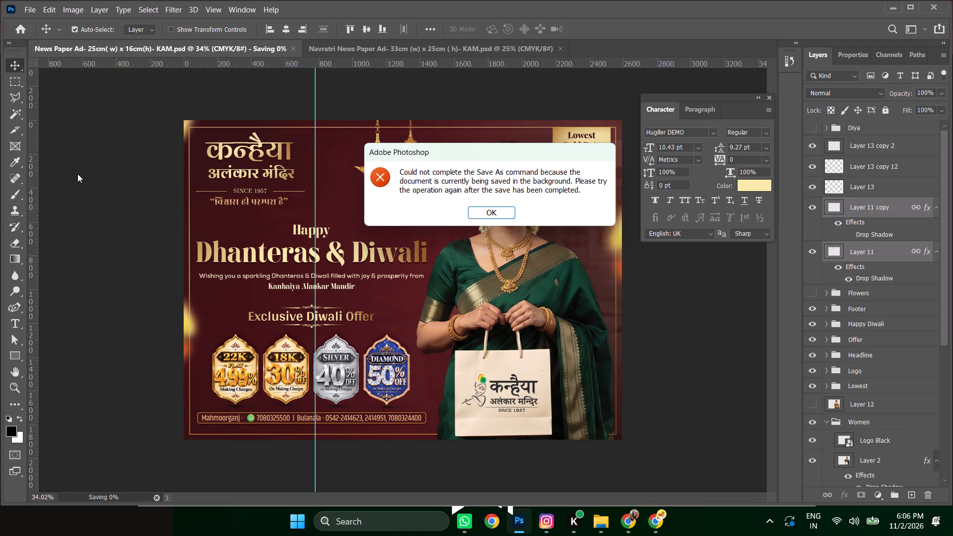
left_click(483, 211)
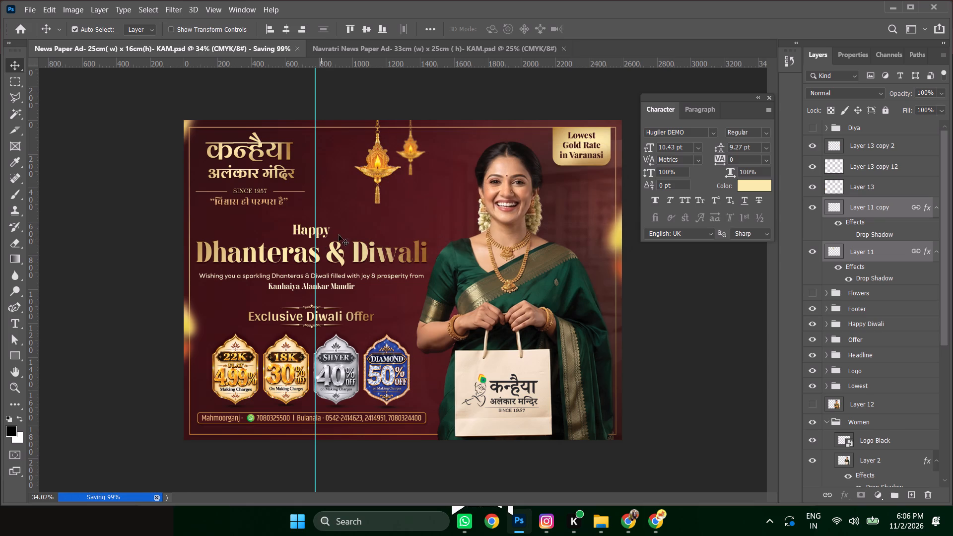
Quick-export the ad as a PNG named "News Paper Ad- 25cm( w) x 16cm(h)- KAM-02" in the Kanhaiya Alankar folder.
left_click(31, 9)
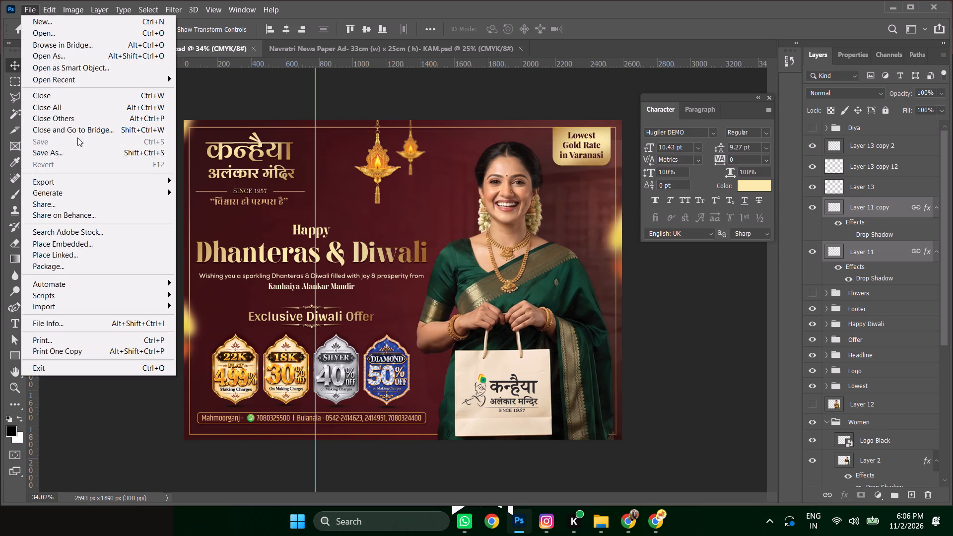
left_click(68, 179)
left_click(245, 179)
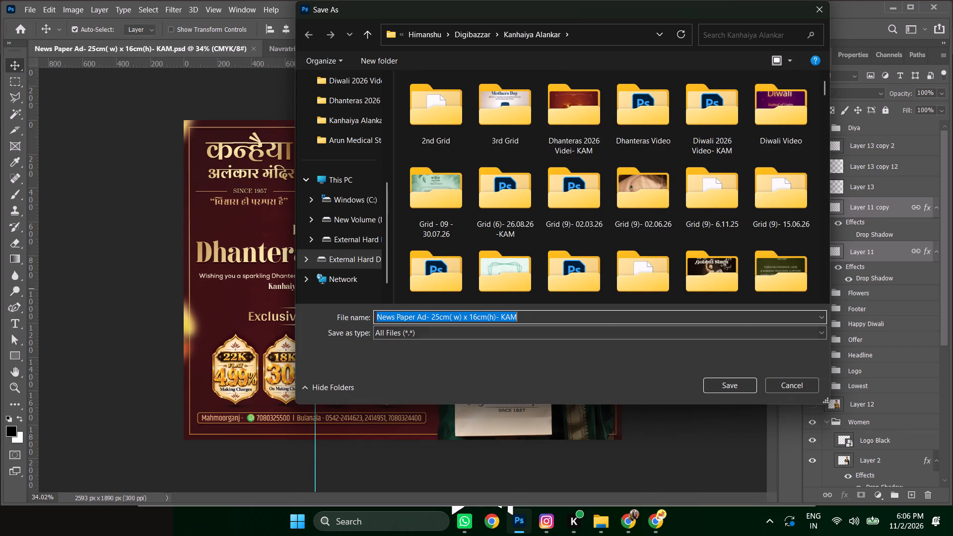
left_click(538, 317)
type("-02")
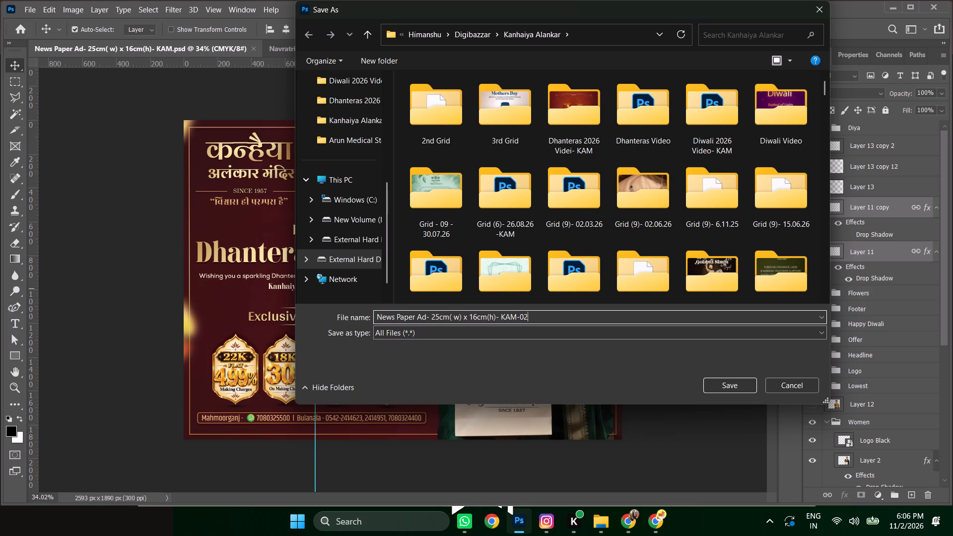
key("Return")
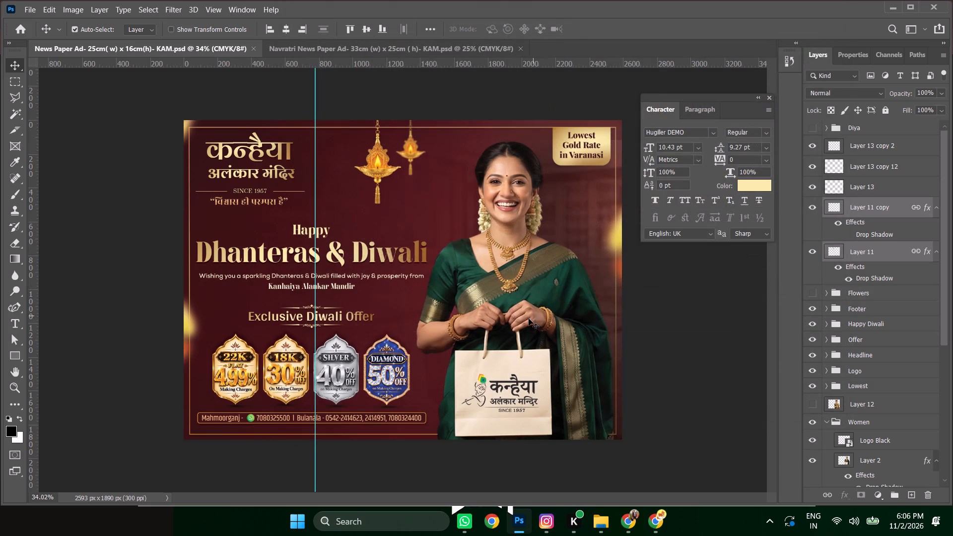
Save a Photoshop PDF copy of the ad as "News Paper Ad- 25cm( w) x 16cm(h)- KAM-02" in the Kanhaiya Alankar folder.
left_click(33, 9)
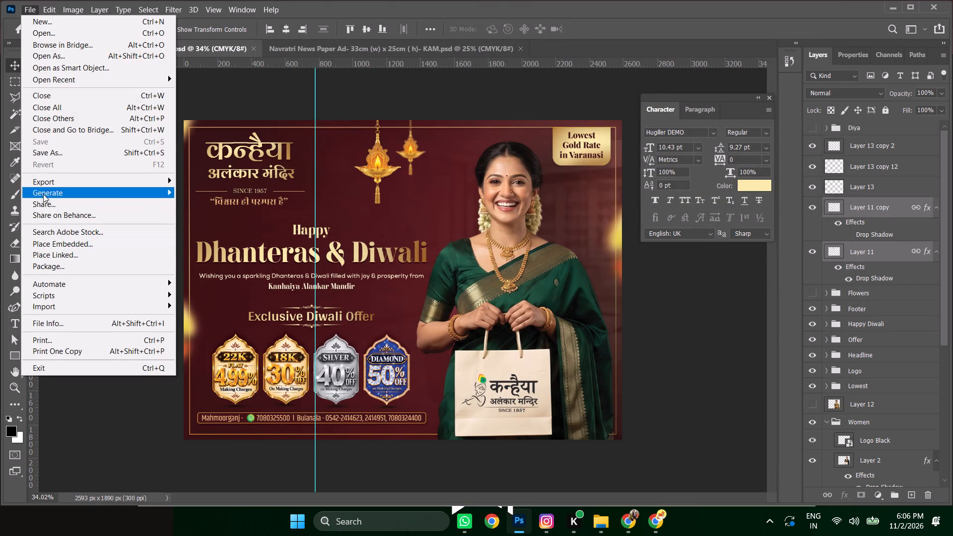
left_click(58, 152)
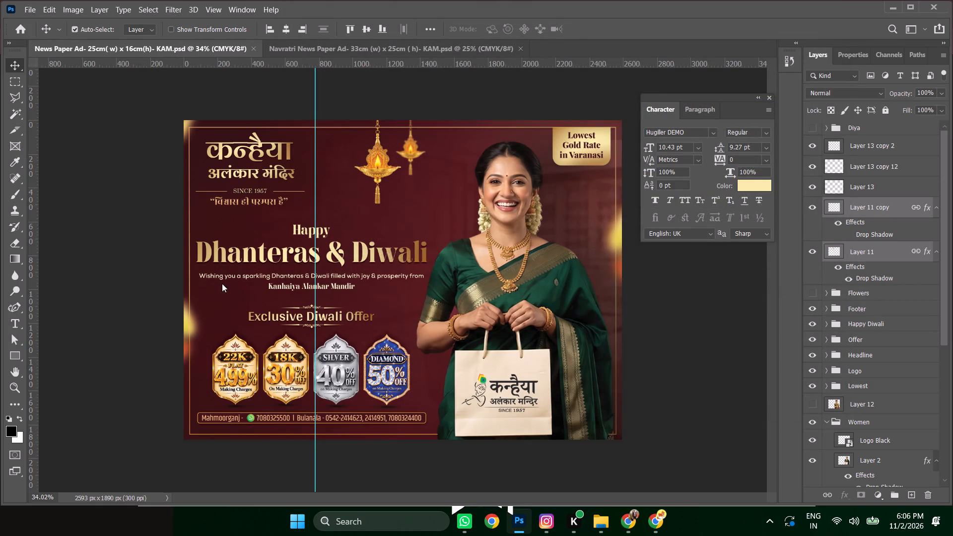
left_click(414, 333)
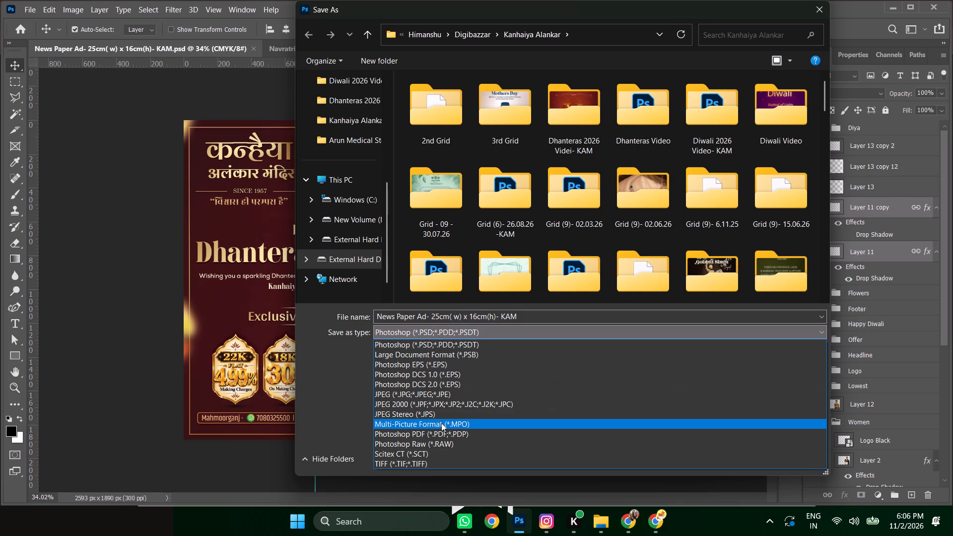
left_click(441, 432)
left_click(531, 319)
left_click(533, 315)
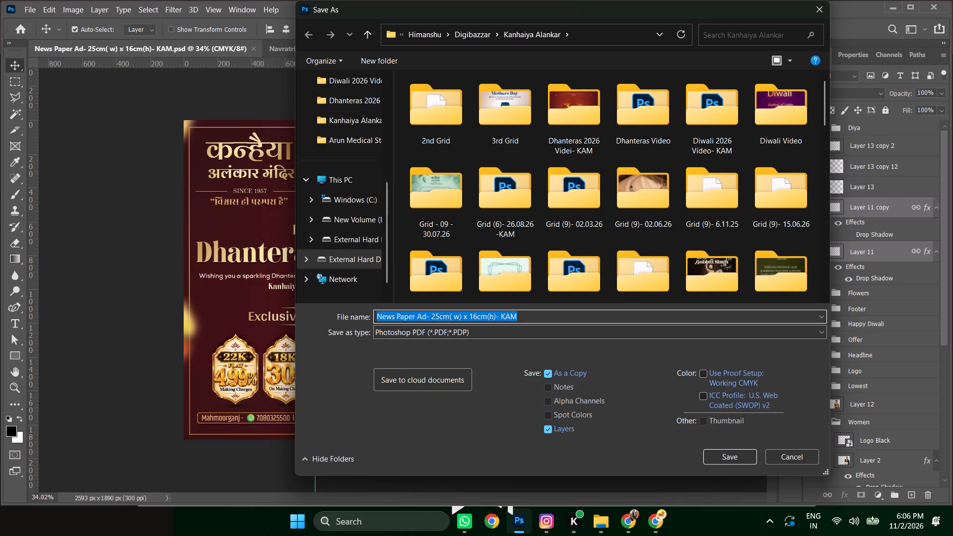
type("-02")
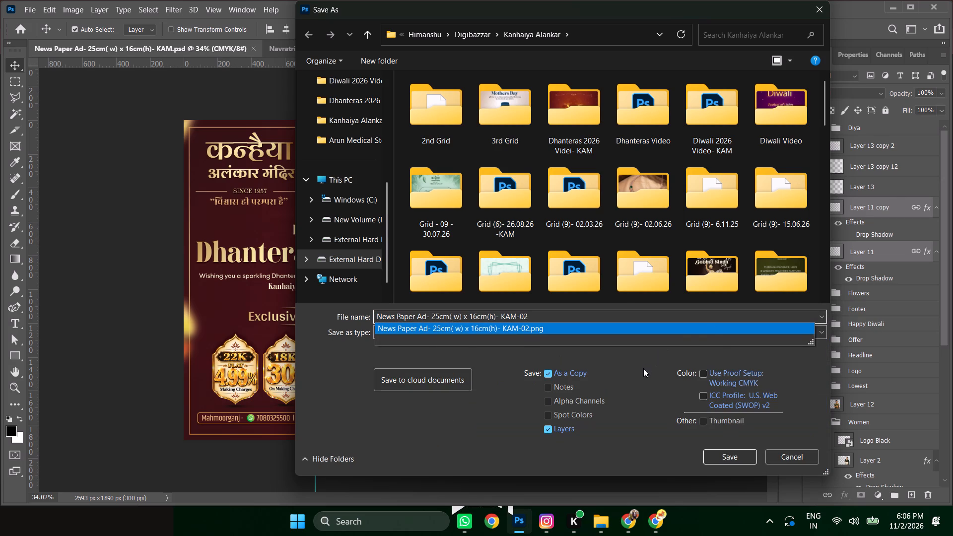
left_click(628, 359)
left_click(730, 456)
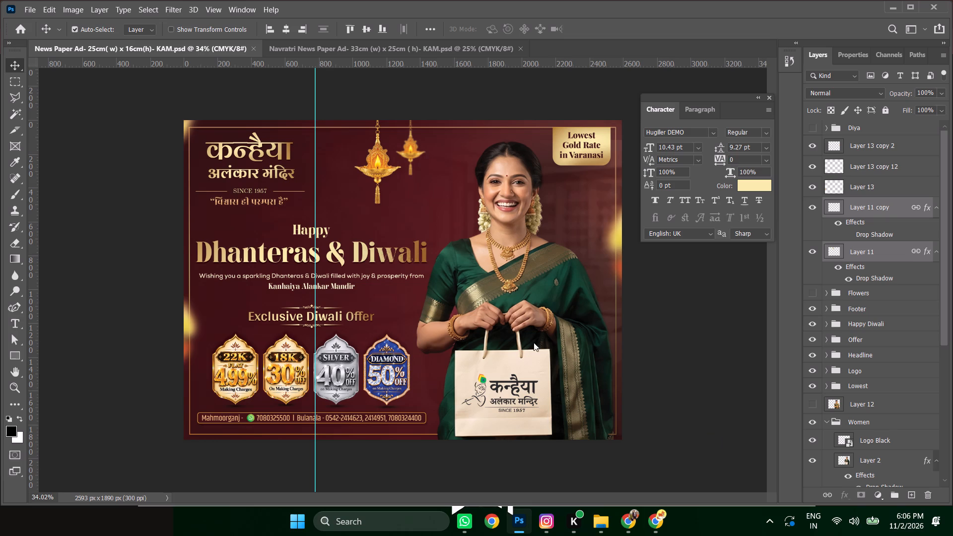
left_click(718, 435)
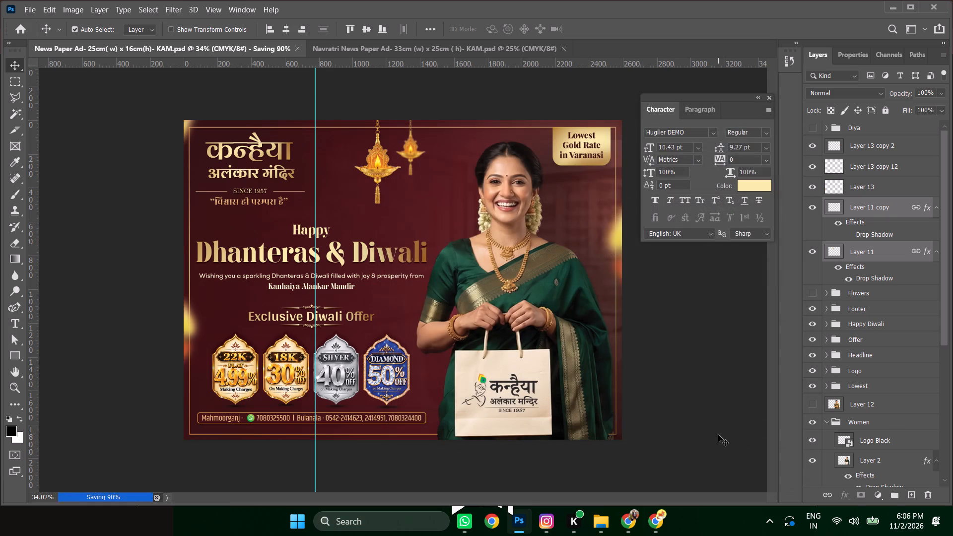
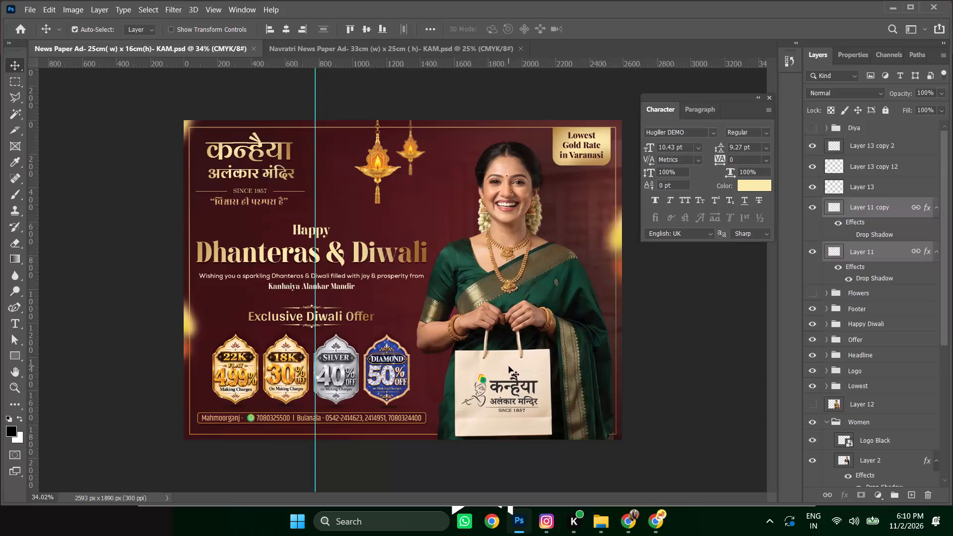
Close Photoshop along with the open Diwali and Navratri newspaper ad documents.
left_click(925, 4)
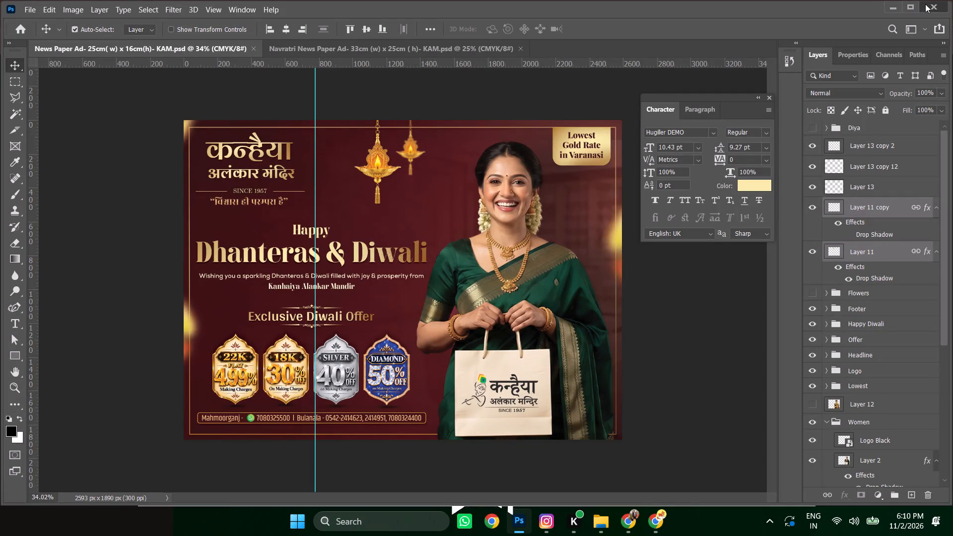
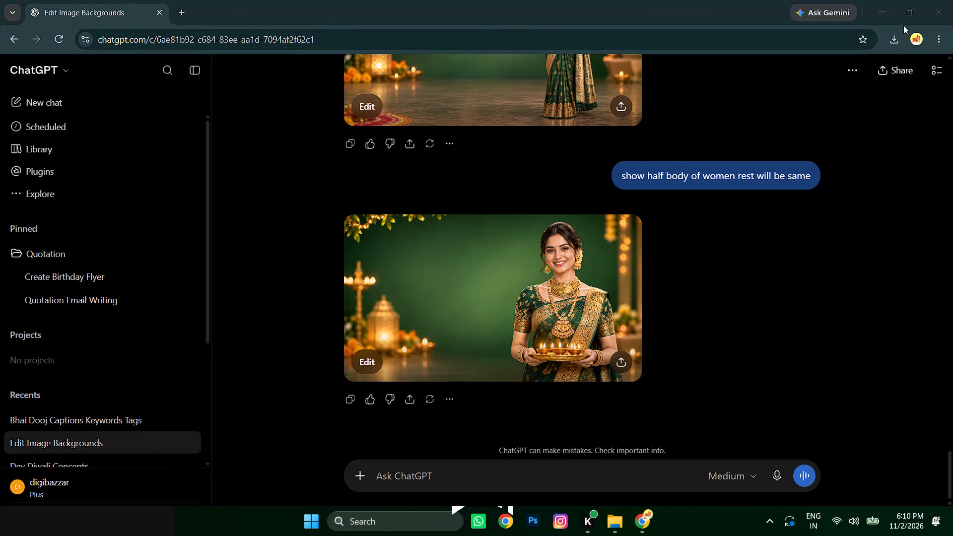
Close the browser window showing the ChatGPT image conversation.
left_click(937, 12)
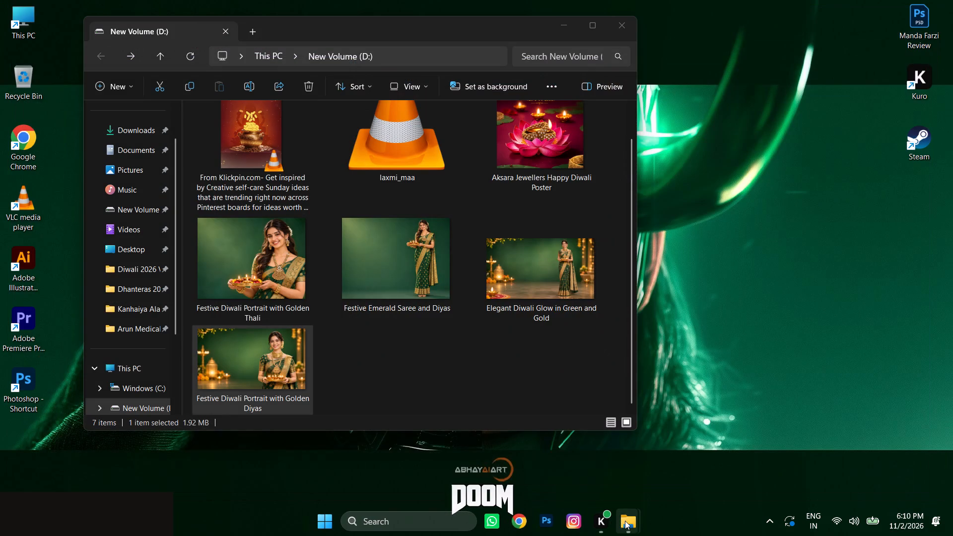
Bring up the open File Explorer windows to switch between folders.
left_click(625, 521)
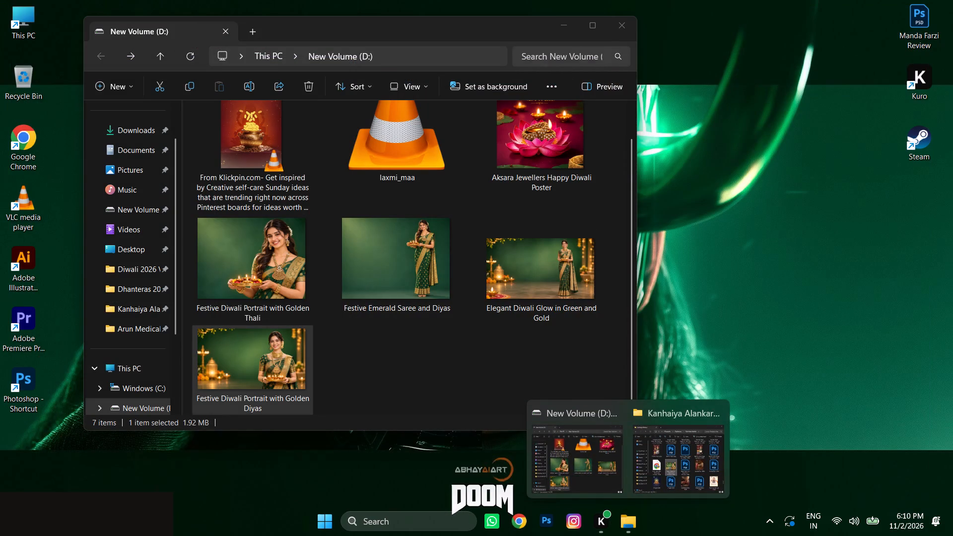